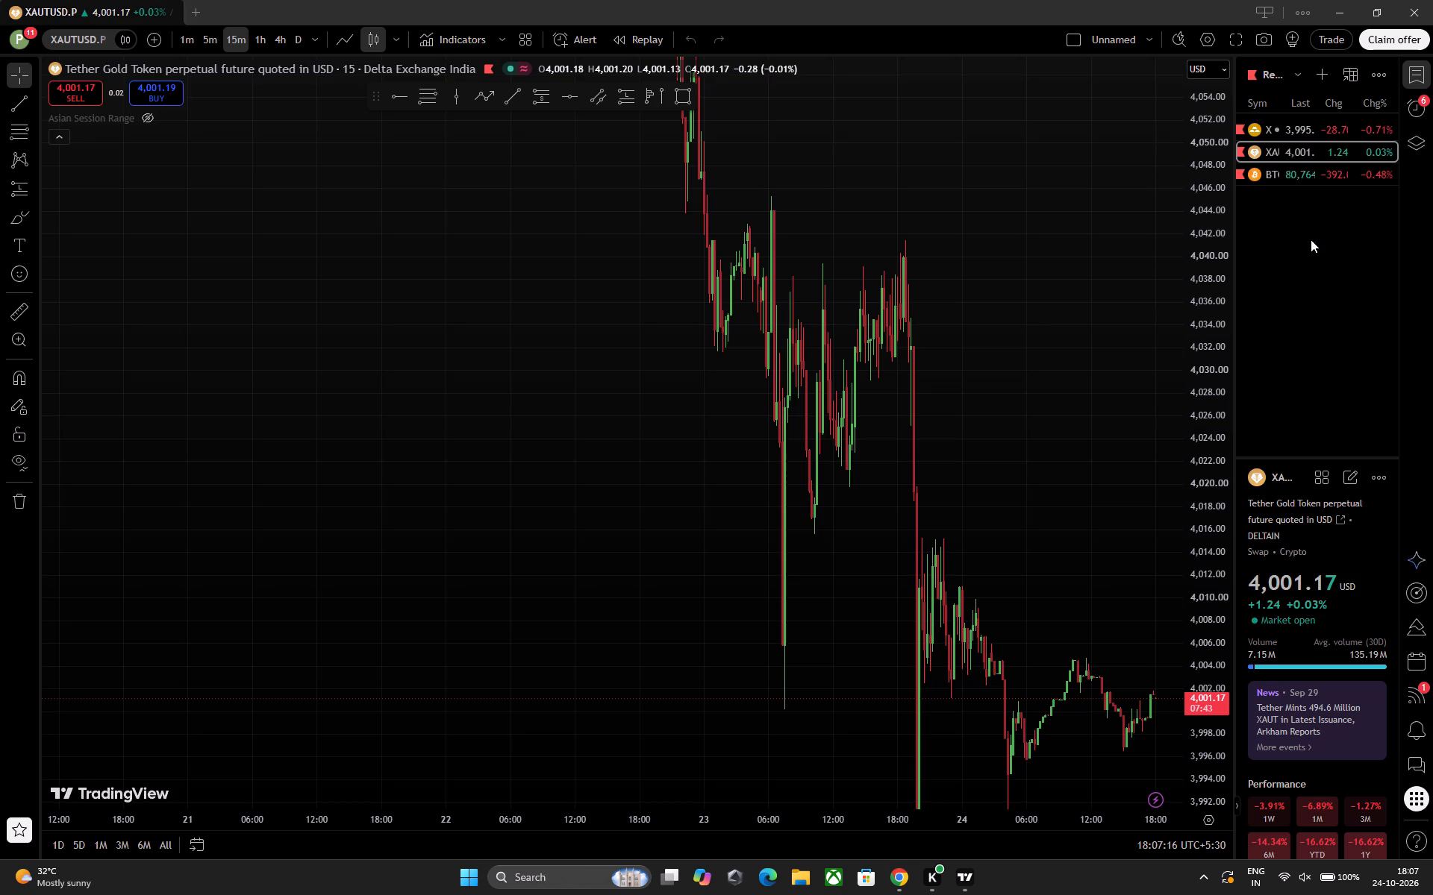
# Switch the XAUTUSD.P chart to the 5-minute timeframe.
pyautogui.press('5')
pyautogui.press('Return')
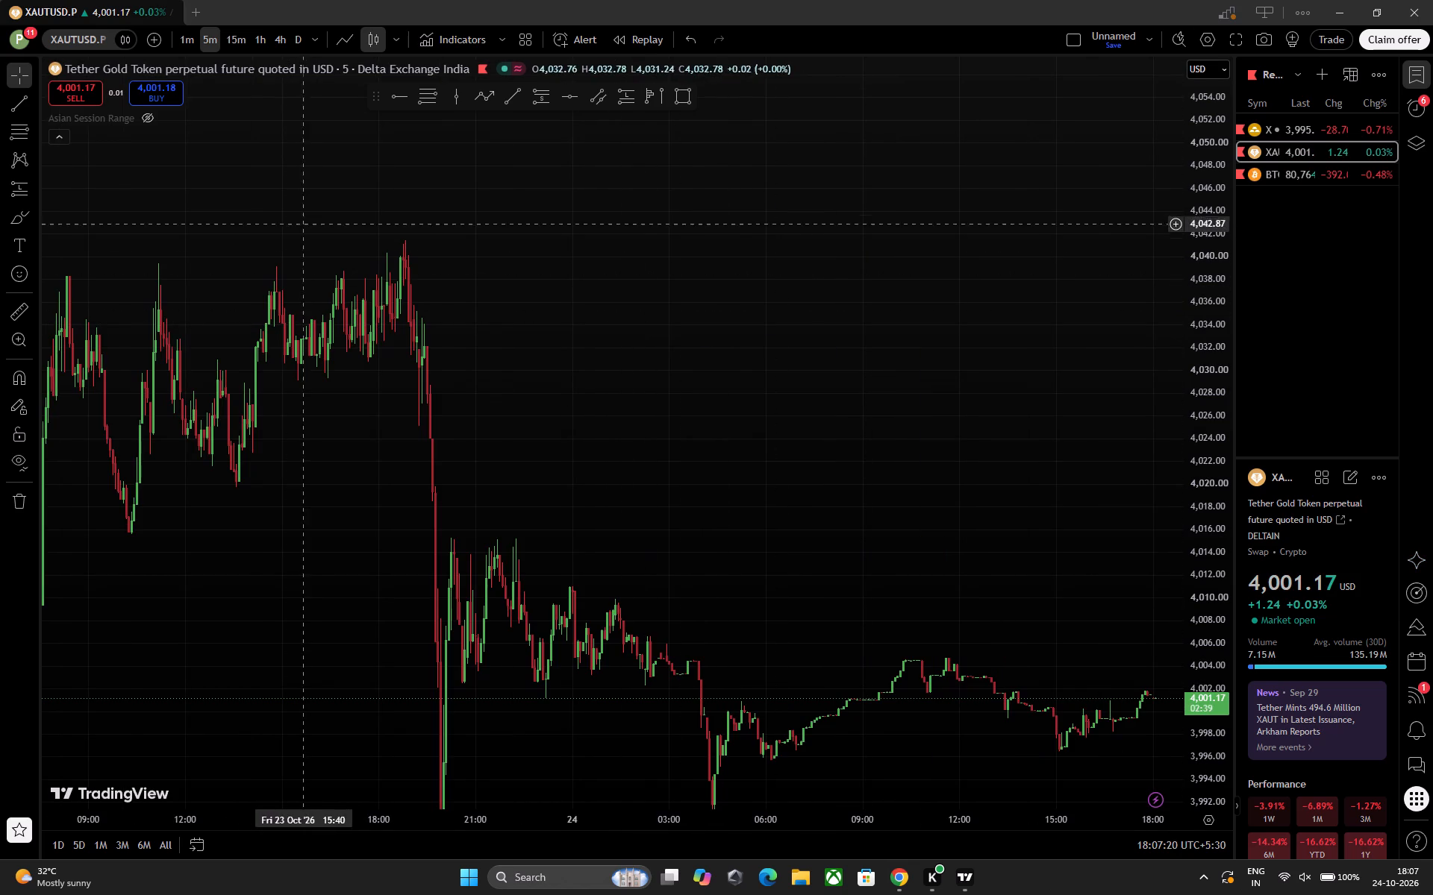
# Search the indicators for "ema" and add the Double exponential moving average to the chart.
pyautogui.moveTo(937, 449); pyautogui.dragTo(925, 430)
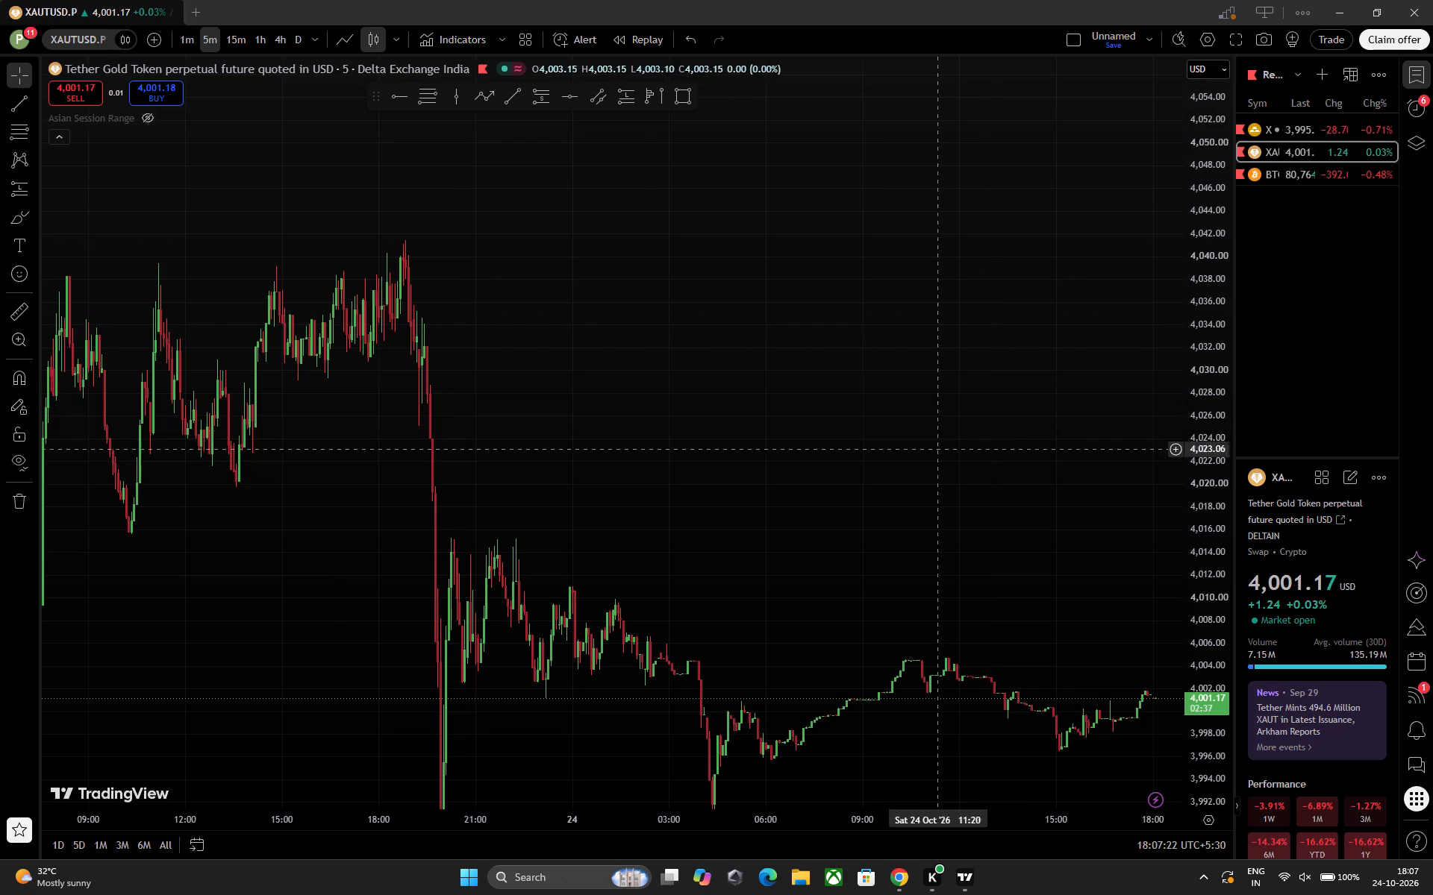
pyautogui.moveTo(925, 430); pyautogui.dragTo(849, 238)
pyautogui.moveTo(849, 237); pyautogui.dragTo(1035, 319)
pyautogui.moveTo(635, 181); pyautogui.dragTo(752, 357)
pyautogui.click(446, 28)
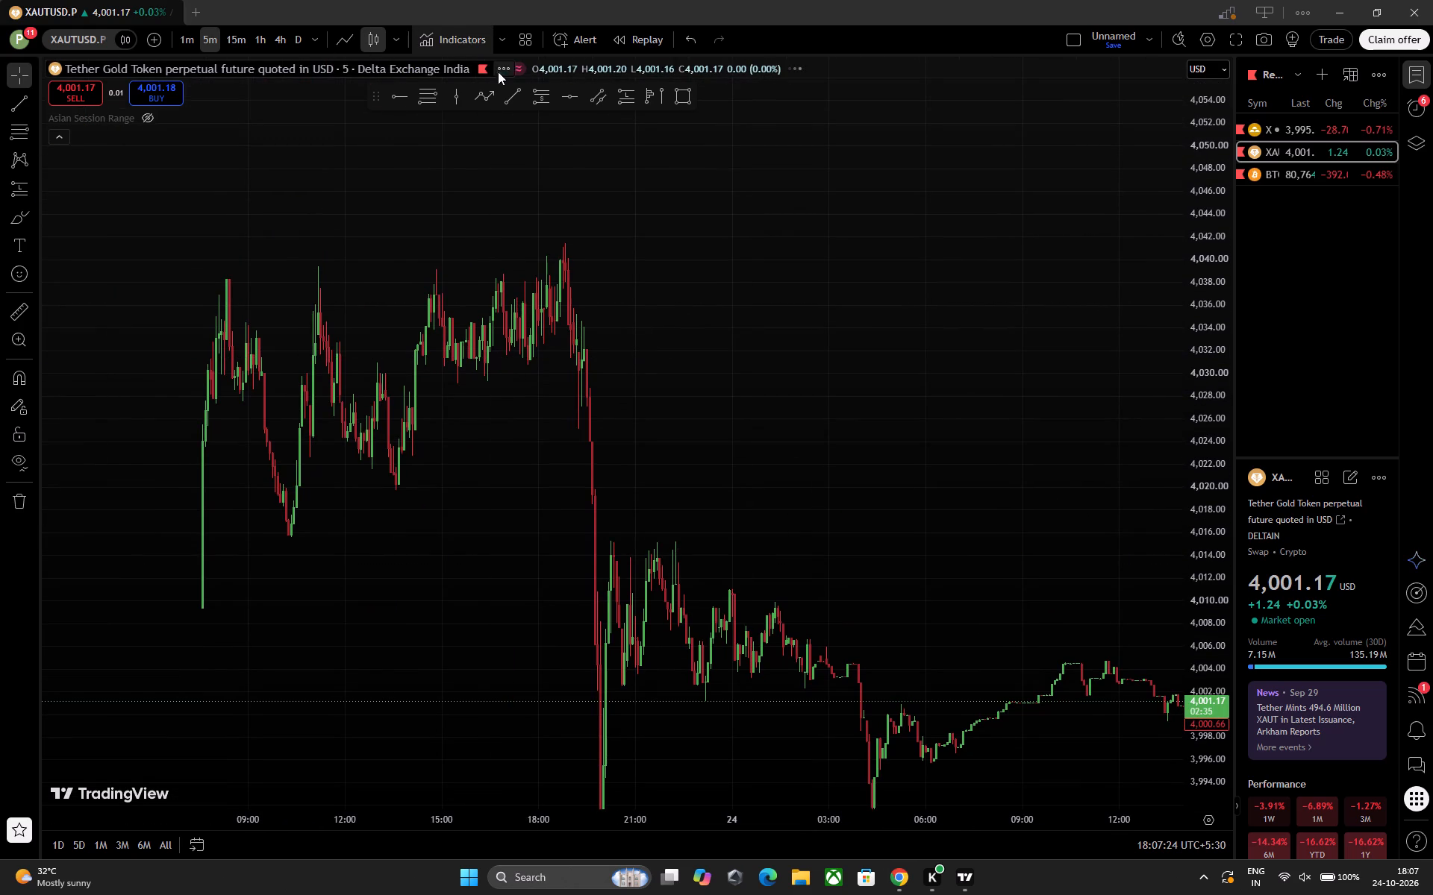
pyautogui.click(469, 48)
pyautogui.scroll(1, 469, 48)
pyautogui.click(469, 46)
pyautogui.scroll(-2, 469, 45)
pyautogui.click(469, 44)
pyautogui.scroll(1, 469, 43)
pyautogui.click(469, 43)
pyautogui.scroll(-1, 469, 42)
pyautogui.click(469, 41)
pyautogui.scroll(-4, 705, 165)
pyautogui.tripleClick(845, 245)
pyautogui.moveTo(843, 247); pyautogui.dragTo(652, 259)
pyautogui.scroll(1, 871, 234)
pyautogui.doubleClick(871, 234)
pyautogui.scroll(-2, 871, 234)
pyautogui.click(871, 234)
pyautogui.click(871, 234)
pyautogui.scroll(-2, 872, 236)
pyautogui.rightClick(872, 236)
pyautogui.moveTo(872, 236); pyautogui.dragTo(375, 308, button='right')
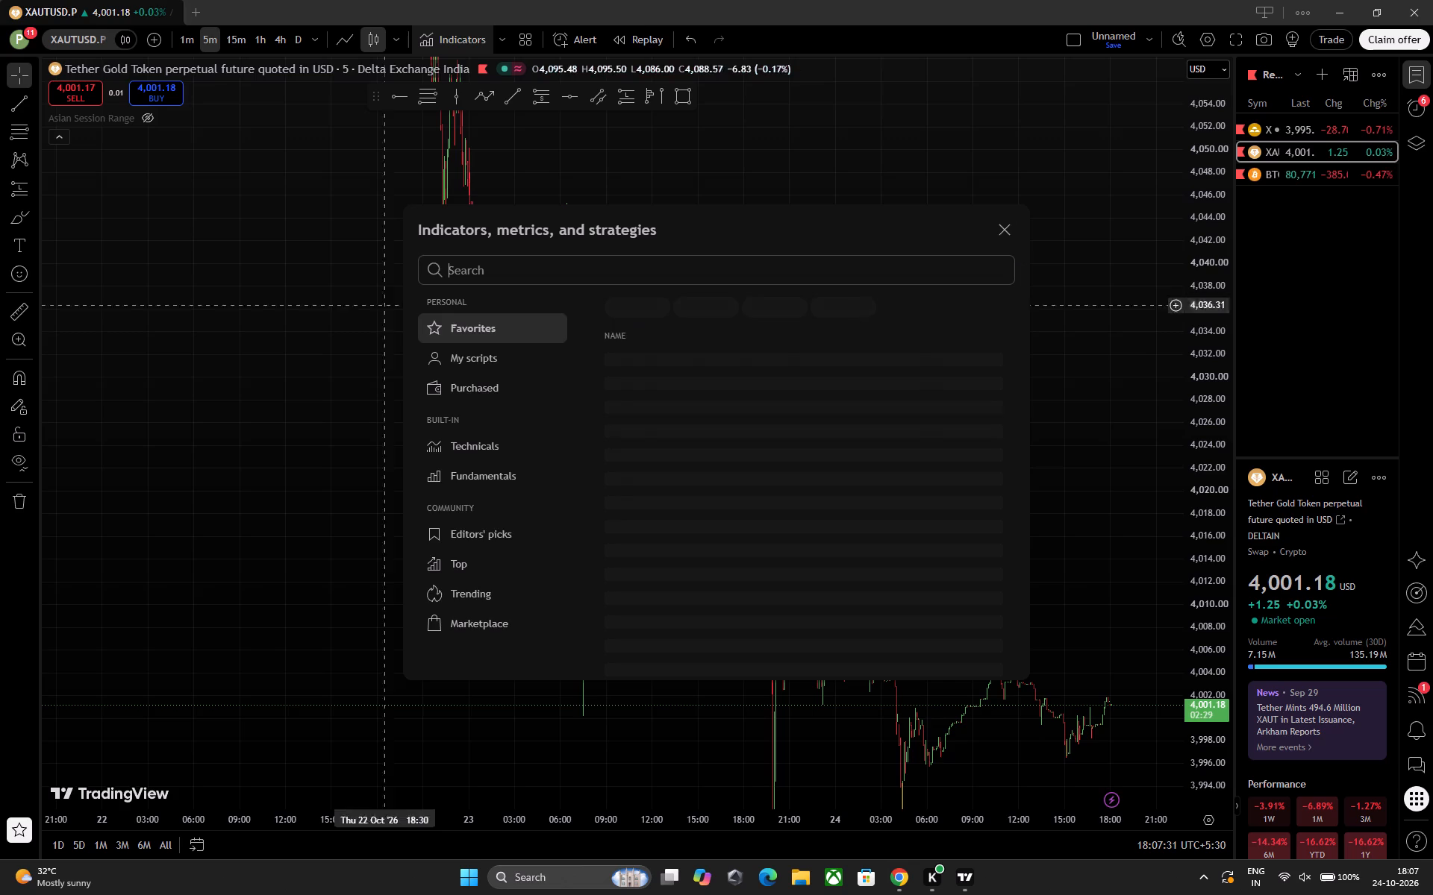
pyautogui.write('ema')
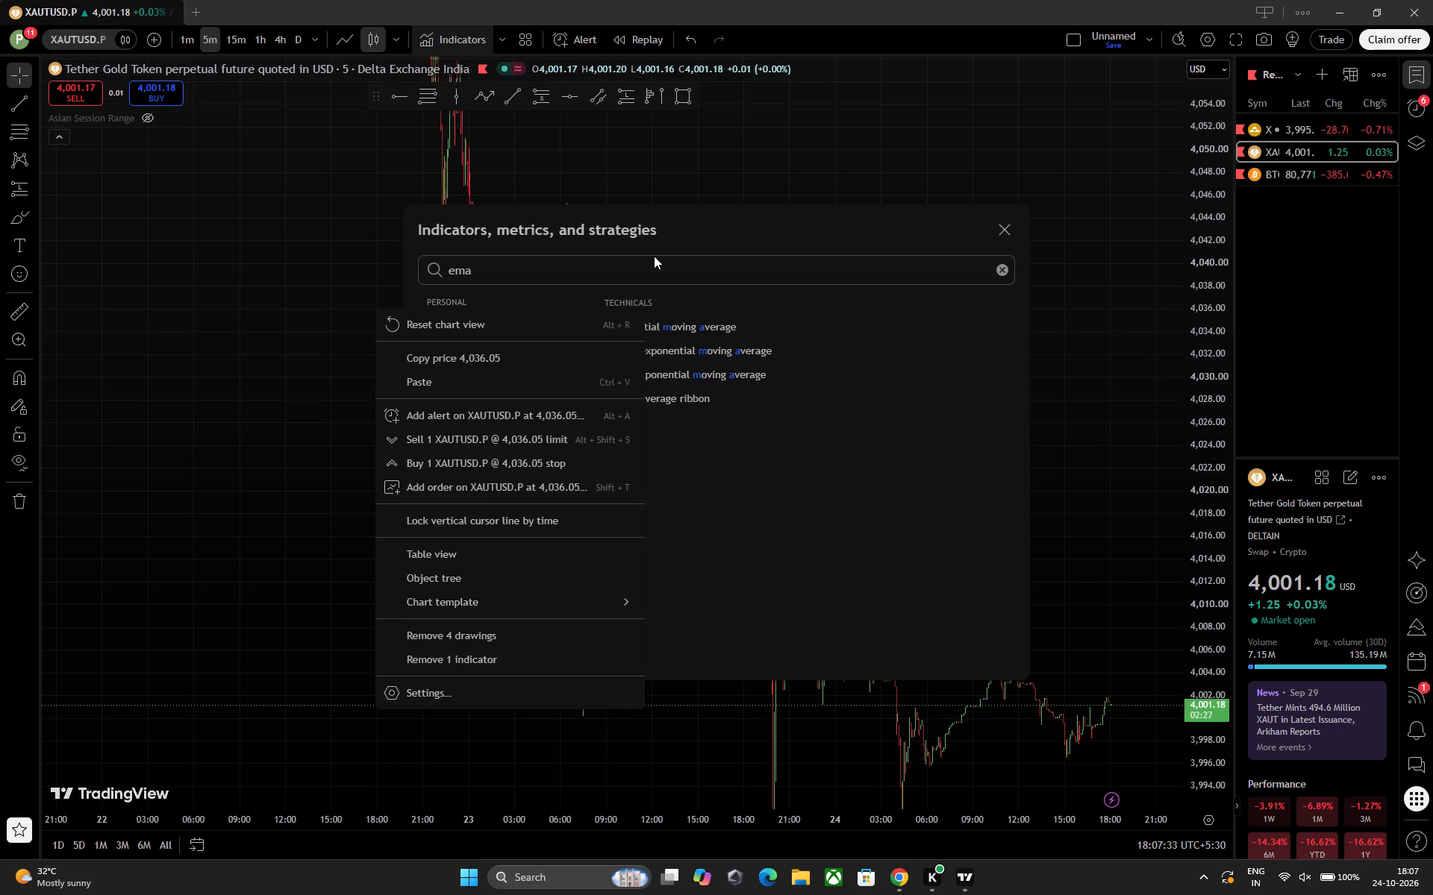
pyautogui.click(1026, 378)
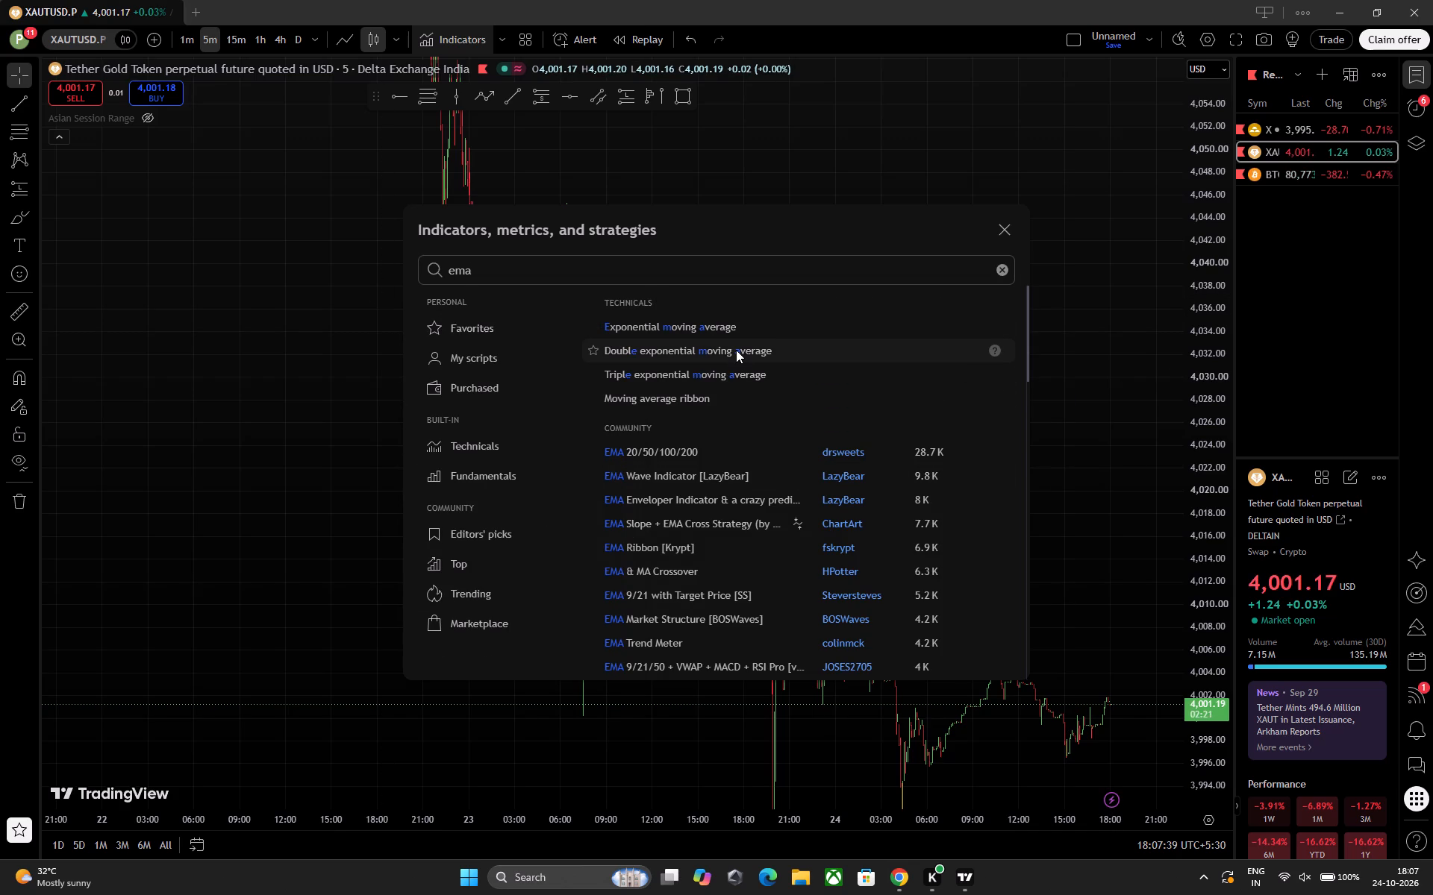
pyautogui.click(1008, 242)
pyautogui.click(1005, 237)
# Review the visibility options and inputs in the DEMA indicator's settings.
pyautogui.moveTo(1031, 251); pyautogui.dragTo(648, 111)
pyautogui.moveTo(925, 192); pyautogui.dragTo(940, 123)
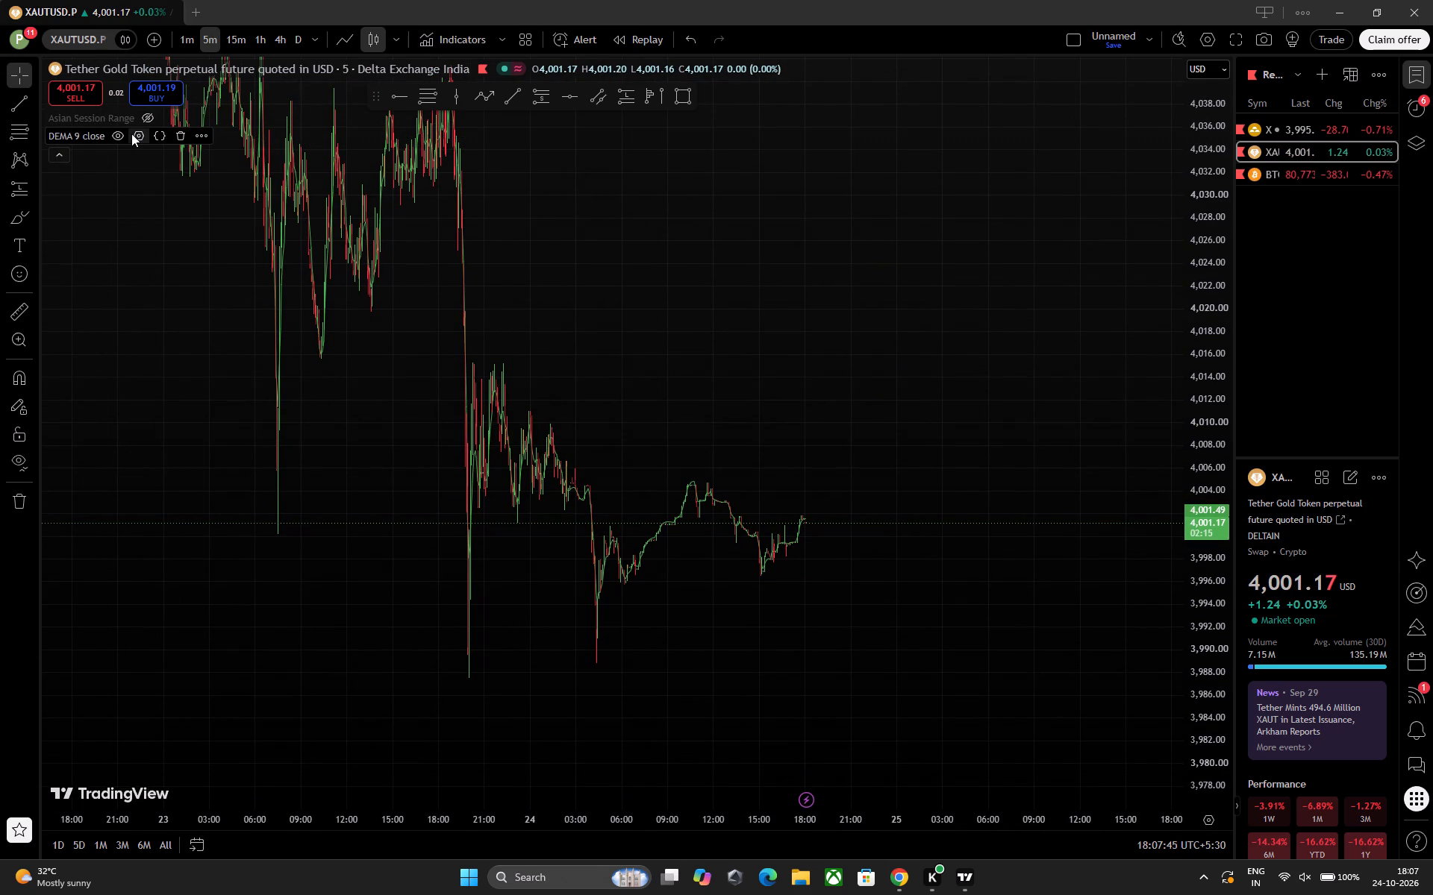
pyautogui.click(149, 134)
pyautogui.click(133, 136)
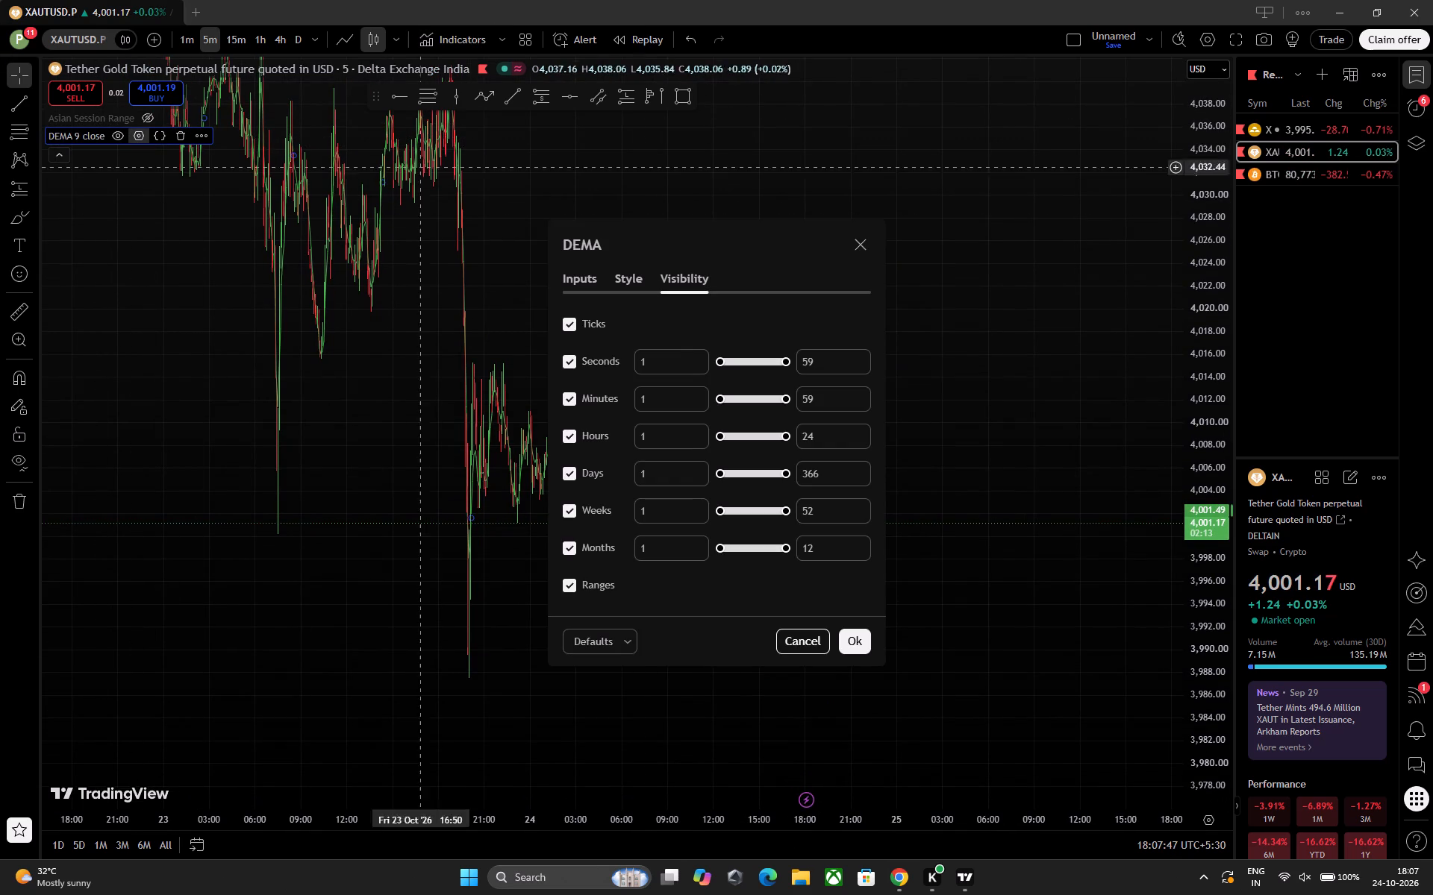
pyautogui.click(579, 271)
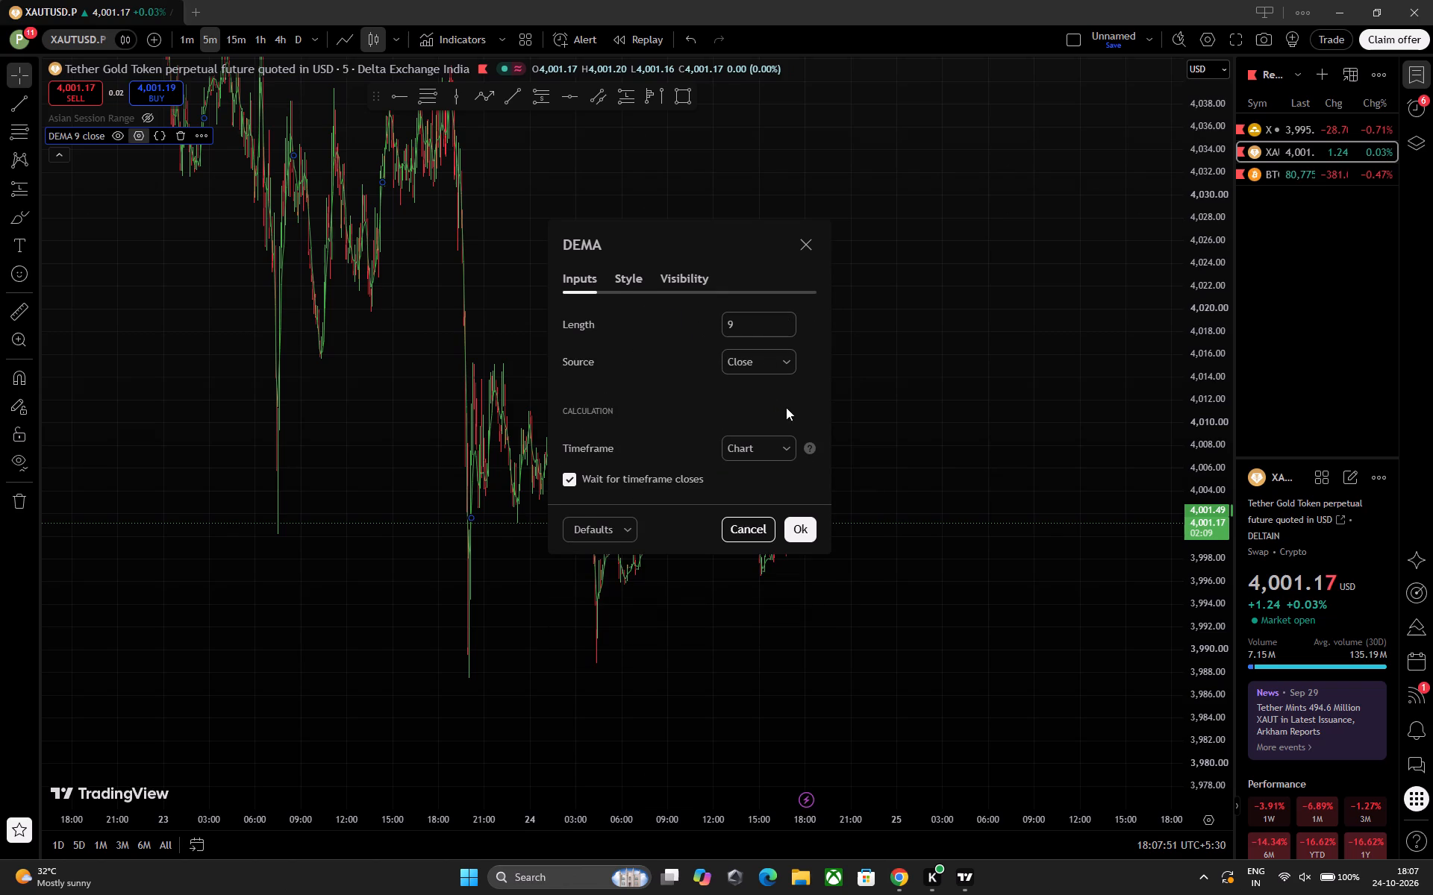
pyautogui.click(790, 521)
# Examine how the DEMA line follows the 5-minute candles across 22 to 24 October at different price and time scales.
pyautogui.moveTo(772, 402); pyautogui.dragTo(967, 568)
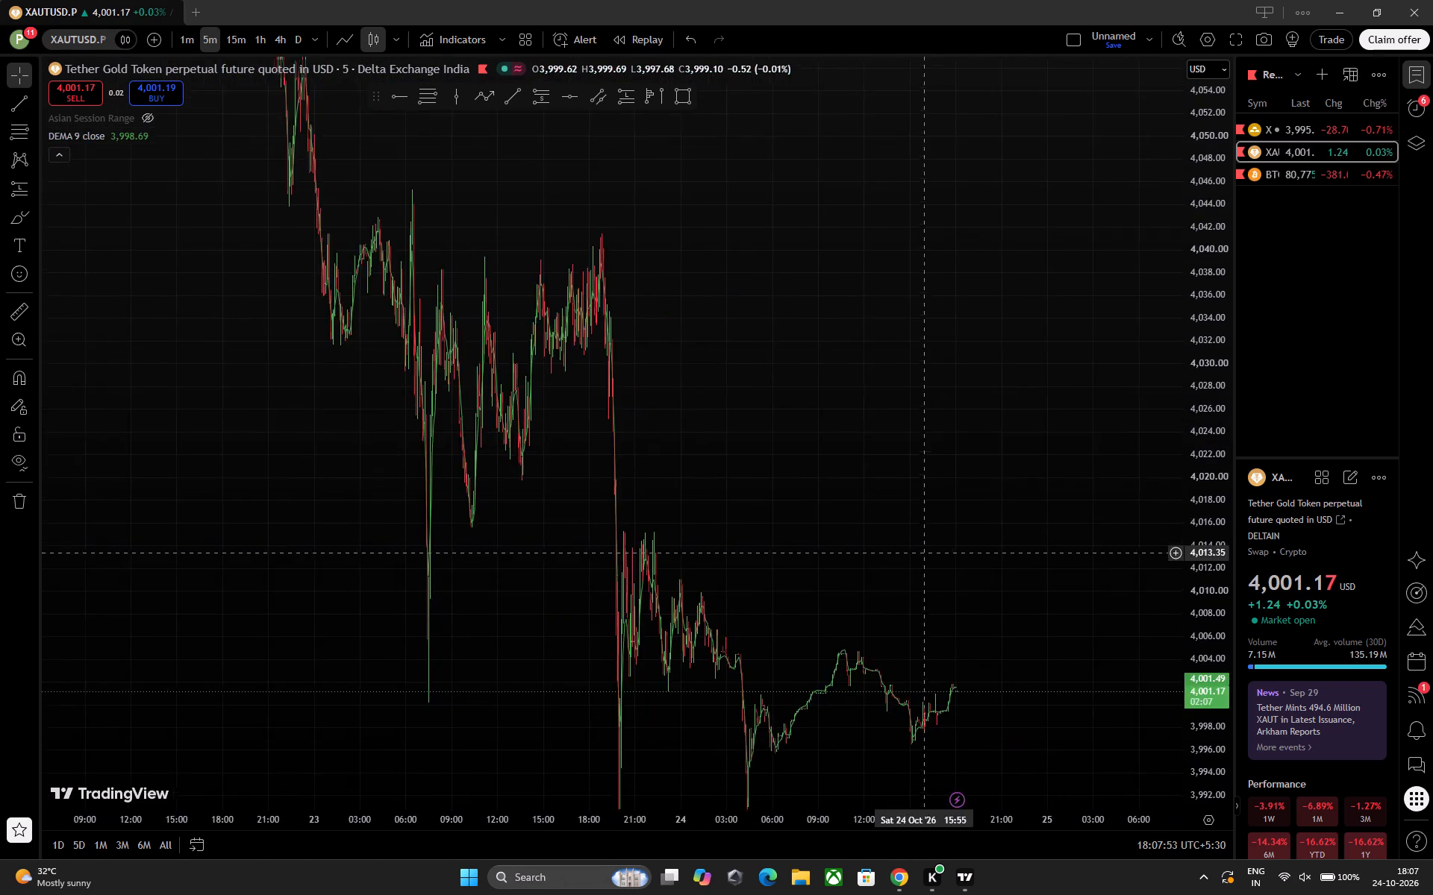
pyautogui.moveTo(967, 568); pyautogui.dragTo(1190, 601)
pyautogui.moveTo(568, 359); pyautogui.dragTo(852, 407)
pyautogui.moveTo(1199, 134); pyautogui.dragTo(1218, 567)
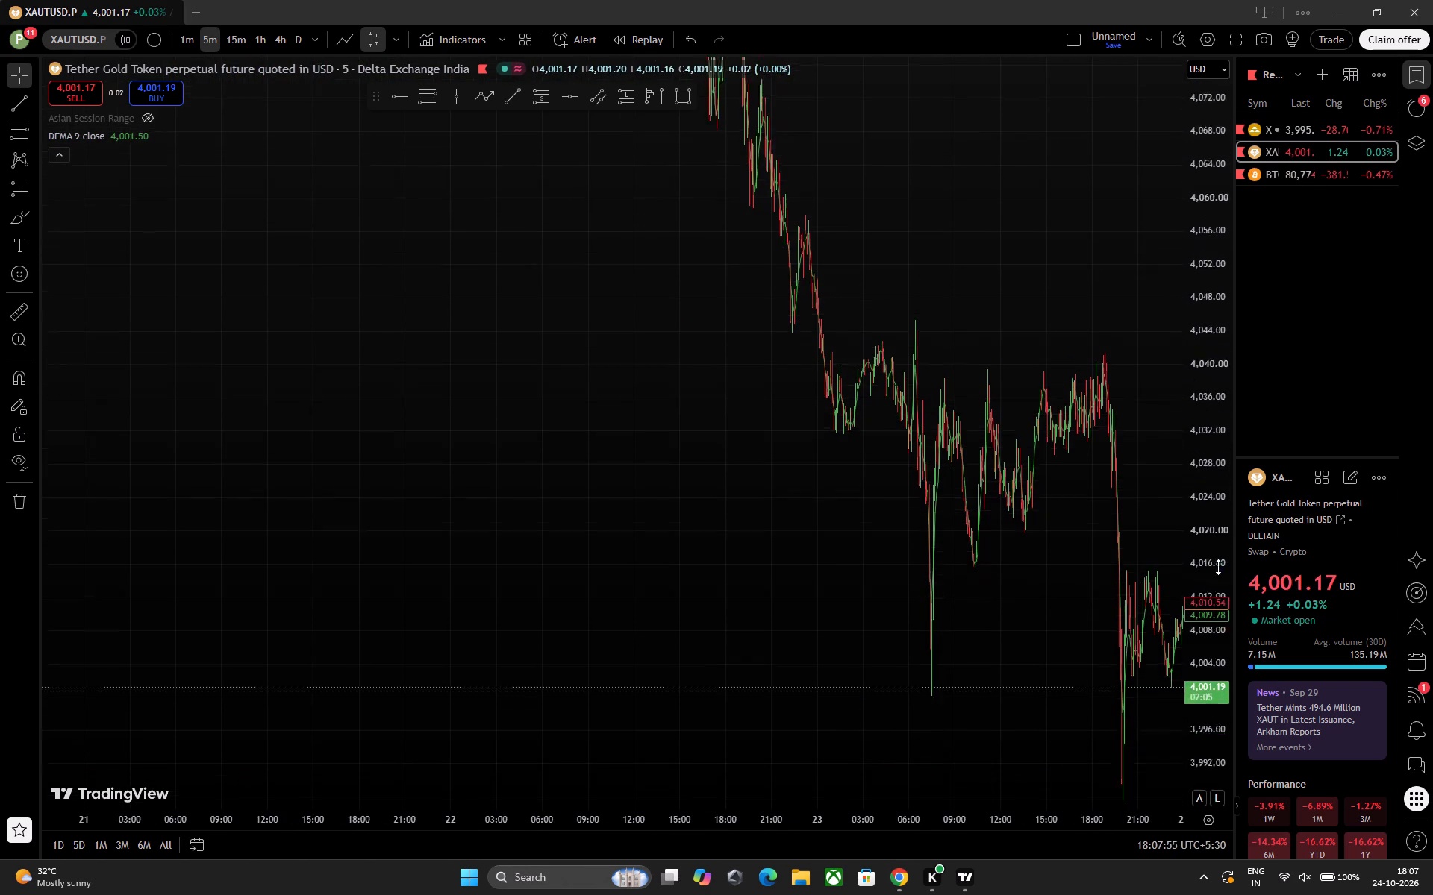
pyautogui.moveTo(1218, 567); pyautogui.dragTo(1208, 773)
pyautogui.moveTo(894, 512); pyautogui.dragTo(315, 482)
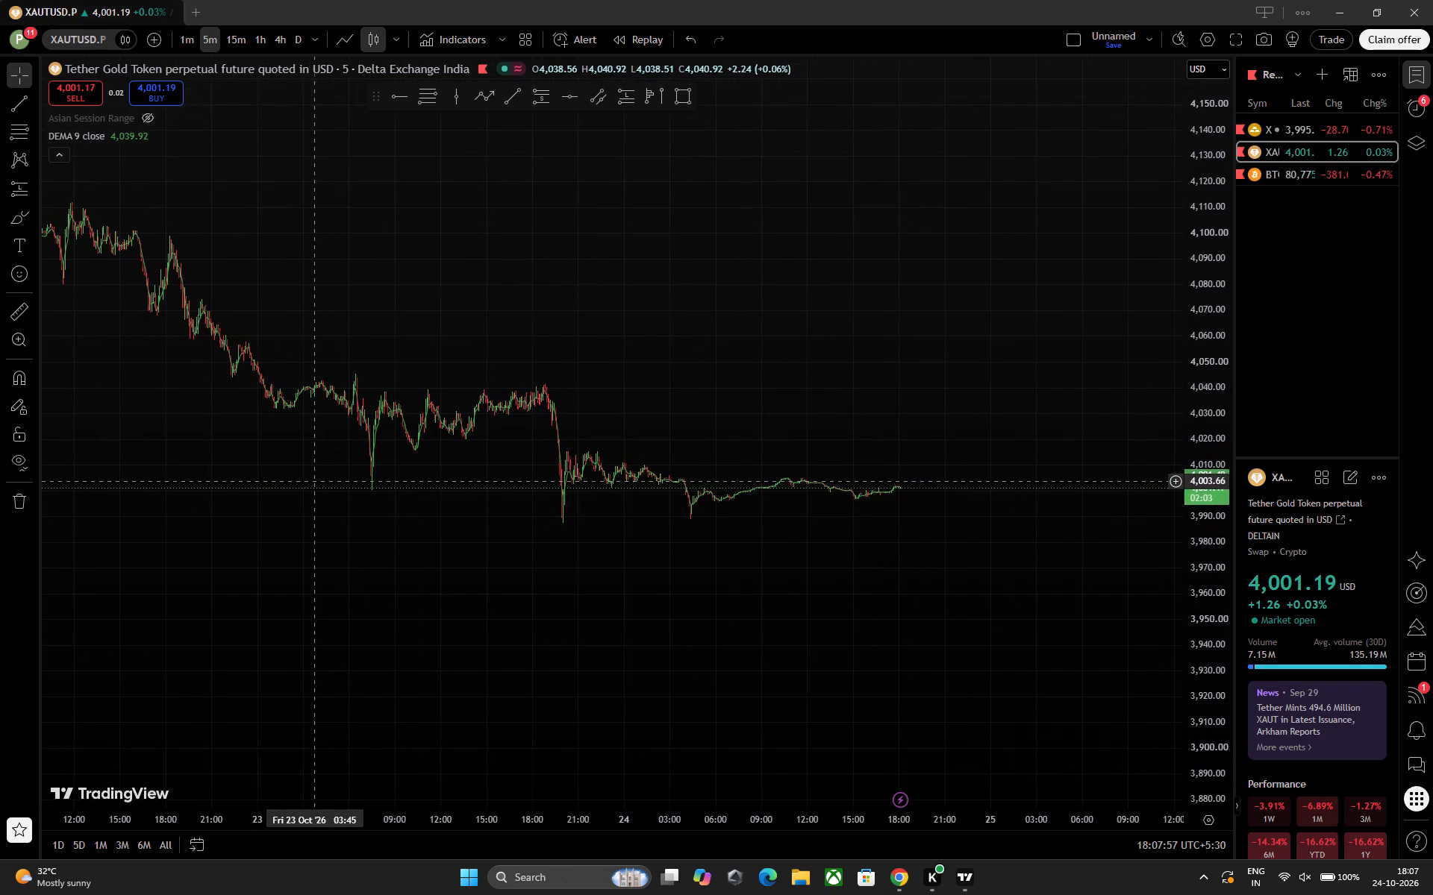
pyautogui.moveTo(1194, 662); pyautogui.dragTo(1134, 51)
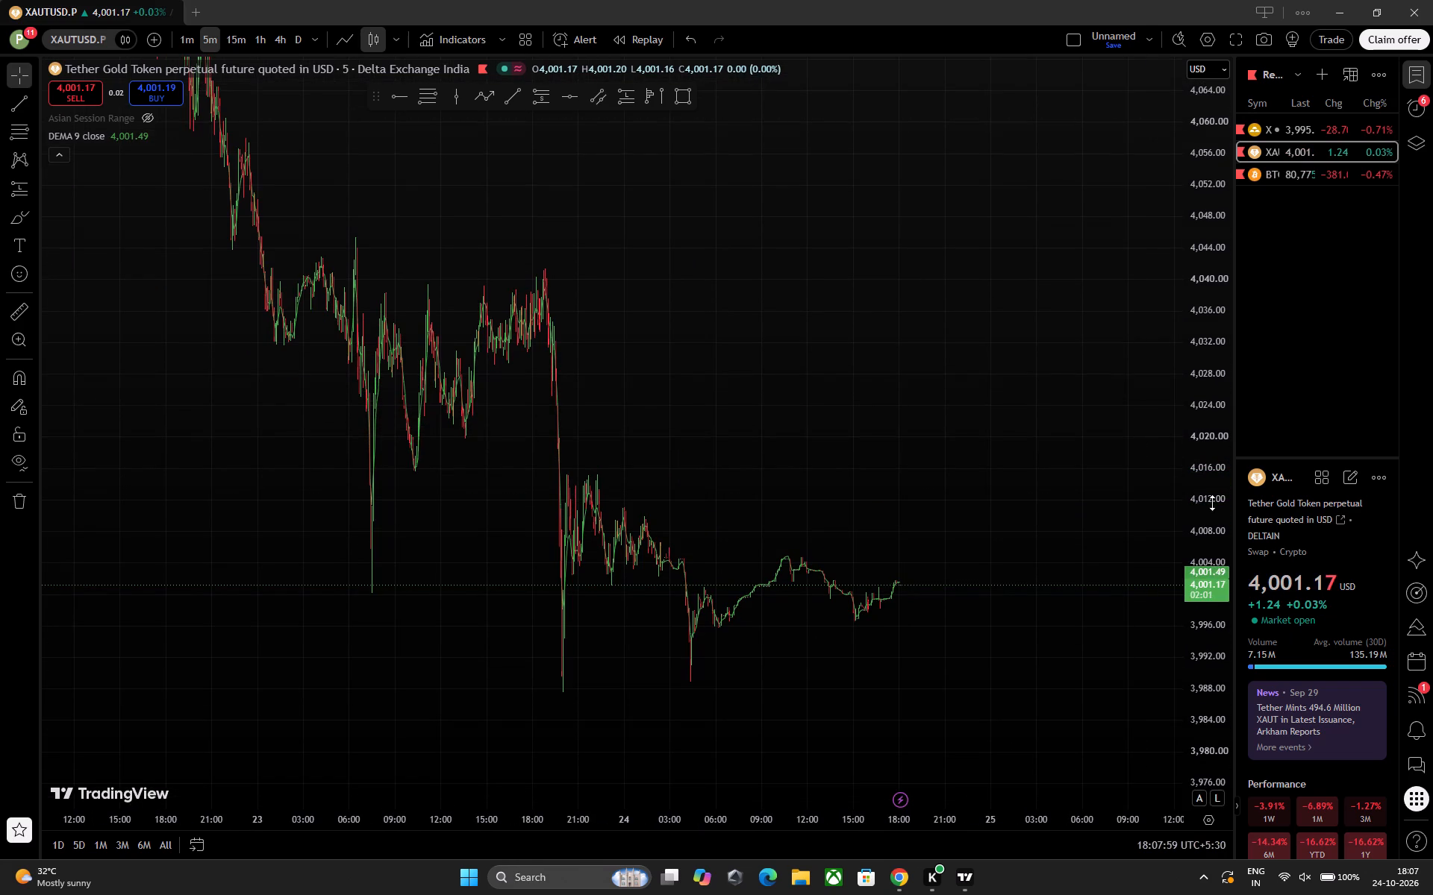
pyautogui.moveTo(1218, 575); pyautogui.dragTo(1149, 222)
pyautogui.moveTo(646, 310); pyautogui.dragTo(834, 217)
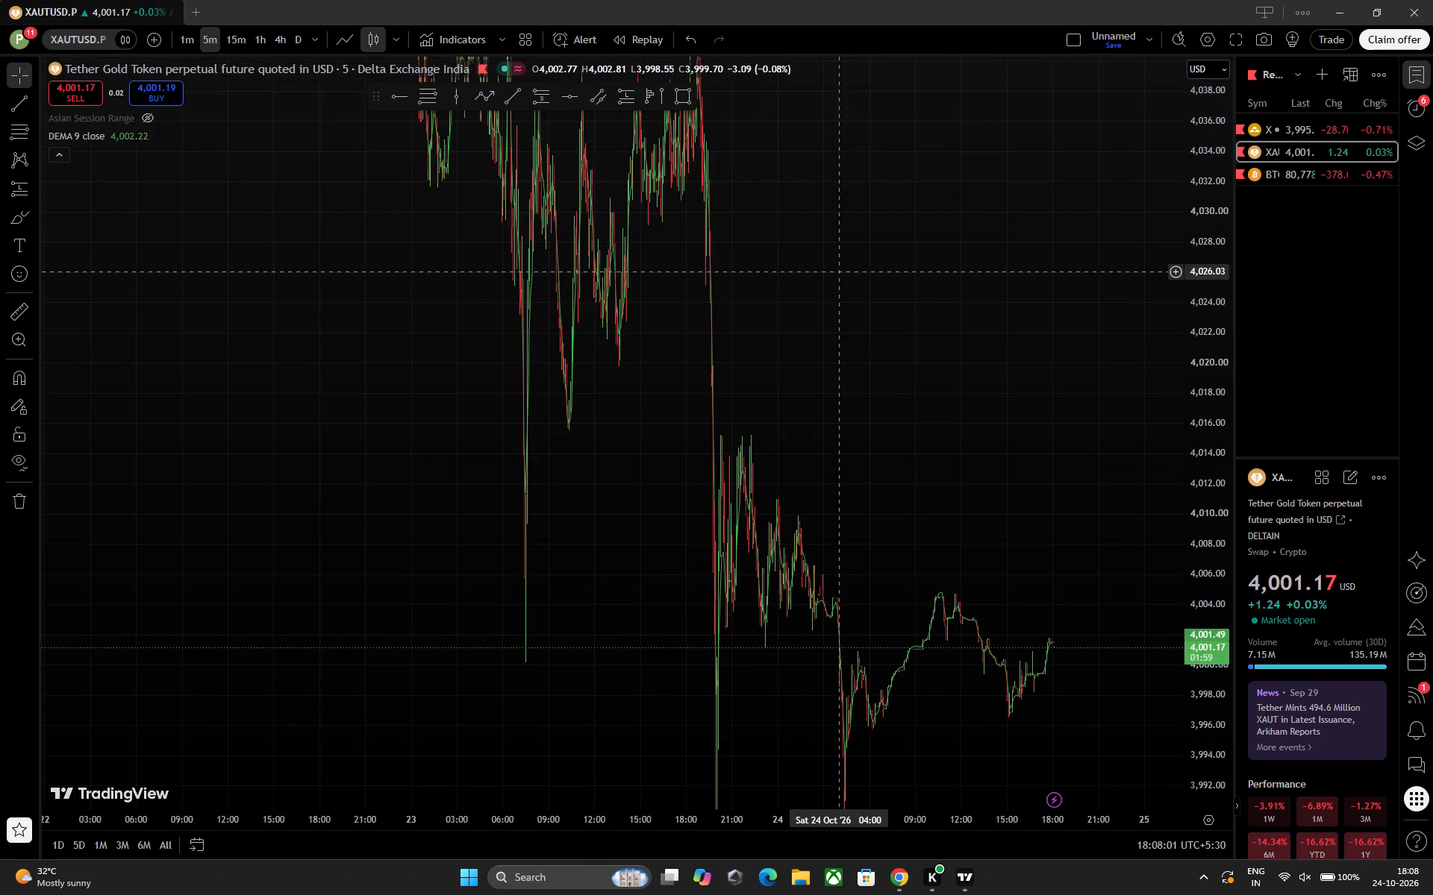
pyautogui.scroll(6, 839, 272)
pyautogui.scroll(1, 677, 356)
pyautogui.moveTo(645, 364); pyautogui.dragTo(1046, 527)
pyautogui.moveTo(503, 433); pyautogui.dragTo(685, 383)
pyautogui.scroll(4, 617, 325)
pyautogui.scroll(1, 521, 307)
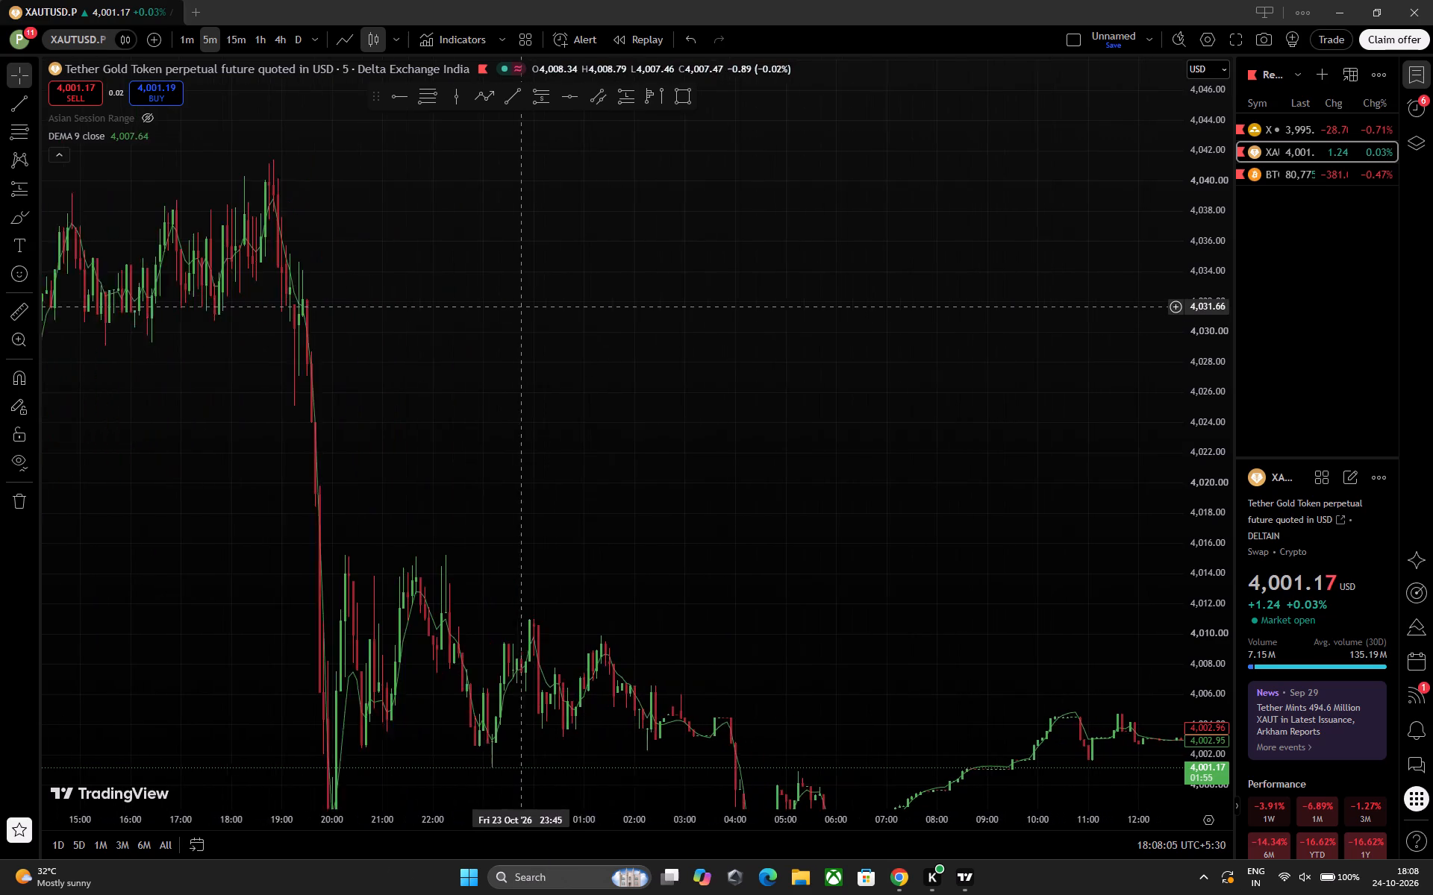
pyautogui.scroll(1, 521, 307)
pyautogui.moveTo(506, 307); pyautogui.dragTo(909, 304)
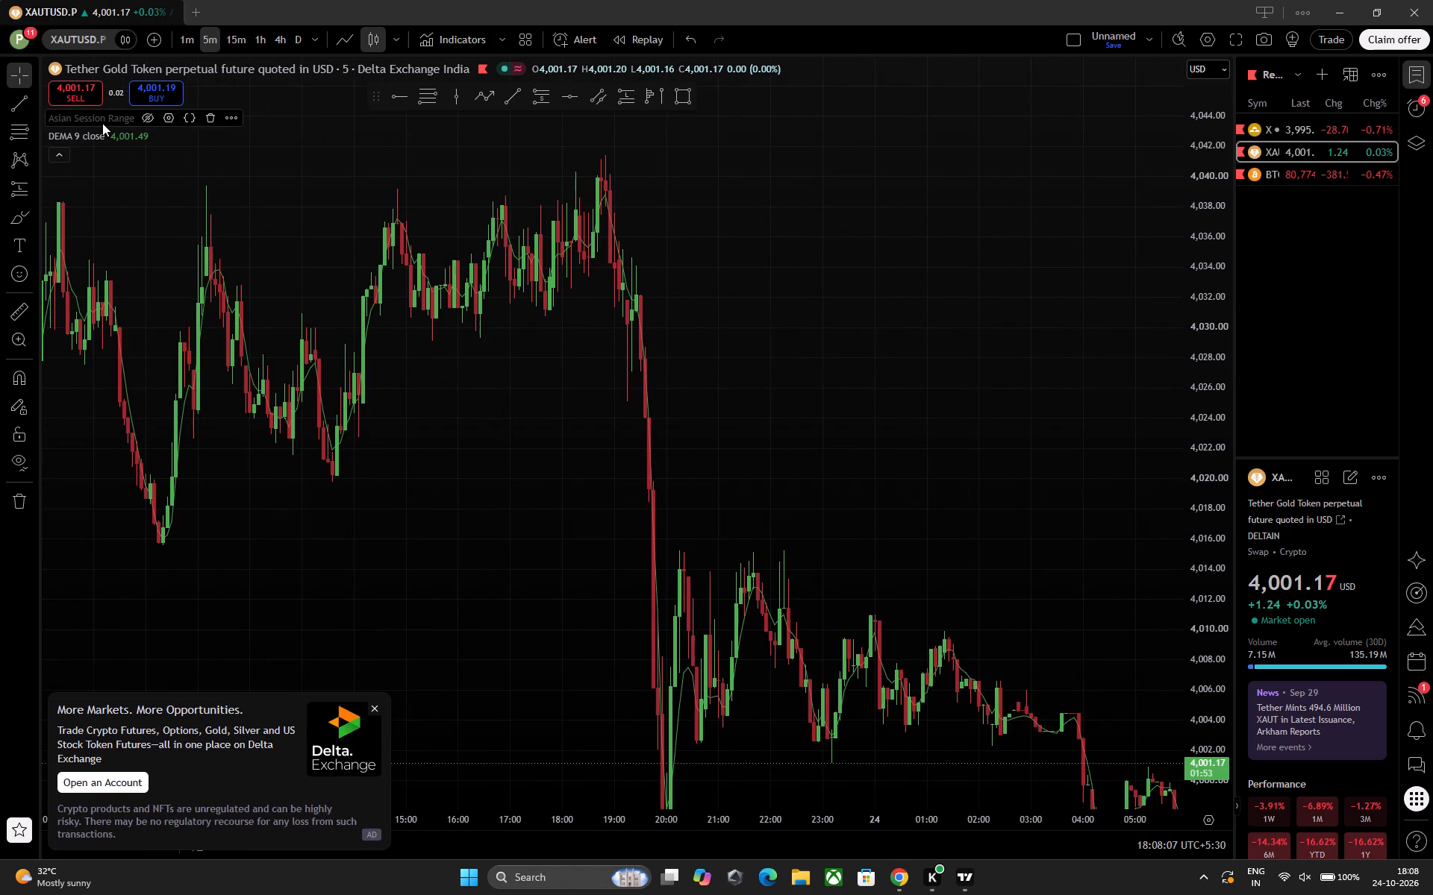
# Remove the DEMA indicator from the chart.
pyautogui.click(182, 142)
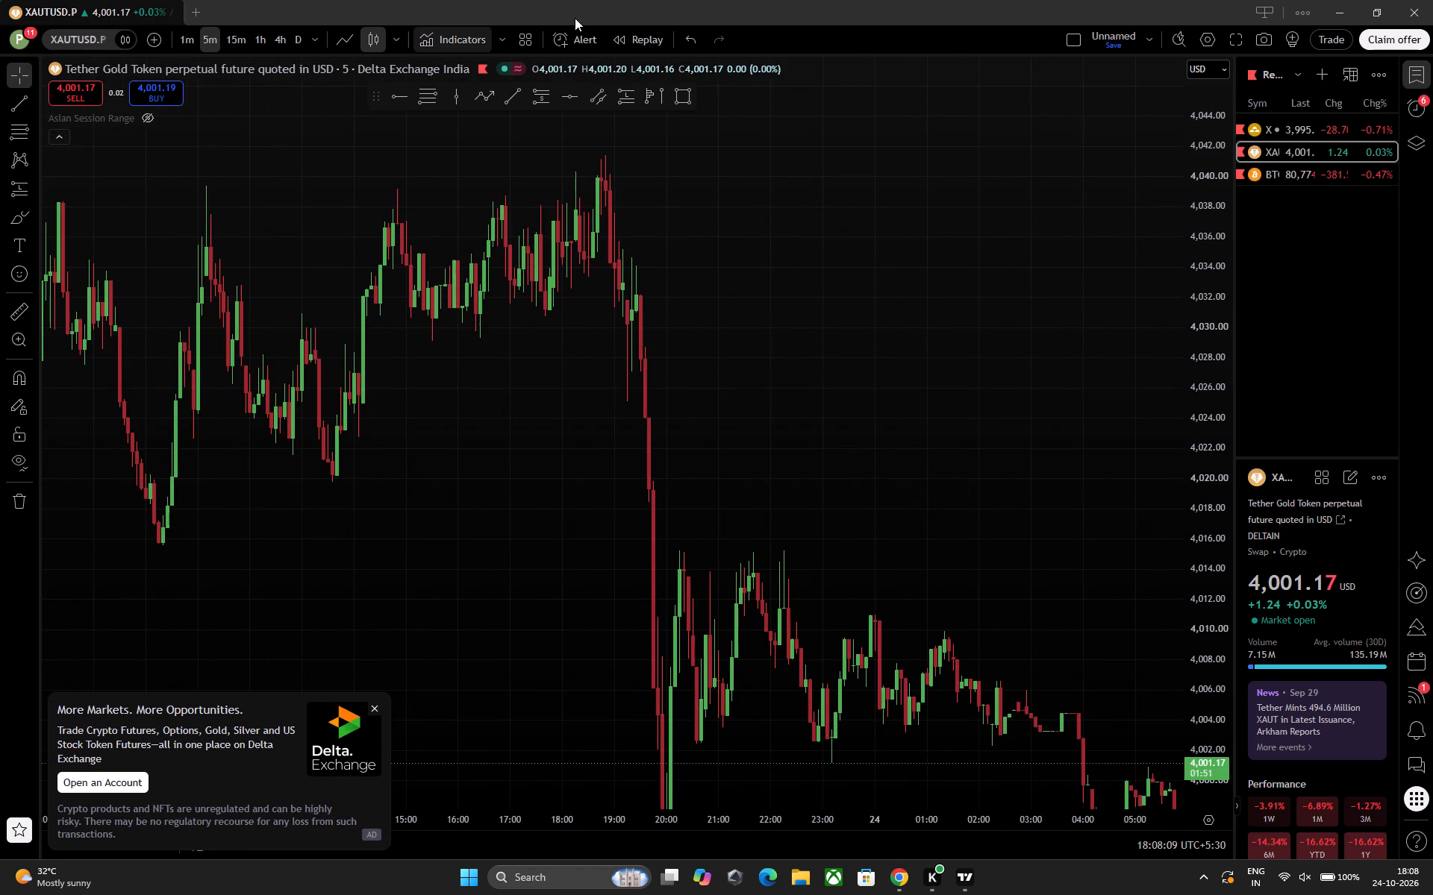
# Add the community indicator EMA 9/21 with Target Price [SS] to the chart from the "ema" search.
pyautogui.click(433, 37)
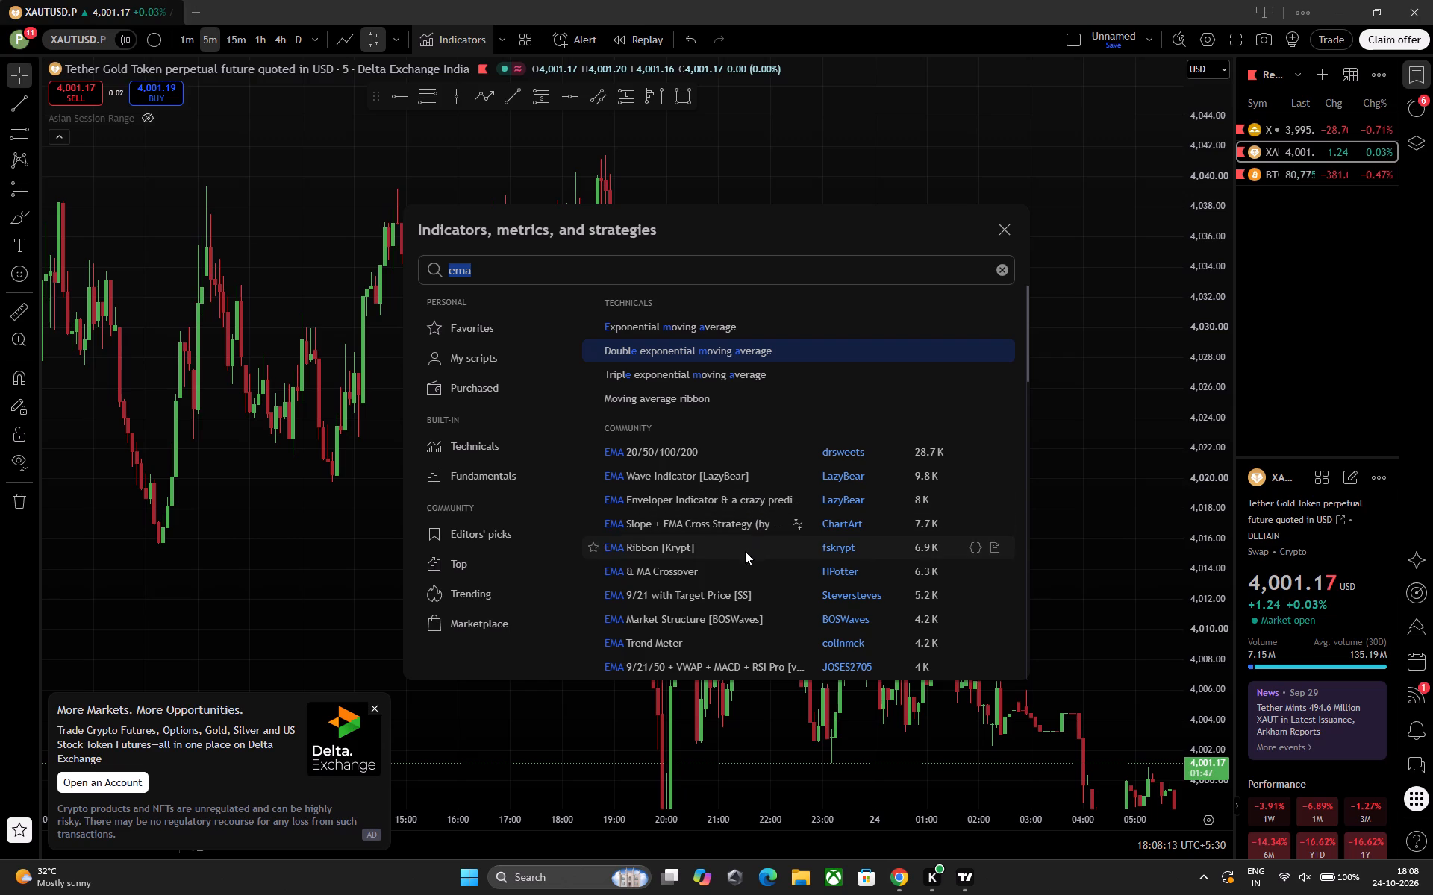
pyautogui.click(712, 601)
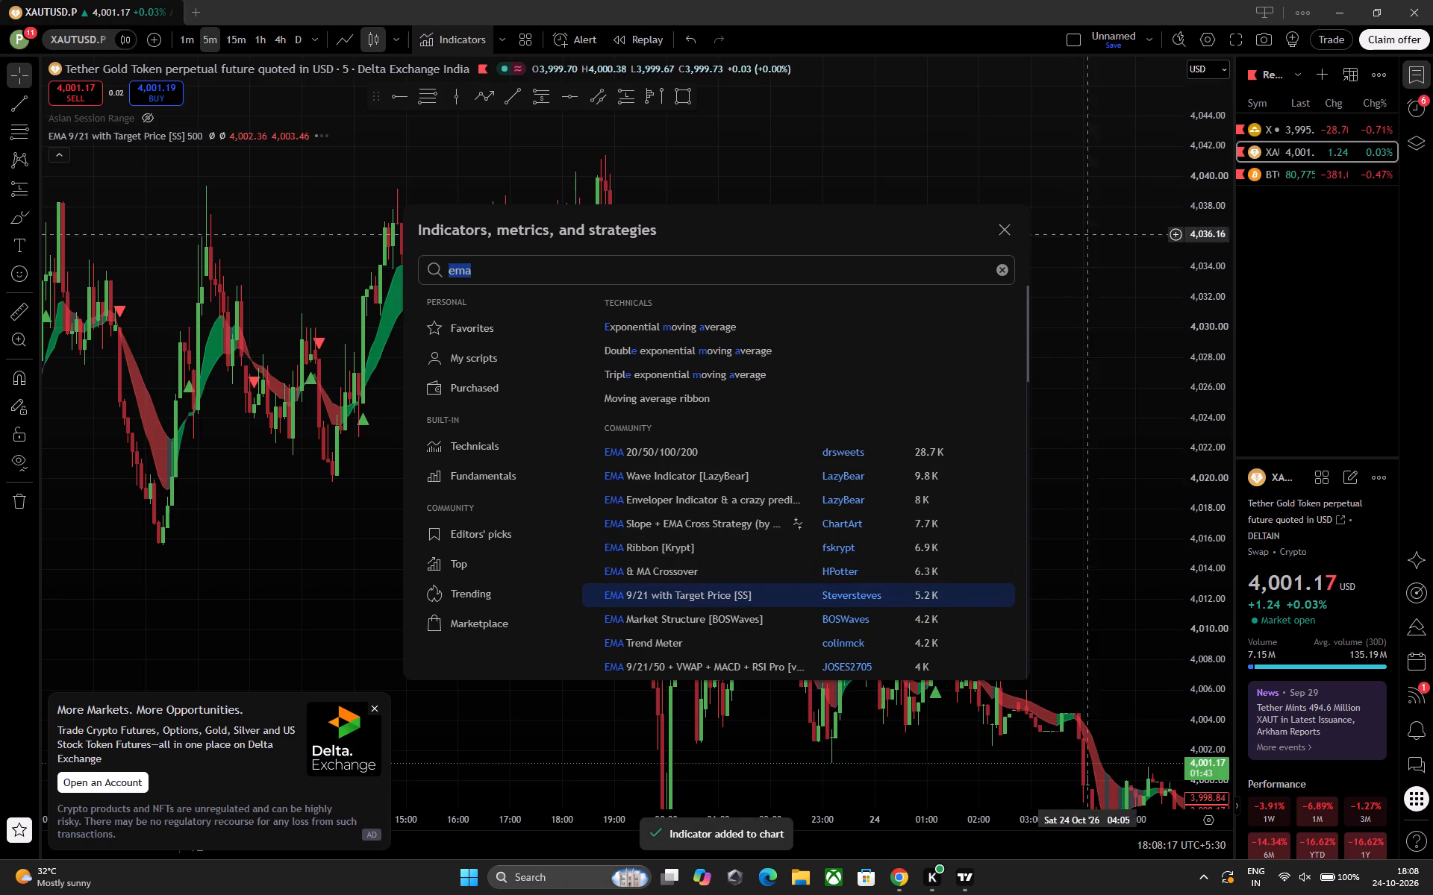
pyautogui.click(1002, 234)
# Examine the EMA 9/21 bands and arrow signals against the candles of 23 and 24 October.
pyautogui.moveTo(1002, 236); pyautogui.dragTo(877, 177)
pyautogui.moveTo(876, 176); pyautogui.dragTo(905, 251)
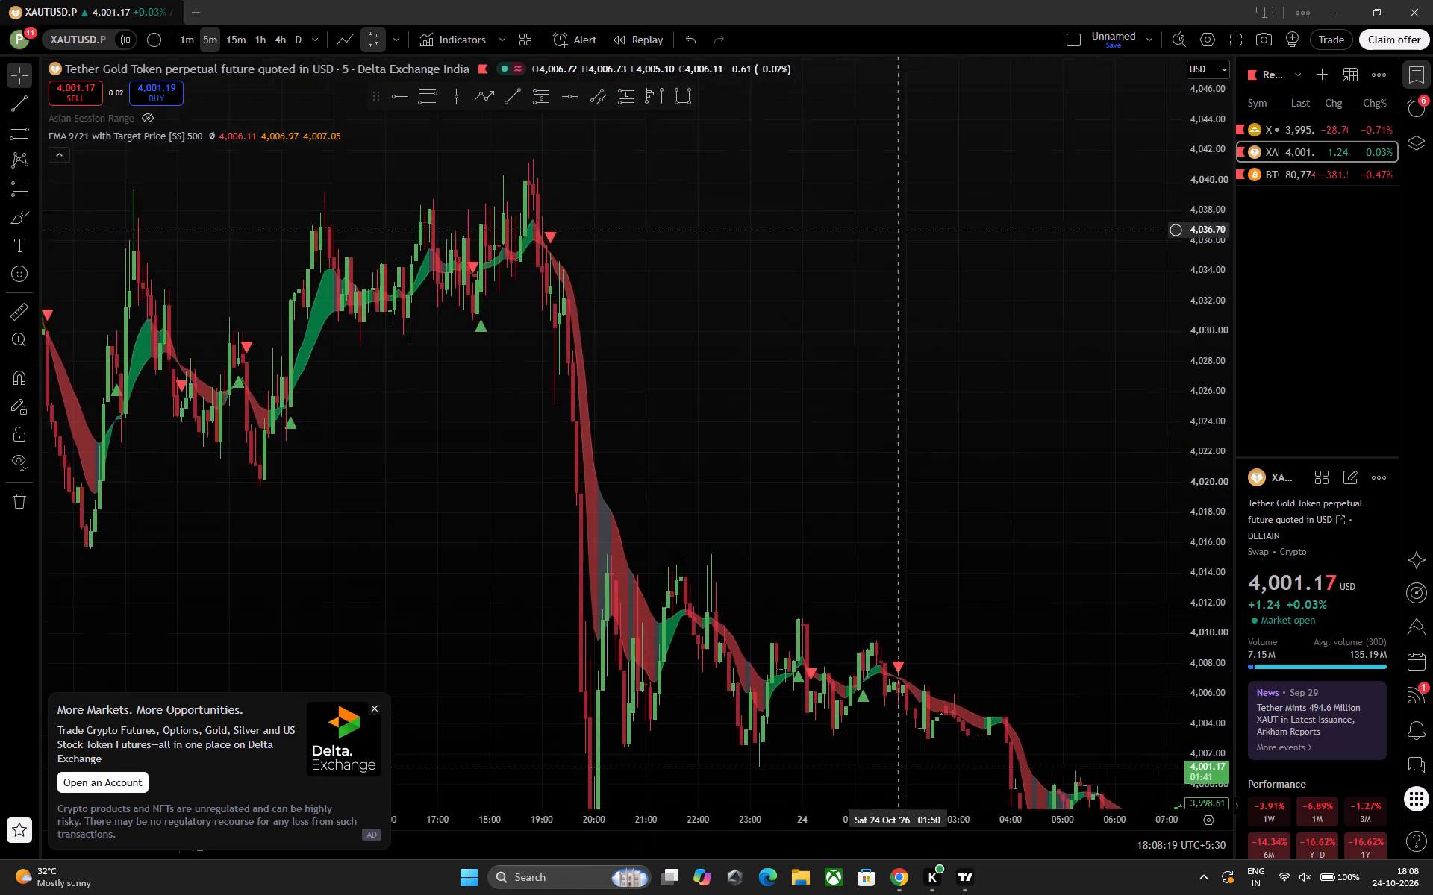
pyautogui.moveTo(905, 251); pyautogui.dragTo(957, 337)
pyautogui.moveTo(898, 302); pyautogui.dragTo(992, 171)
pyautogui.moveTo(779, 224); pyautogui.dragTo(995, 213)
pyautogui.moveTo(737, 473); pyautogui.dragTo(817, 451)
pyautogui.moveTo(817, 451); pyautogui.dragTo(596, 450)
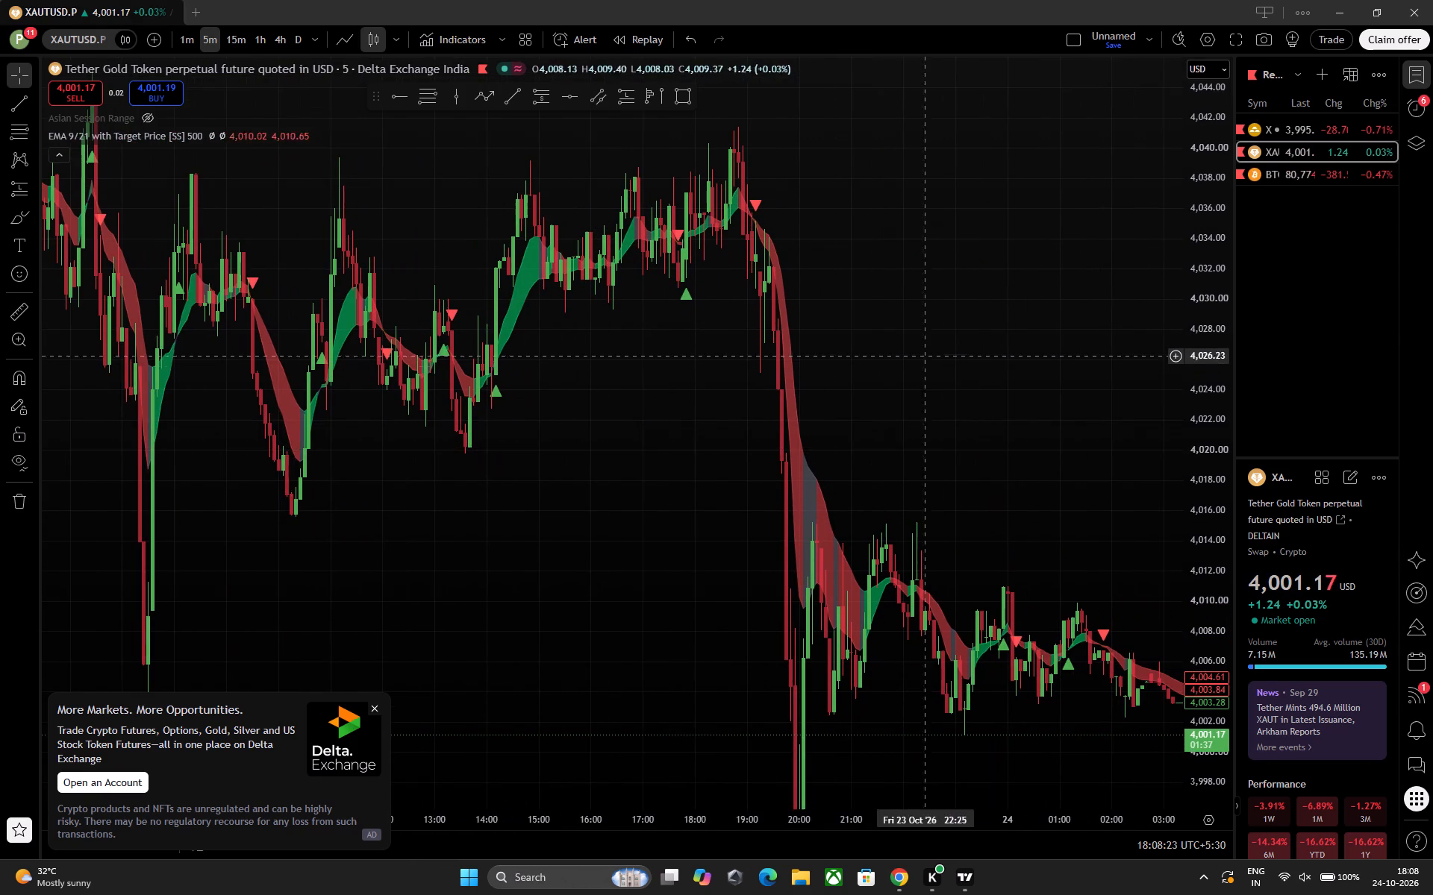
pyautogui.moveTo(943, 351); pyautogui.dragTo(867, 348)
pyautogui.moveTo(867, 348); pyautogui.dragTo(701, 289)
pyautogui.moveTo(996, 419); pyautogui.dragTo(996, 417)
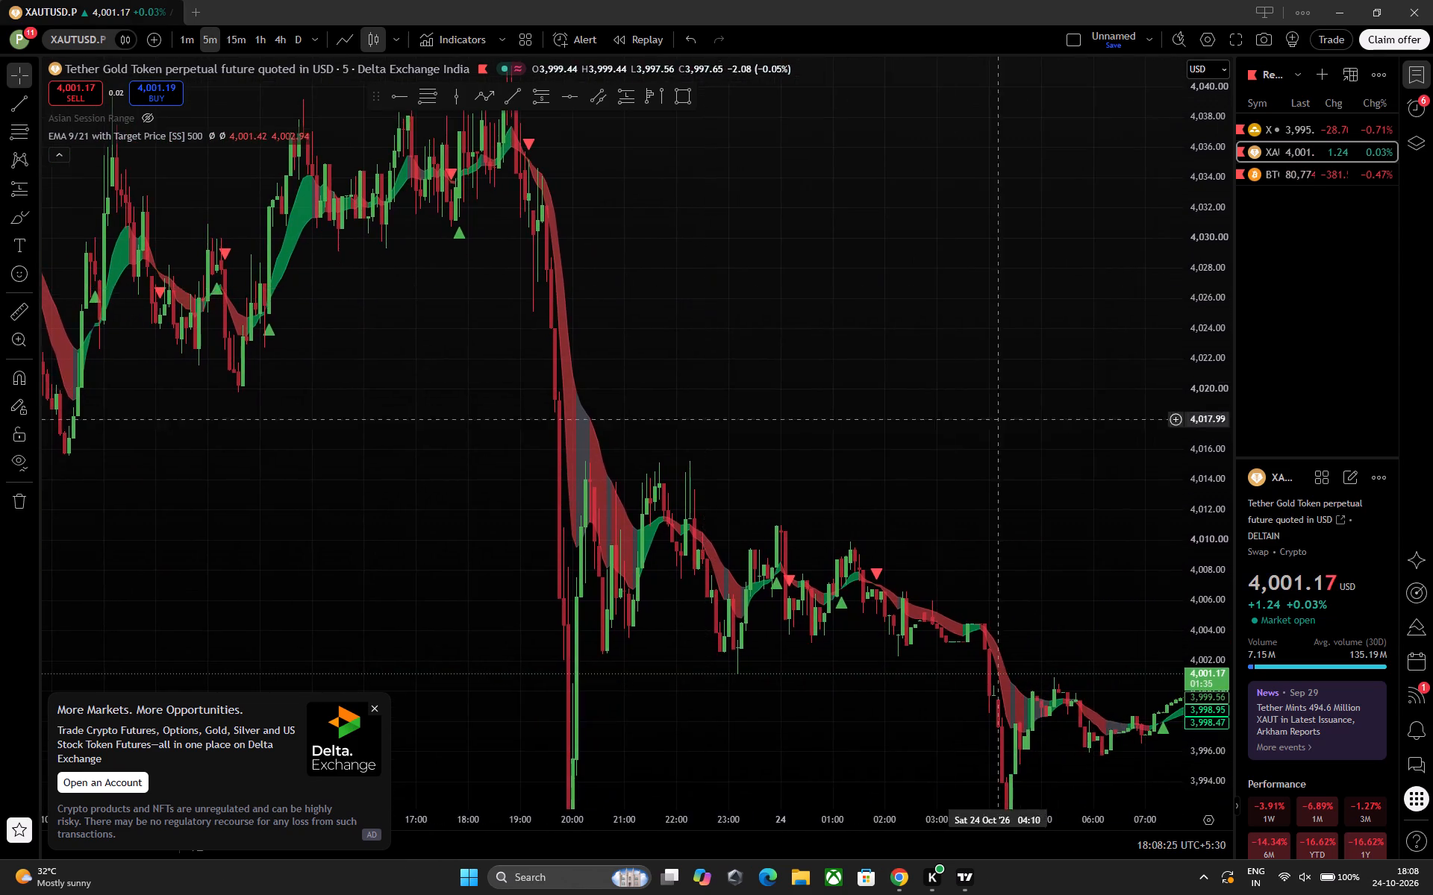
pyautogui.moveTo(996, 417); pyautogui.dragTo(879, 135)
pyautogui.moveTo(1226, 583); pyautogui.dragTo(1204, 149)
pyautogui.moveTo(909, 182); pyautogui.dragTo(937, 282)
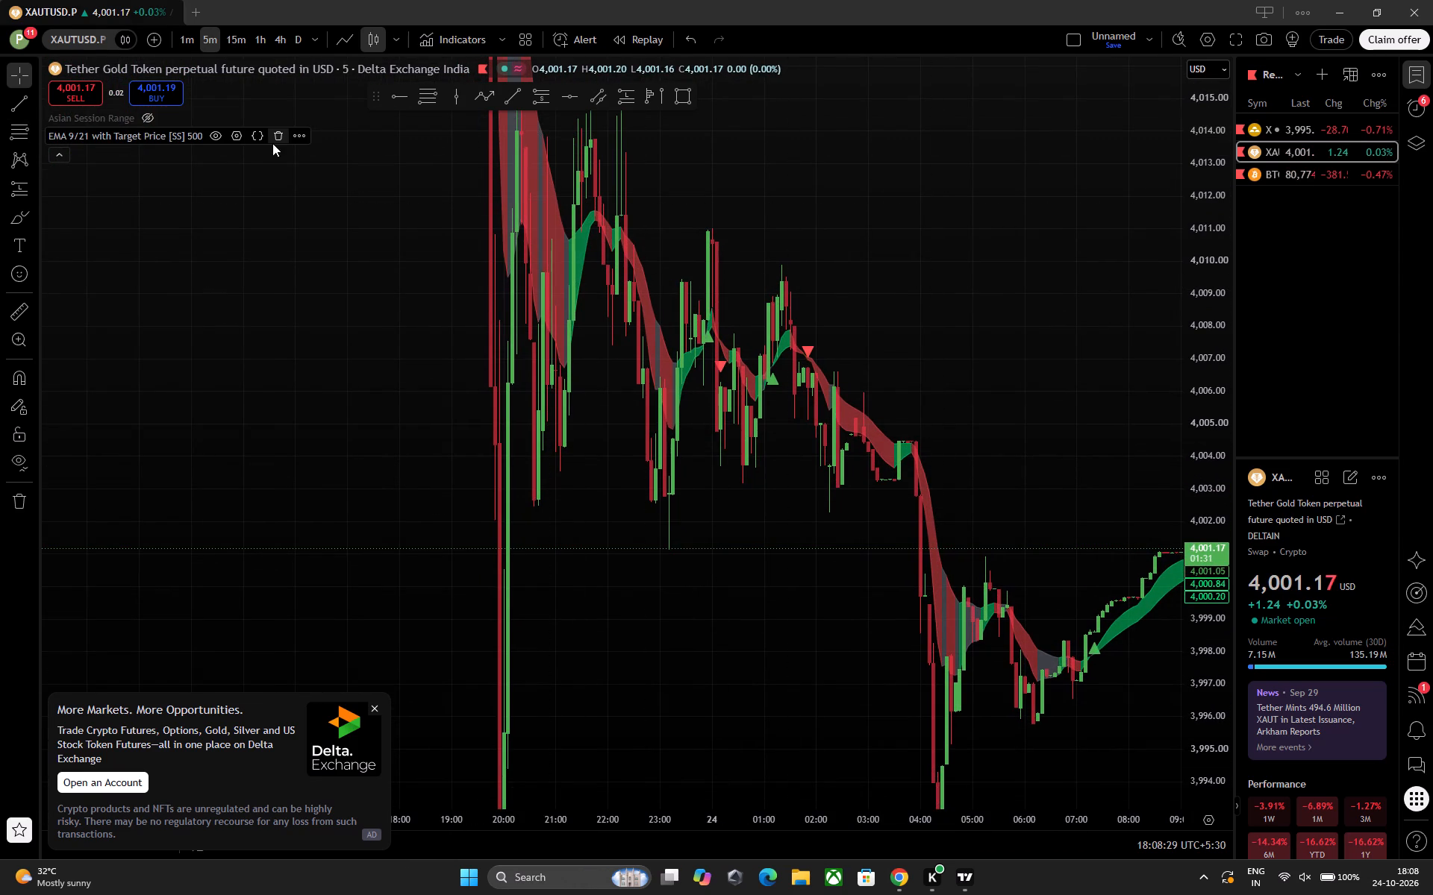
# Review the EMA 9/21 indicator's inputs and style settings, switching the target price labels off and back on.
pyautogui.click(232, 138)
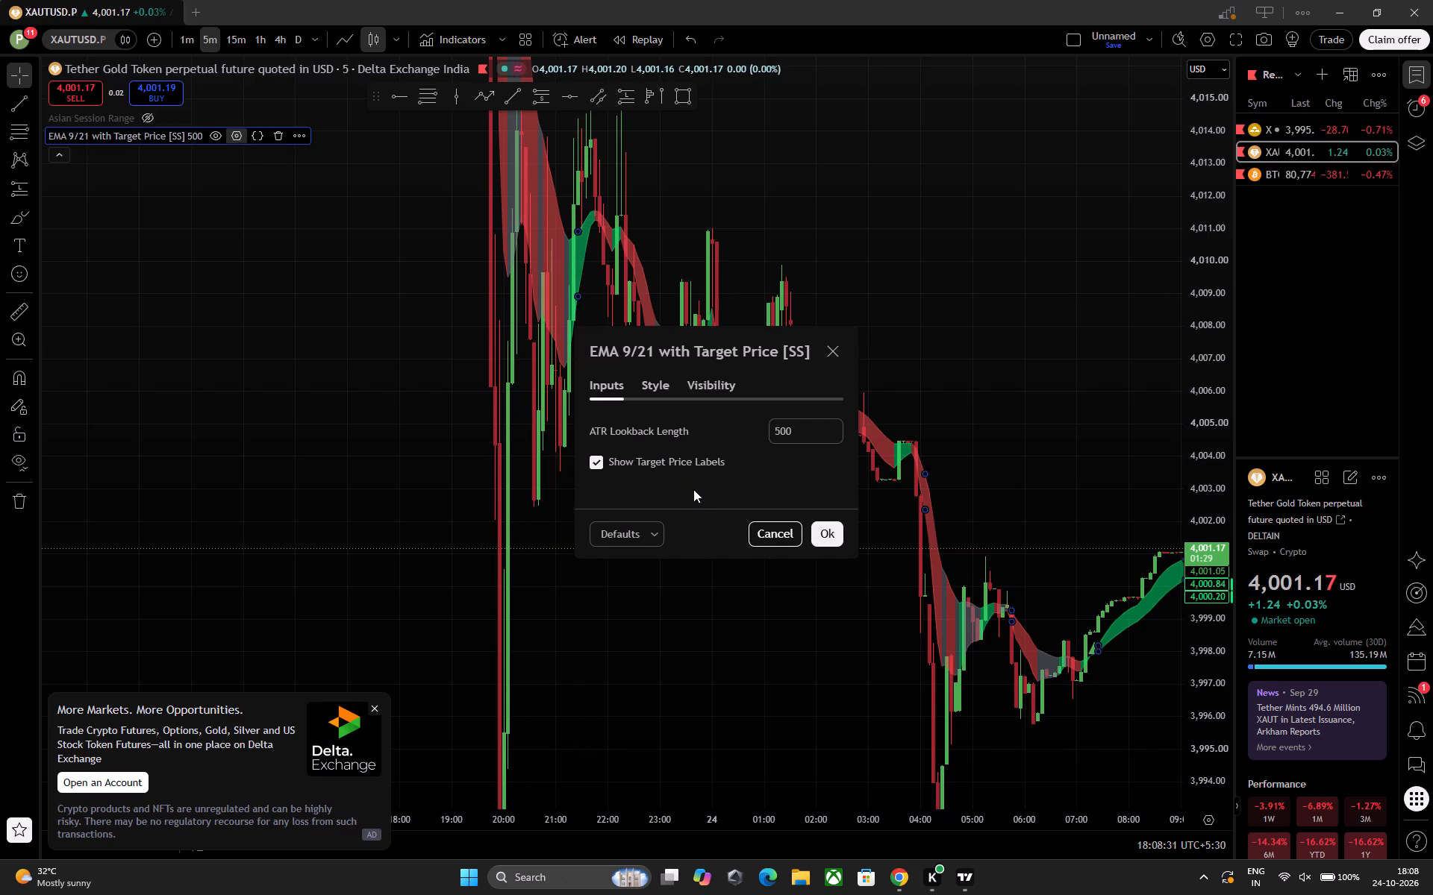
pyautogui.click(594, 462)
pyautogui.click(594, 462)
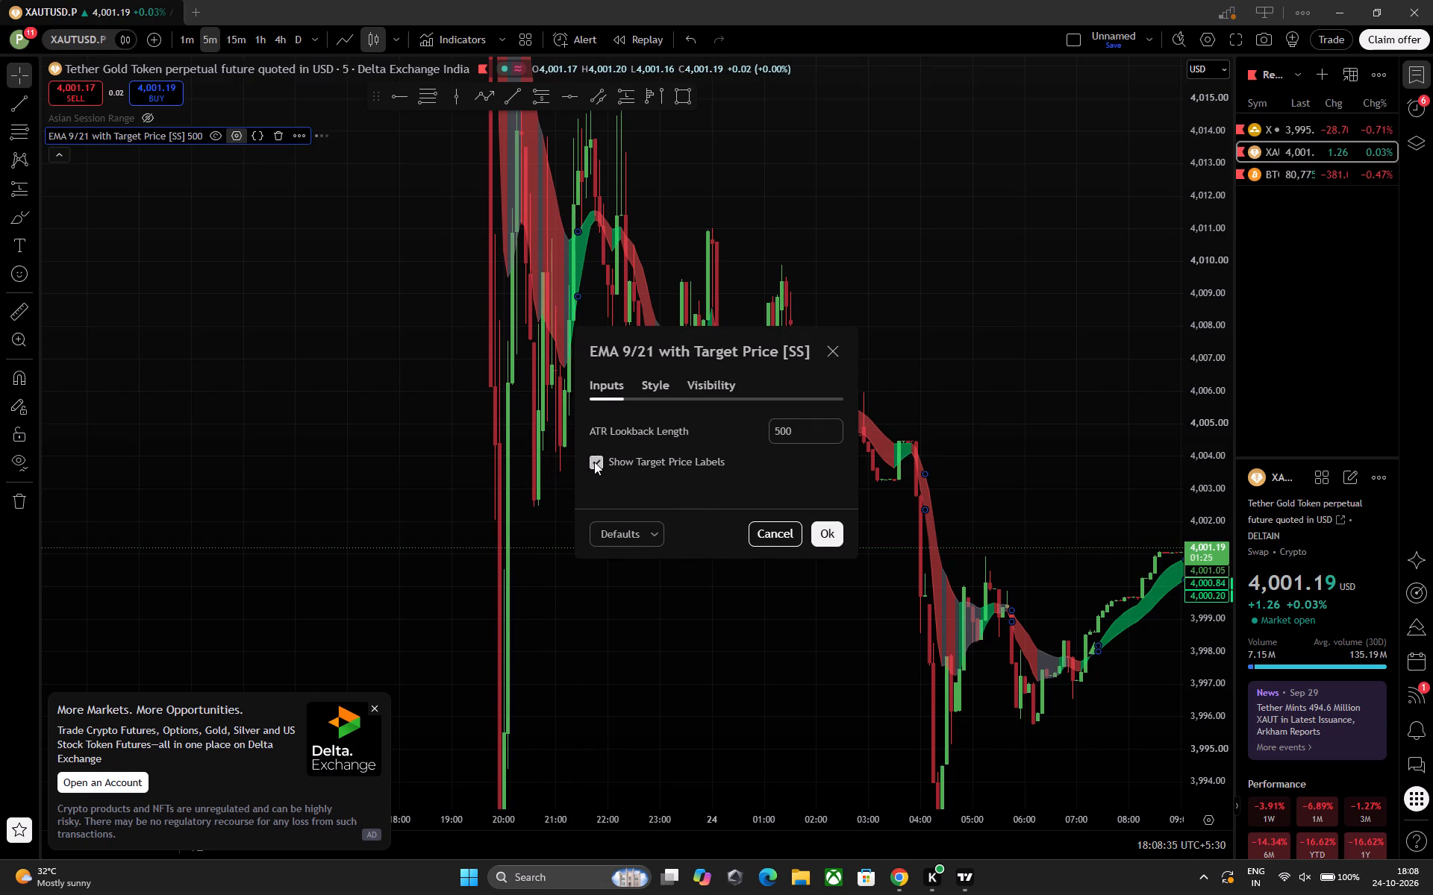
pyautogui.click(658, 387)
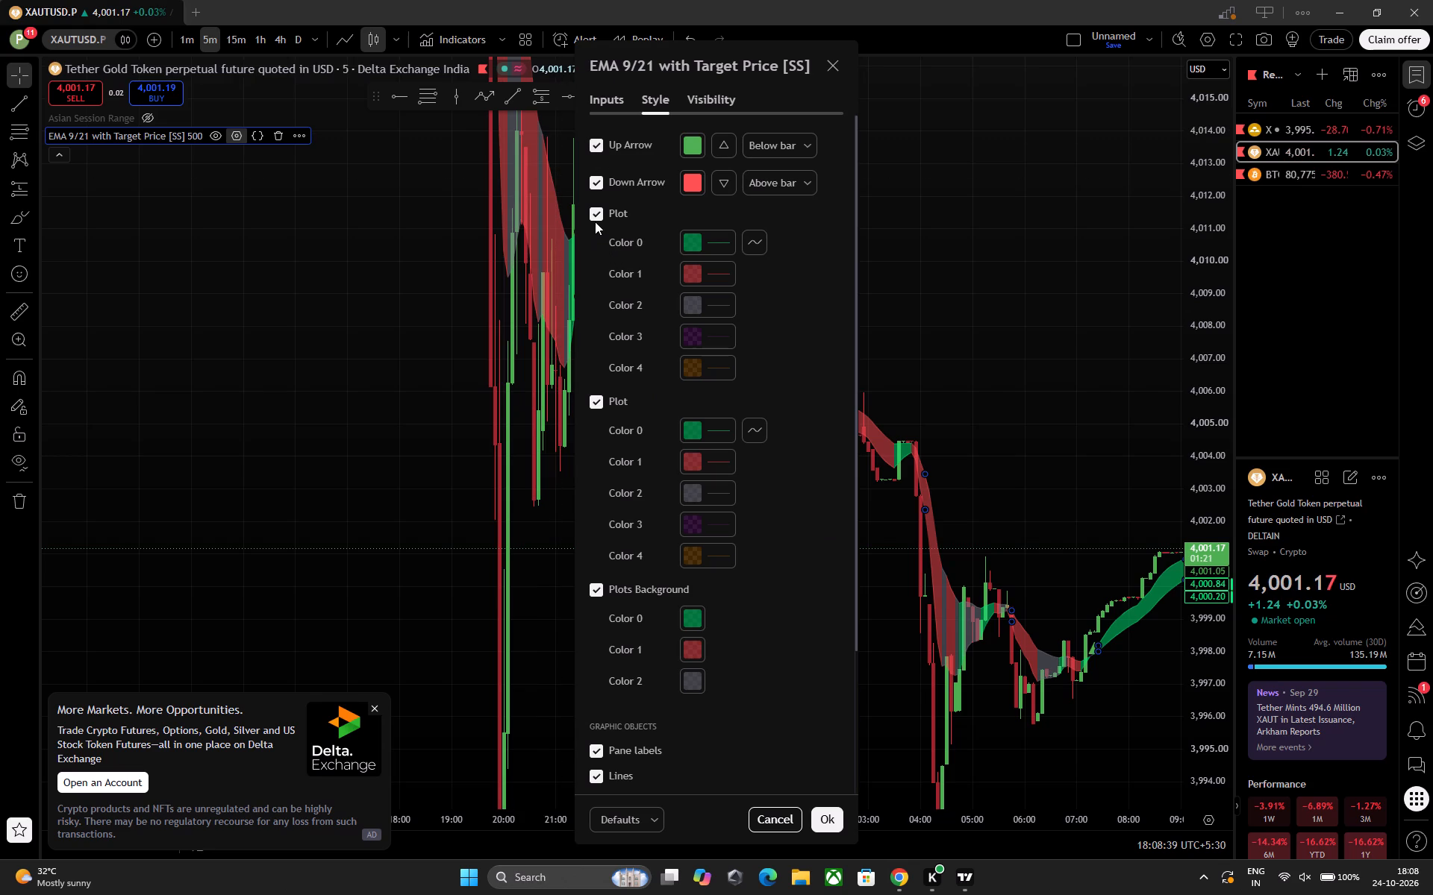
pyautogui.click(948, 142)
# Examine the EMA 9/21 crossover arrows and bands around the 23 October swings and sell-off, through early 24 October.
pyautogui.moveTo(1026, 292); pyautogui.dragTo(826, 201)
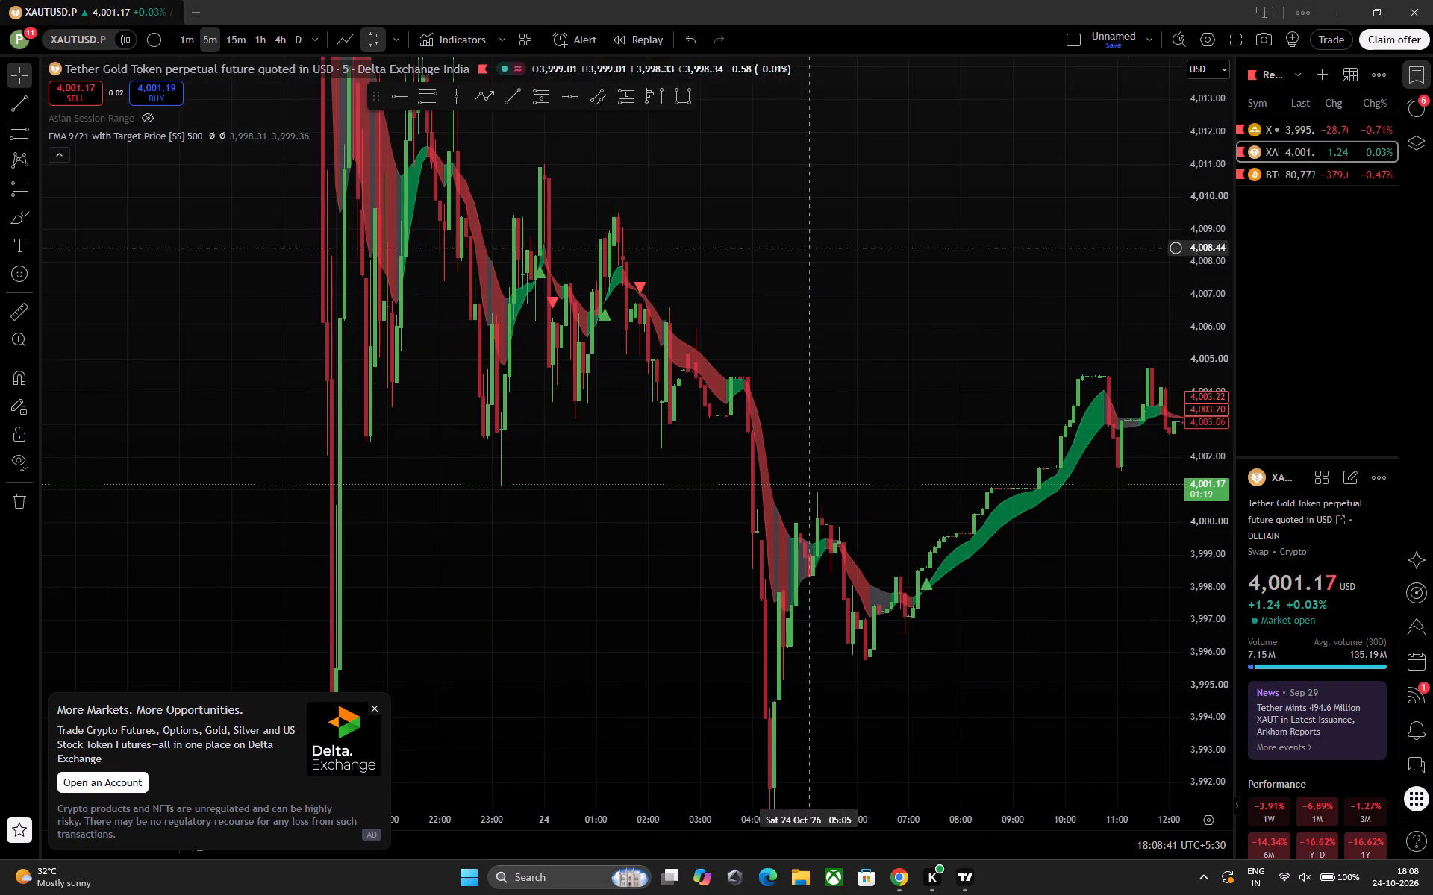
pyautogui.moveTo(861, 367); pyautogui.dragTo(869, 308)
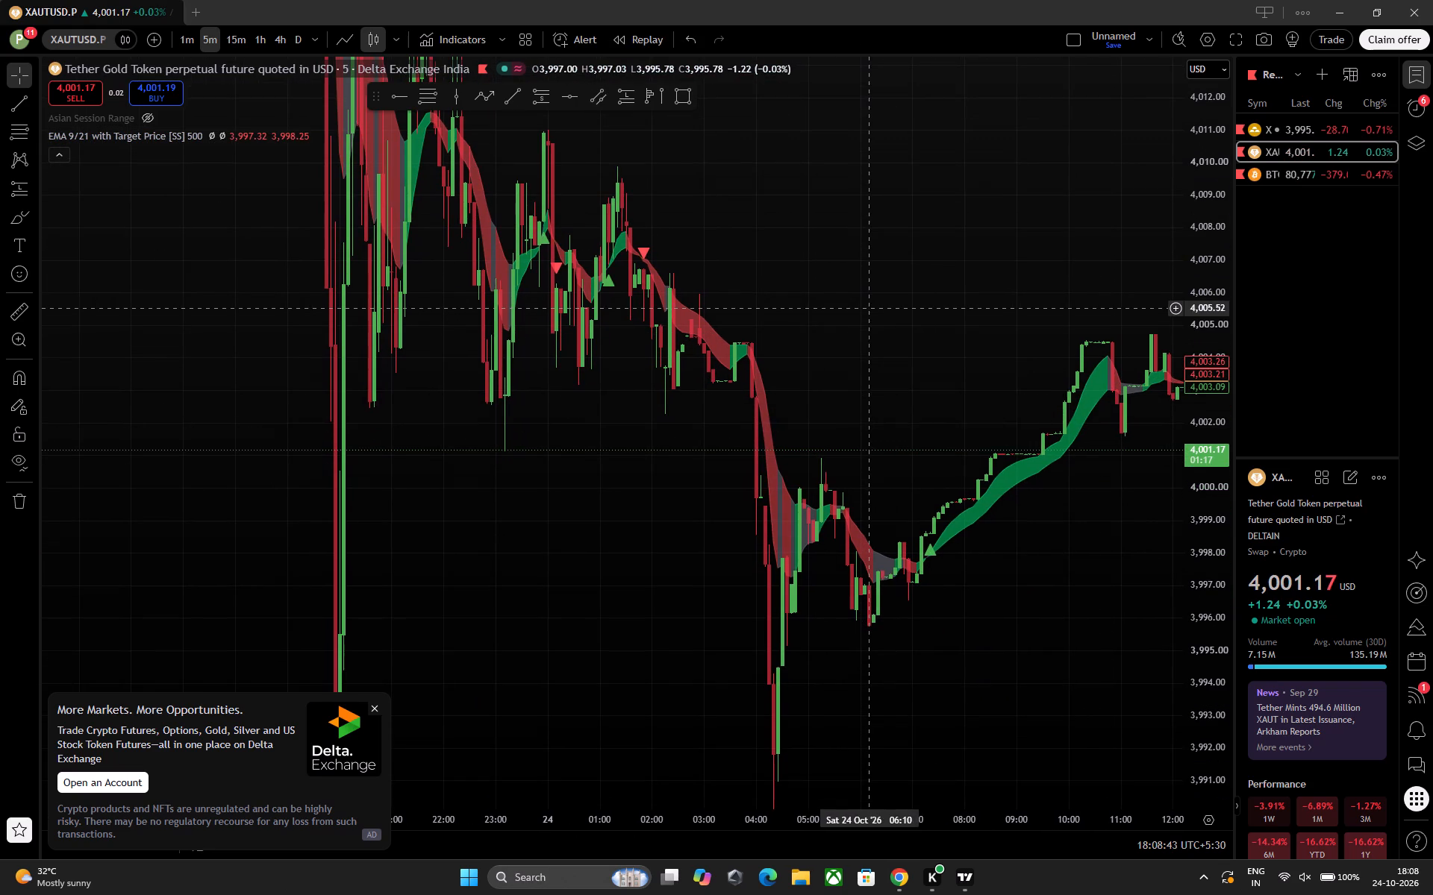
pyautogui.moveTo(869, 308); pyautogui.dragTo(913, 402)
pyautogui.moveTo(769, 278); pyautogui.dragTo(890, 446)
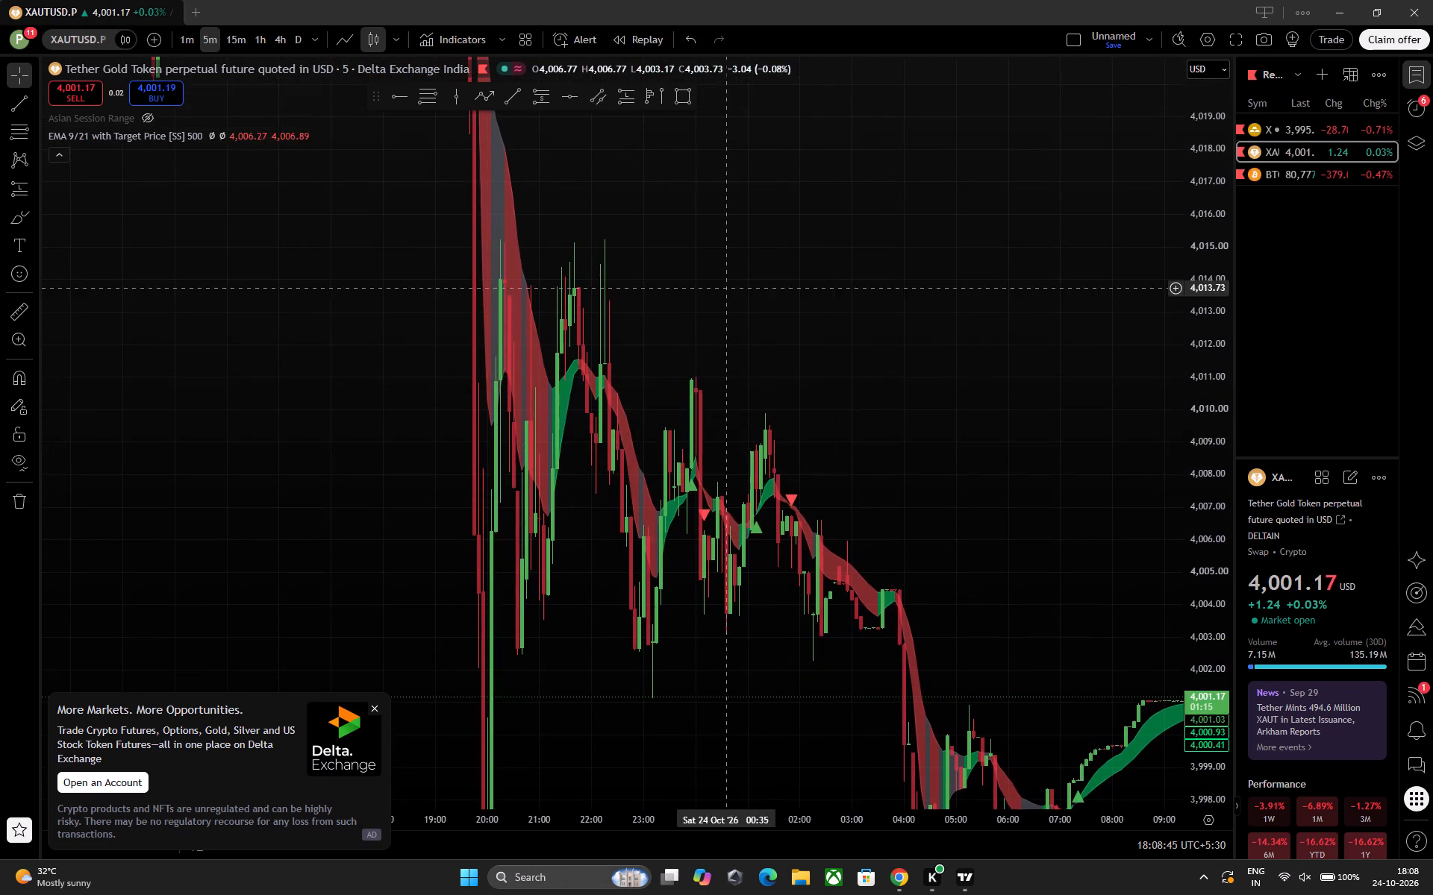
pyautogui.moveTo(725, 286); pyautogui.dragTo(1000, 589)
pyautogui.moveTo(907, 338); pyautogui.dragTo(917, 626)
pyautogui.moveTo(1196, 120); pyautogui.dragTo(1167, 295)
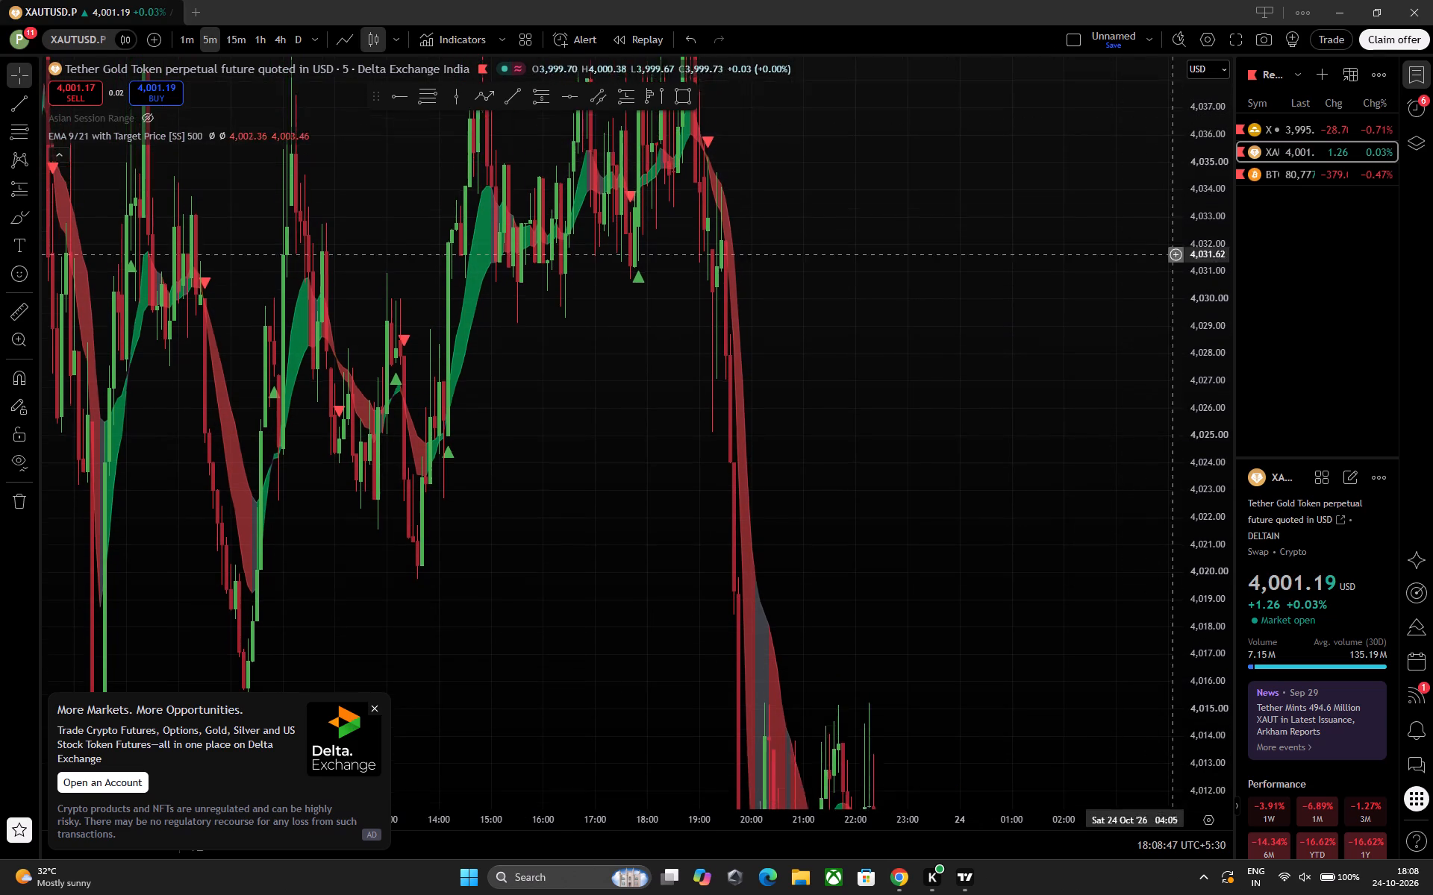
pyautogui.moveTo(1167, 295); pyautogui.dragTo(1161, 364)
pyautogui.moveTo(872, 279); pyautogui.dragTo(851, 337)
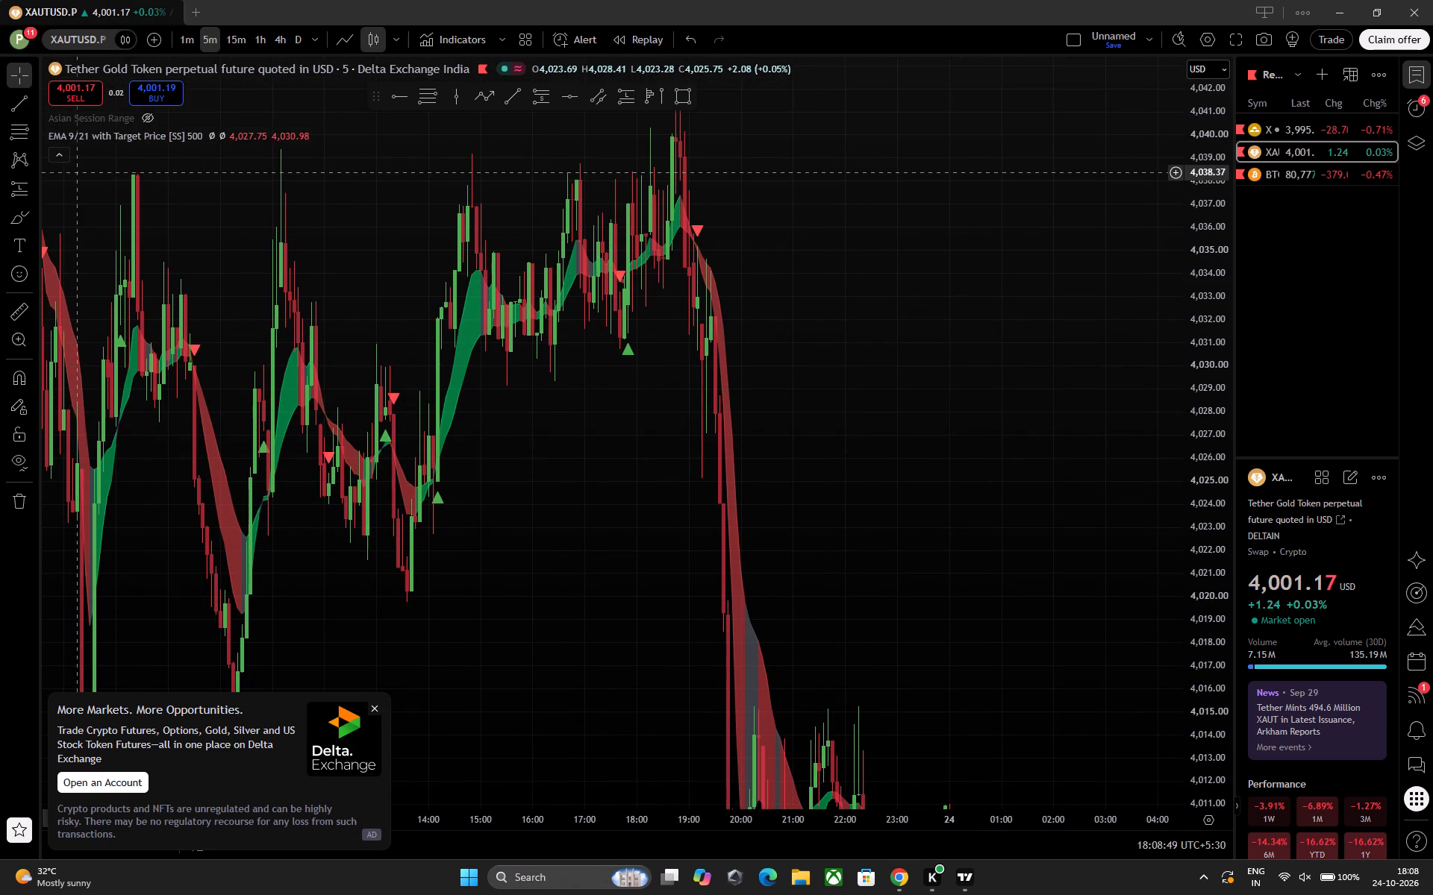
pyautogui.moveTo(403, 342); pyautogui.dragTo(567, 333)
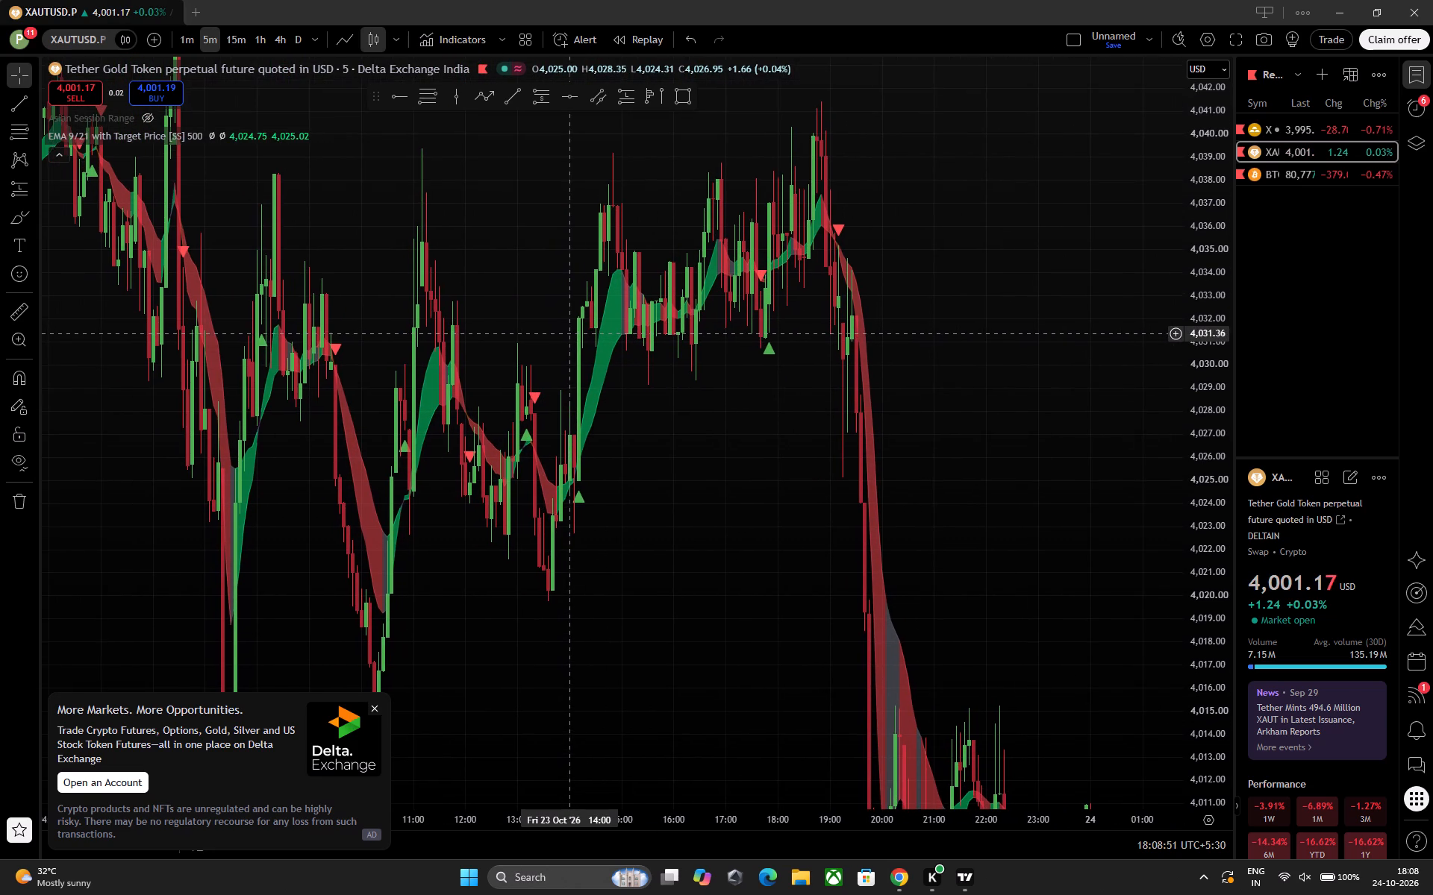
pyautogui.moveTo(567, 333); pyautogui.dragTo(538, 289)
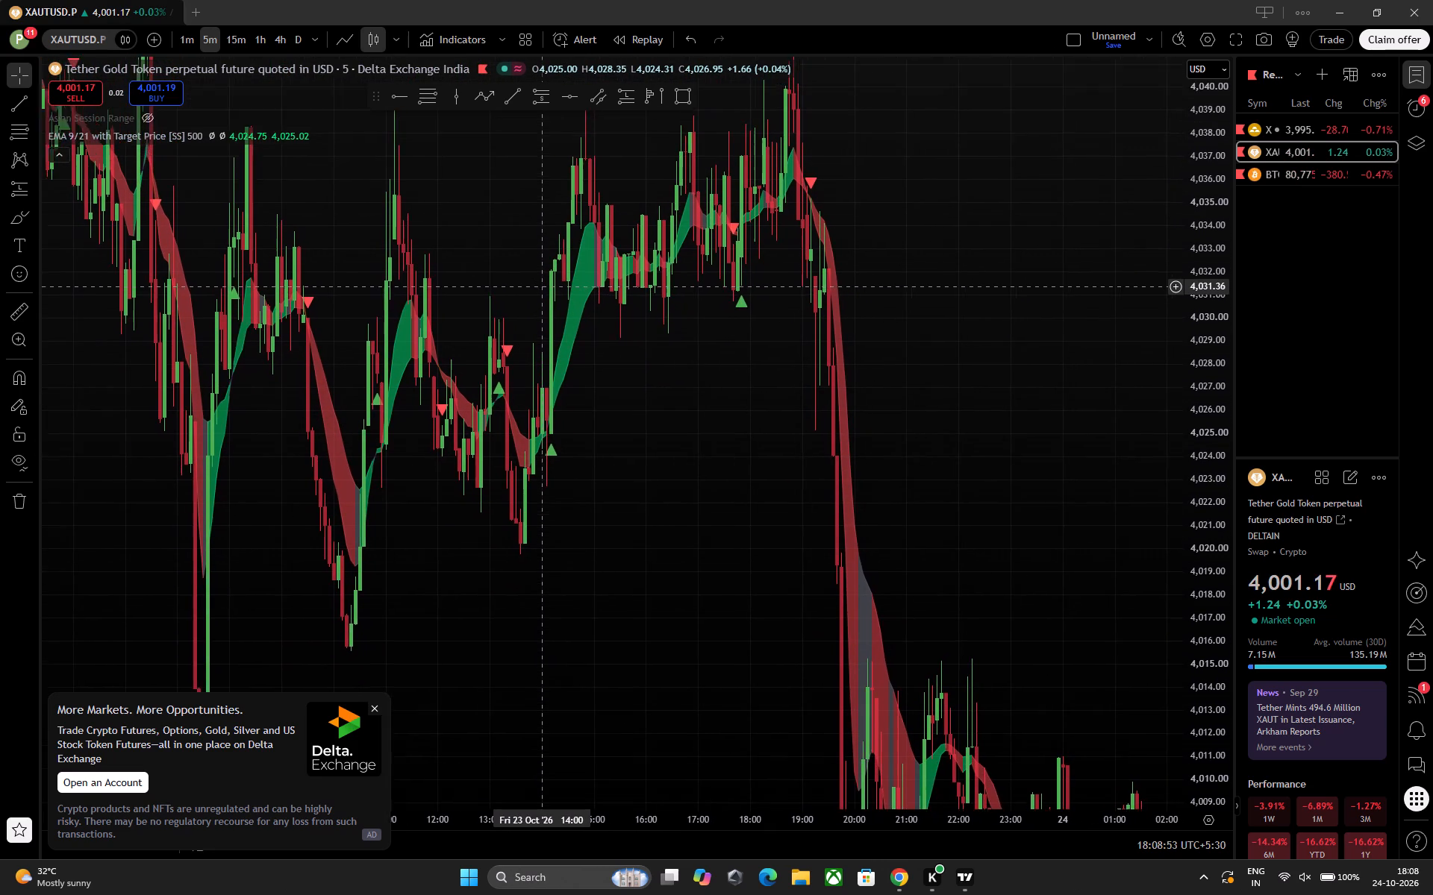
pyautogui.moveTo(538, 289); pyautogui.dragTo(387, 368)
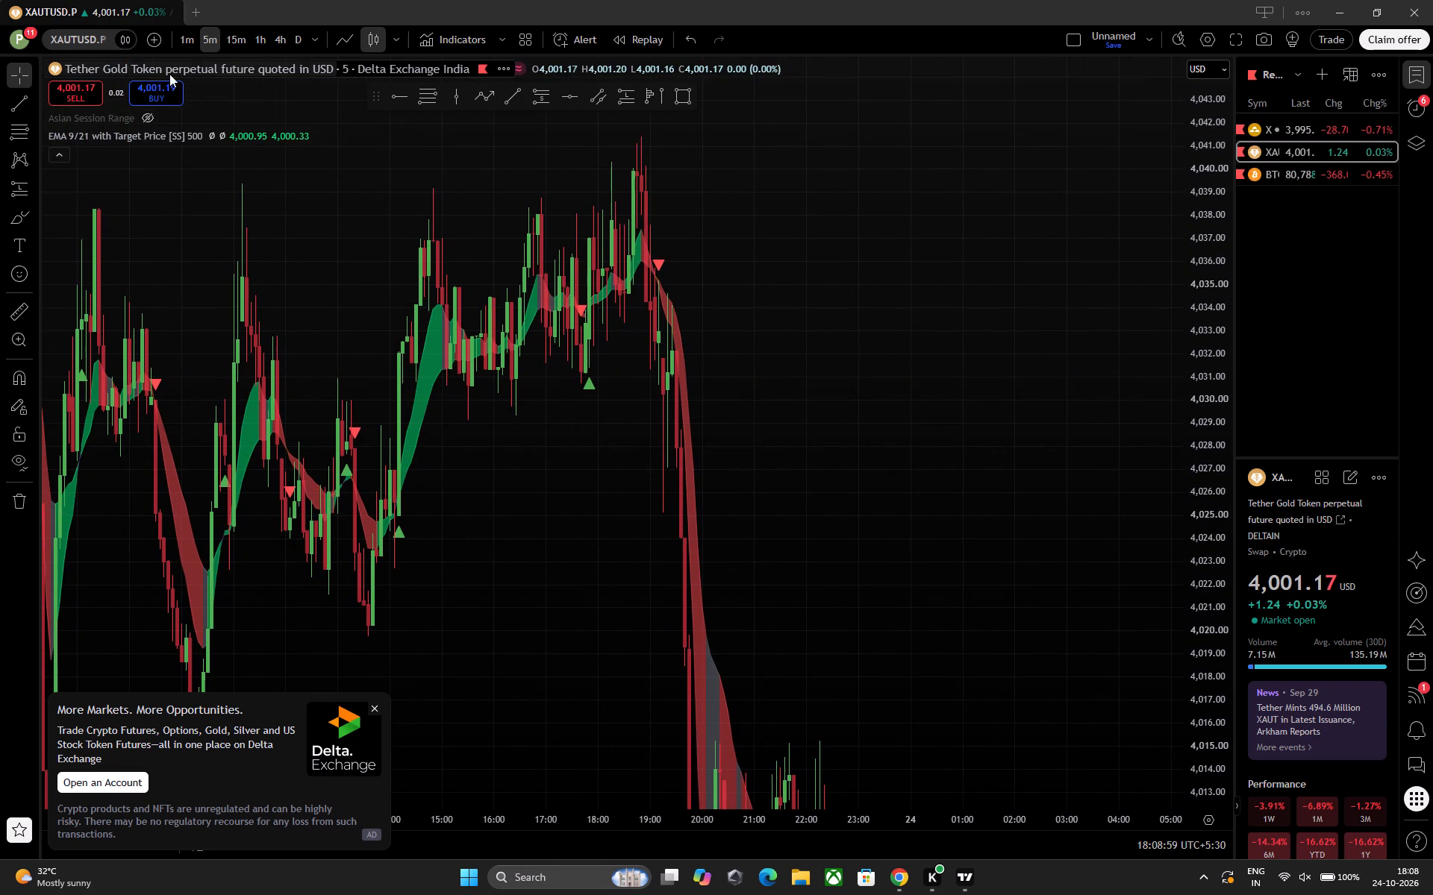
# Switch the XAUTUSD.P chart to the 1-minute timeframe and bring the latest candles into view.
pyautogui.click(187, 31)
pyautogui.moveTo(466, 247); pyautogui.dragTo(684, 54)
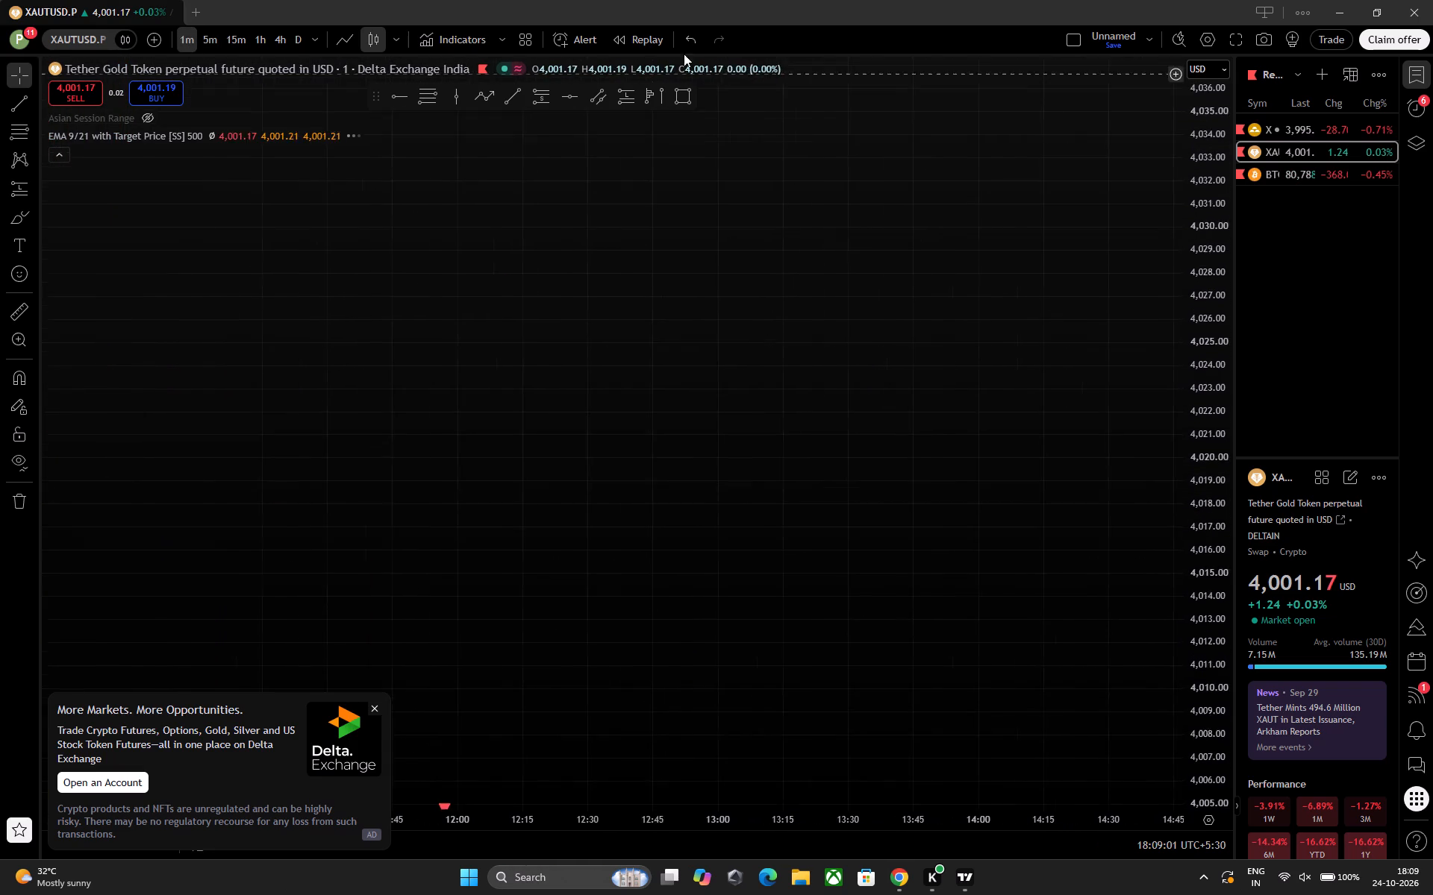
pyautogui.moveTo(684, 54); pyautogui.dragTo(685, 37)
pyautogui.moveTo(649, 290); pyautogui.dragTo(715, 0)
pyautogui.moveTo(695, 368); pyautogui.dragTo(705, 0)
pyautogui.moveTo(434, 200); pyautogui.dragTo(1299, 580)
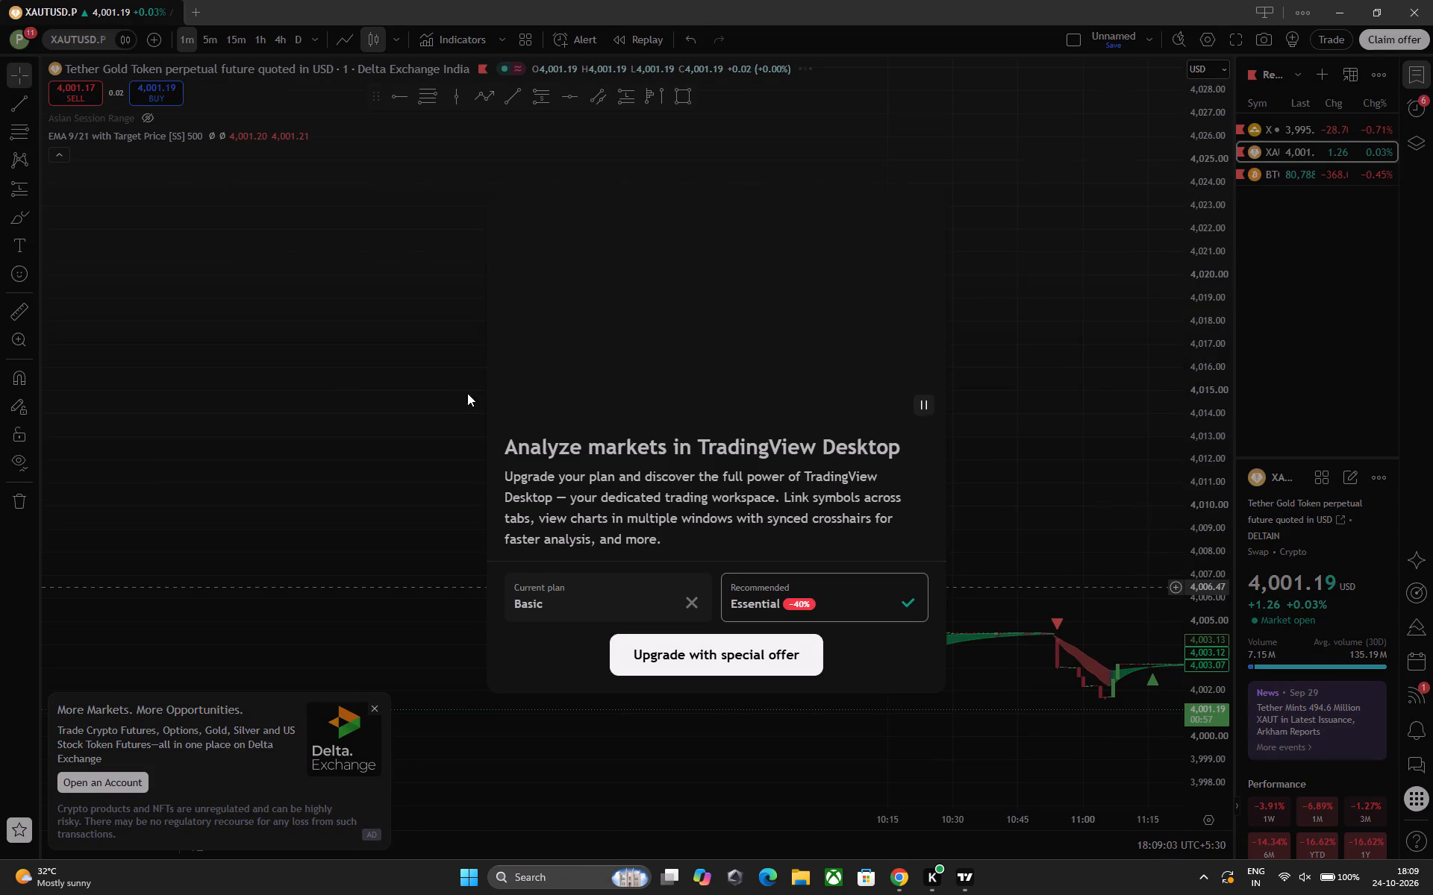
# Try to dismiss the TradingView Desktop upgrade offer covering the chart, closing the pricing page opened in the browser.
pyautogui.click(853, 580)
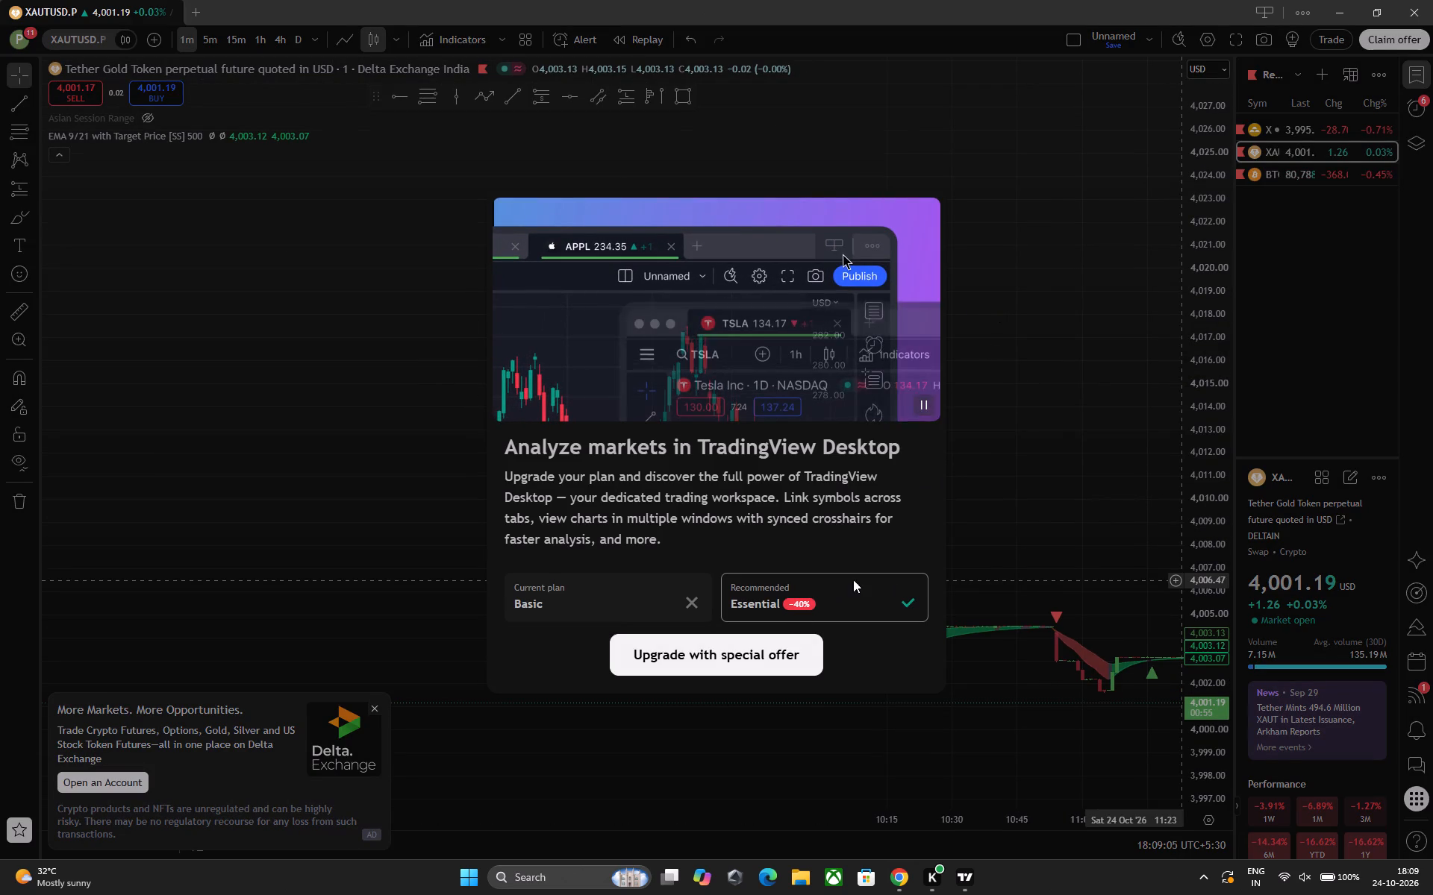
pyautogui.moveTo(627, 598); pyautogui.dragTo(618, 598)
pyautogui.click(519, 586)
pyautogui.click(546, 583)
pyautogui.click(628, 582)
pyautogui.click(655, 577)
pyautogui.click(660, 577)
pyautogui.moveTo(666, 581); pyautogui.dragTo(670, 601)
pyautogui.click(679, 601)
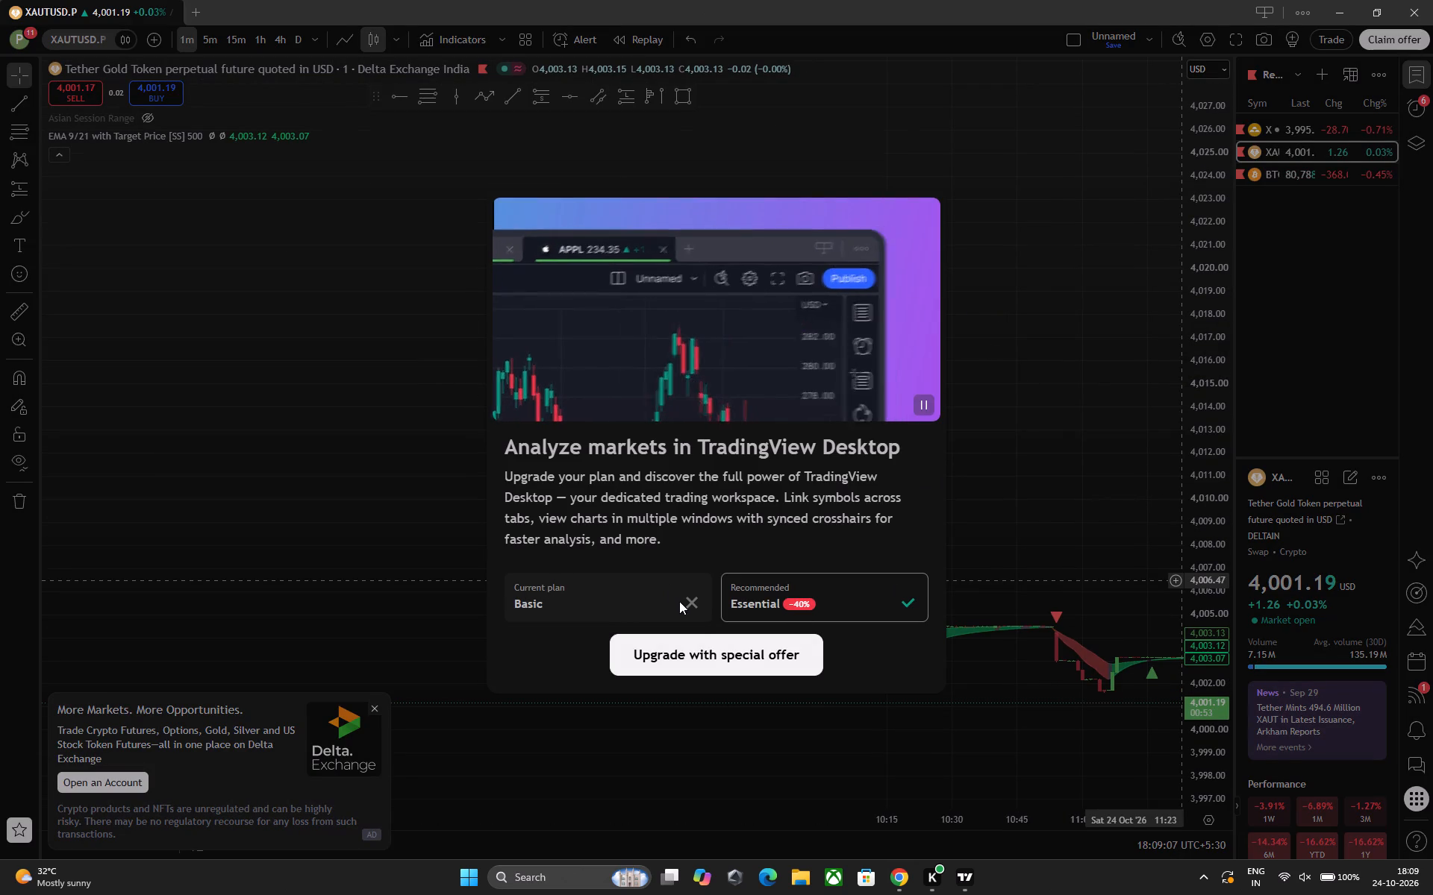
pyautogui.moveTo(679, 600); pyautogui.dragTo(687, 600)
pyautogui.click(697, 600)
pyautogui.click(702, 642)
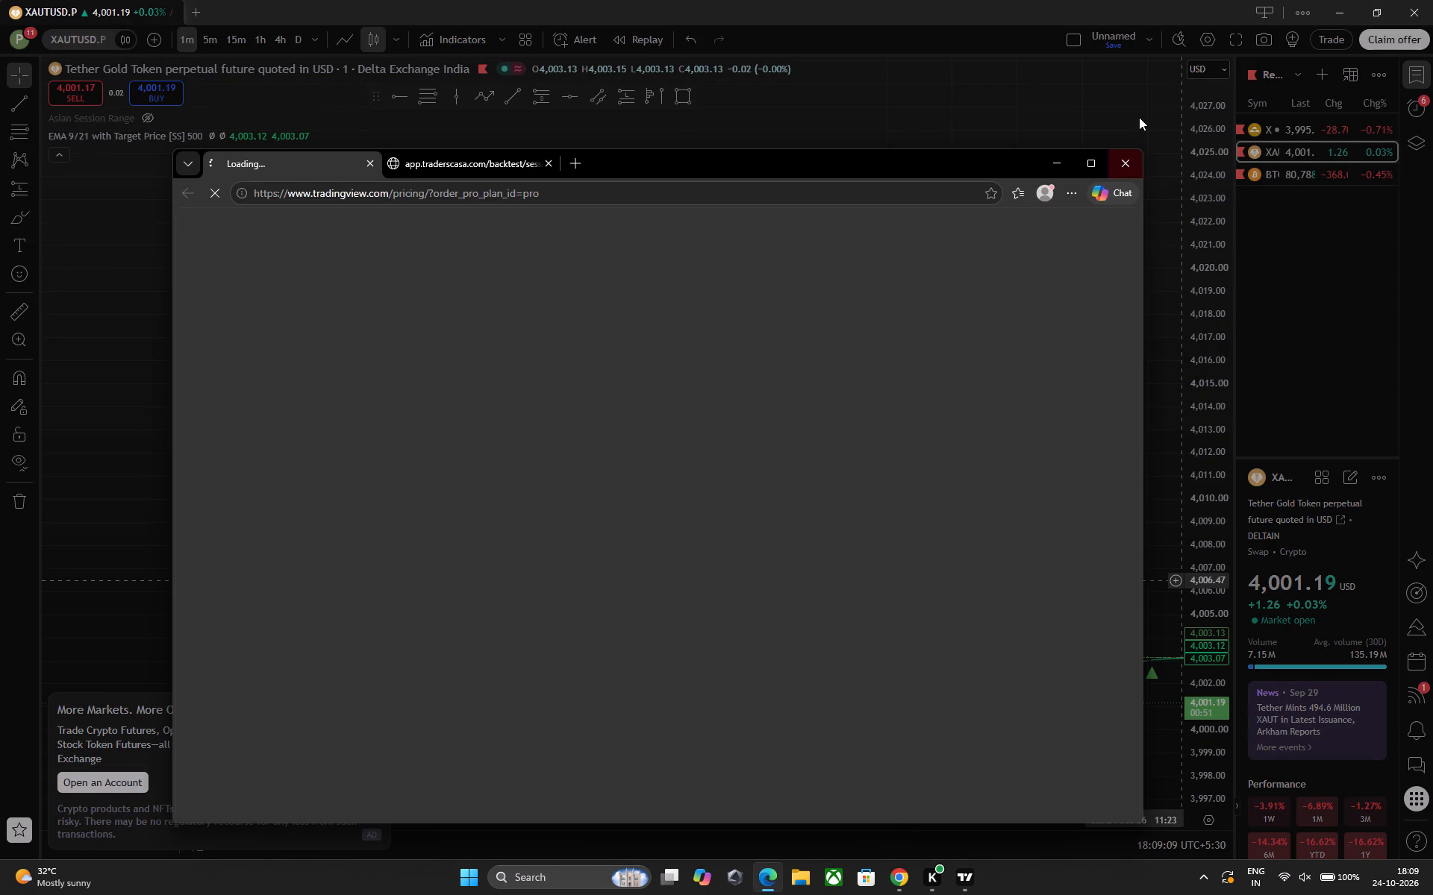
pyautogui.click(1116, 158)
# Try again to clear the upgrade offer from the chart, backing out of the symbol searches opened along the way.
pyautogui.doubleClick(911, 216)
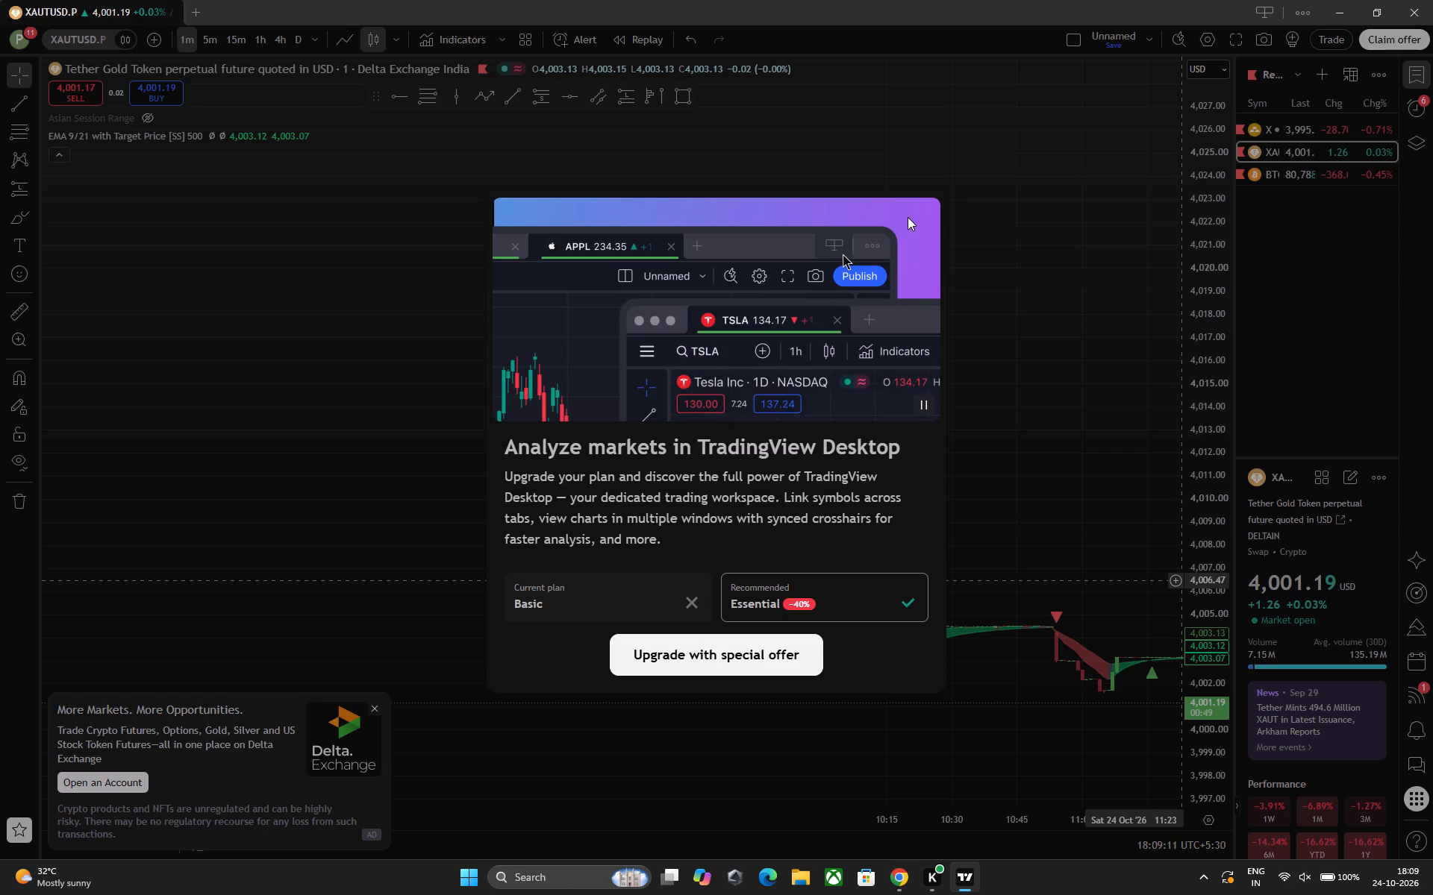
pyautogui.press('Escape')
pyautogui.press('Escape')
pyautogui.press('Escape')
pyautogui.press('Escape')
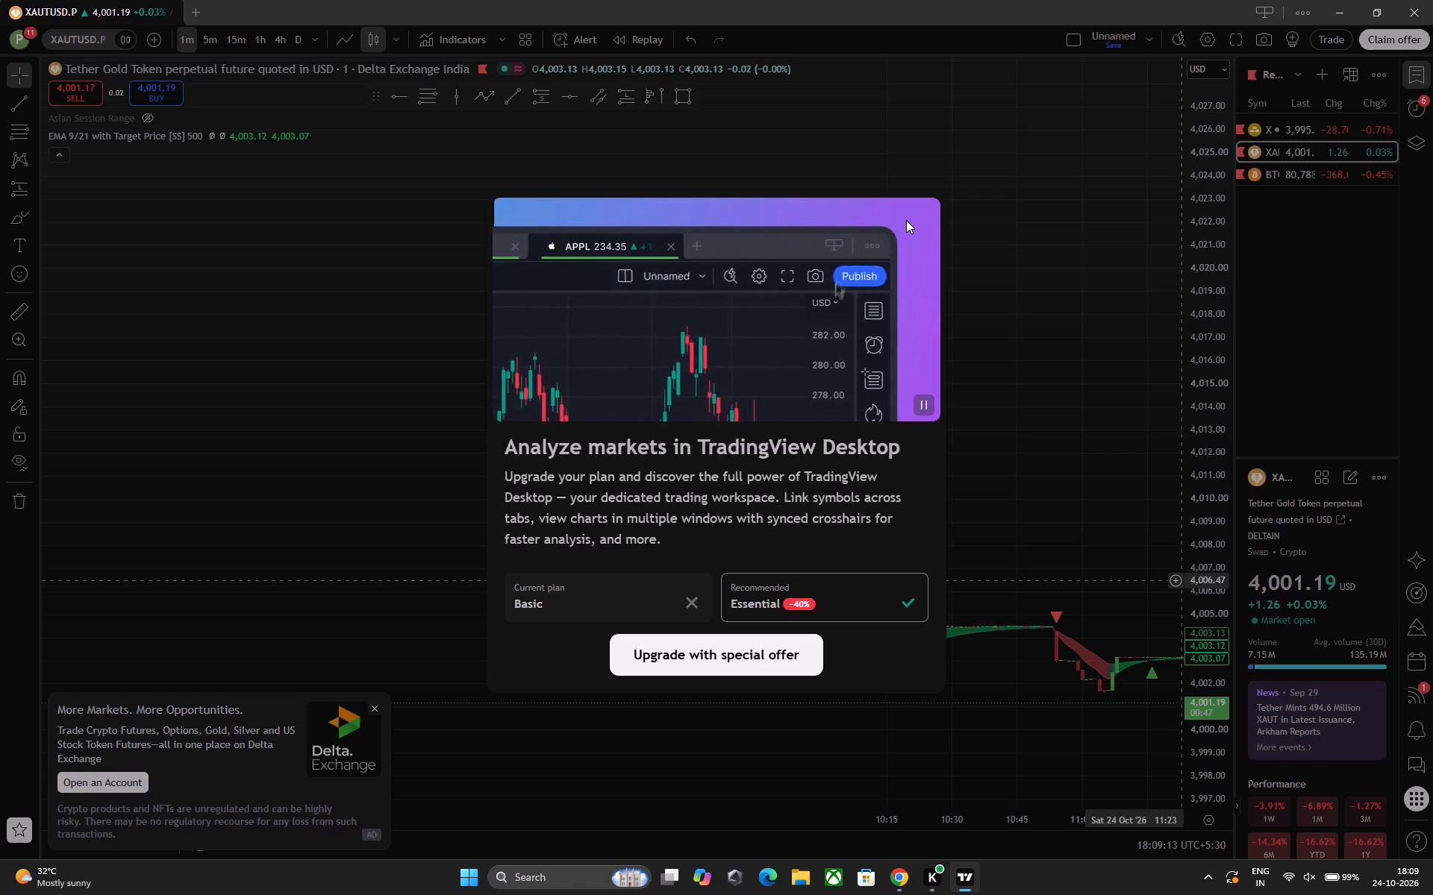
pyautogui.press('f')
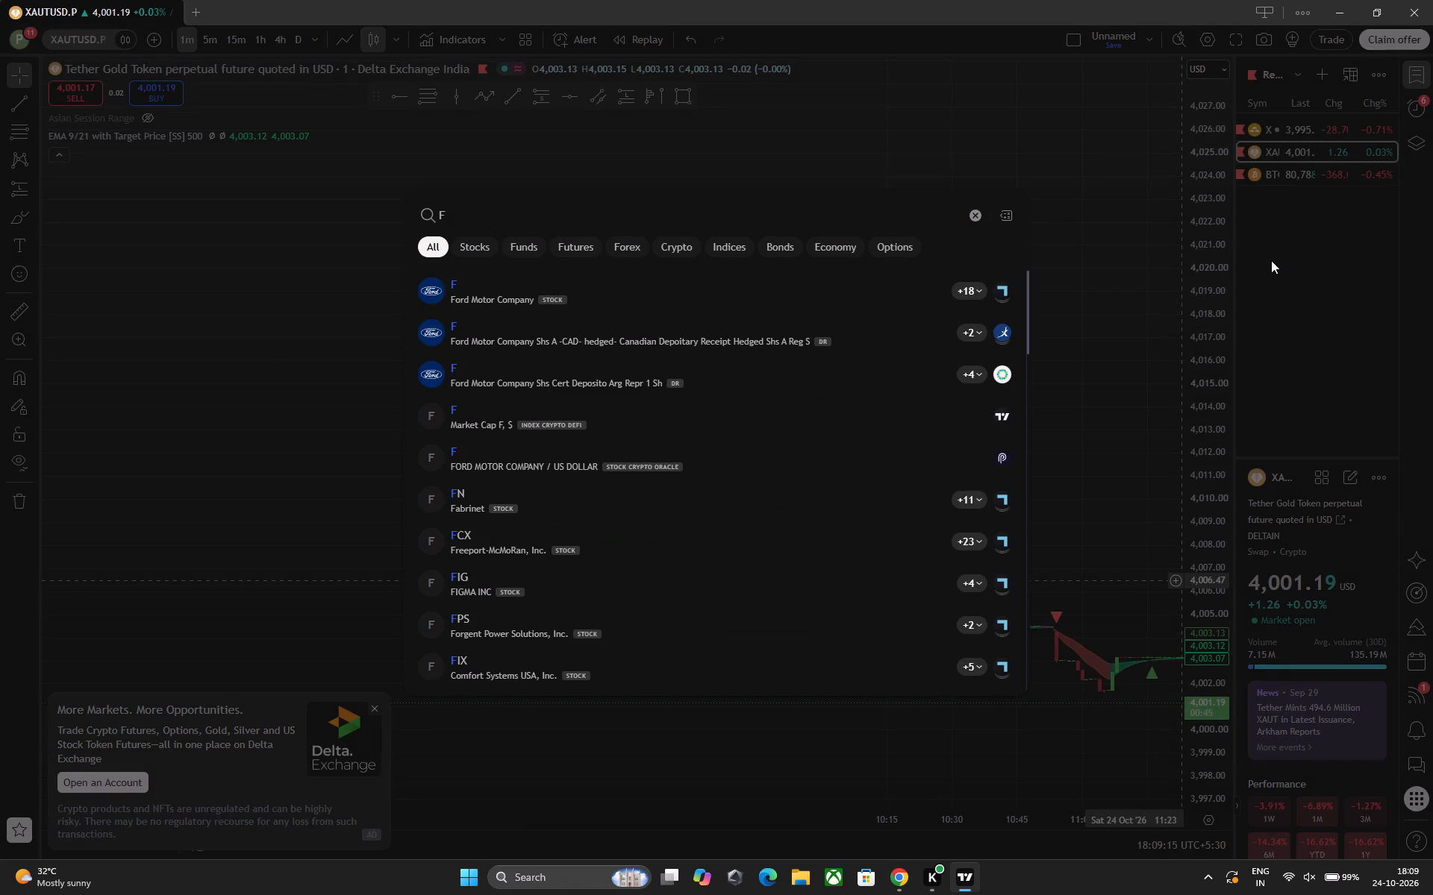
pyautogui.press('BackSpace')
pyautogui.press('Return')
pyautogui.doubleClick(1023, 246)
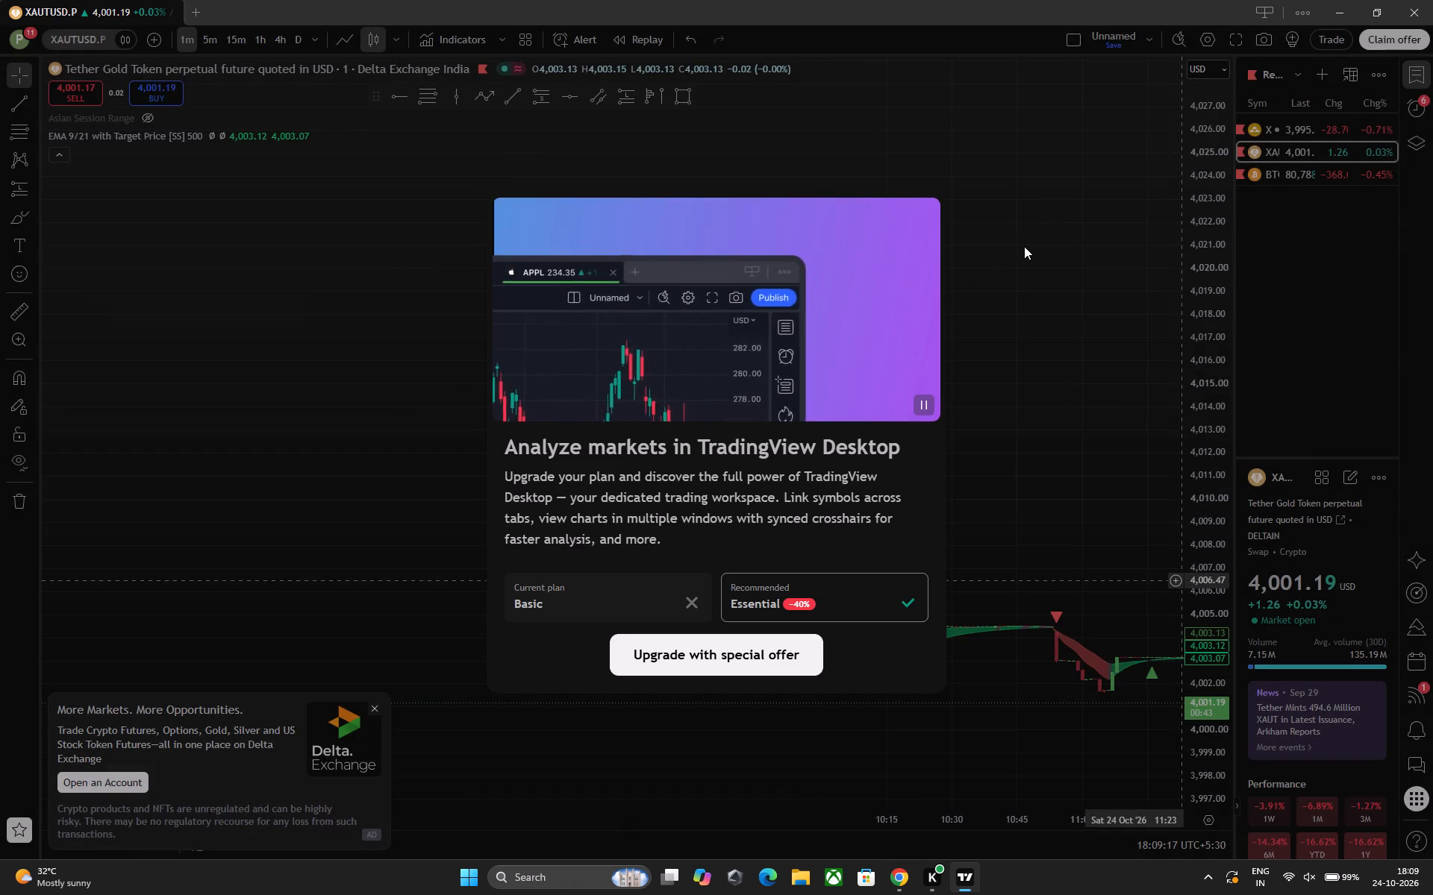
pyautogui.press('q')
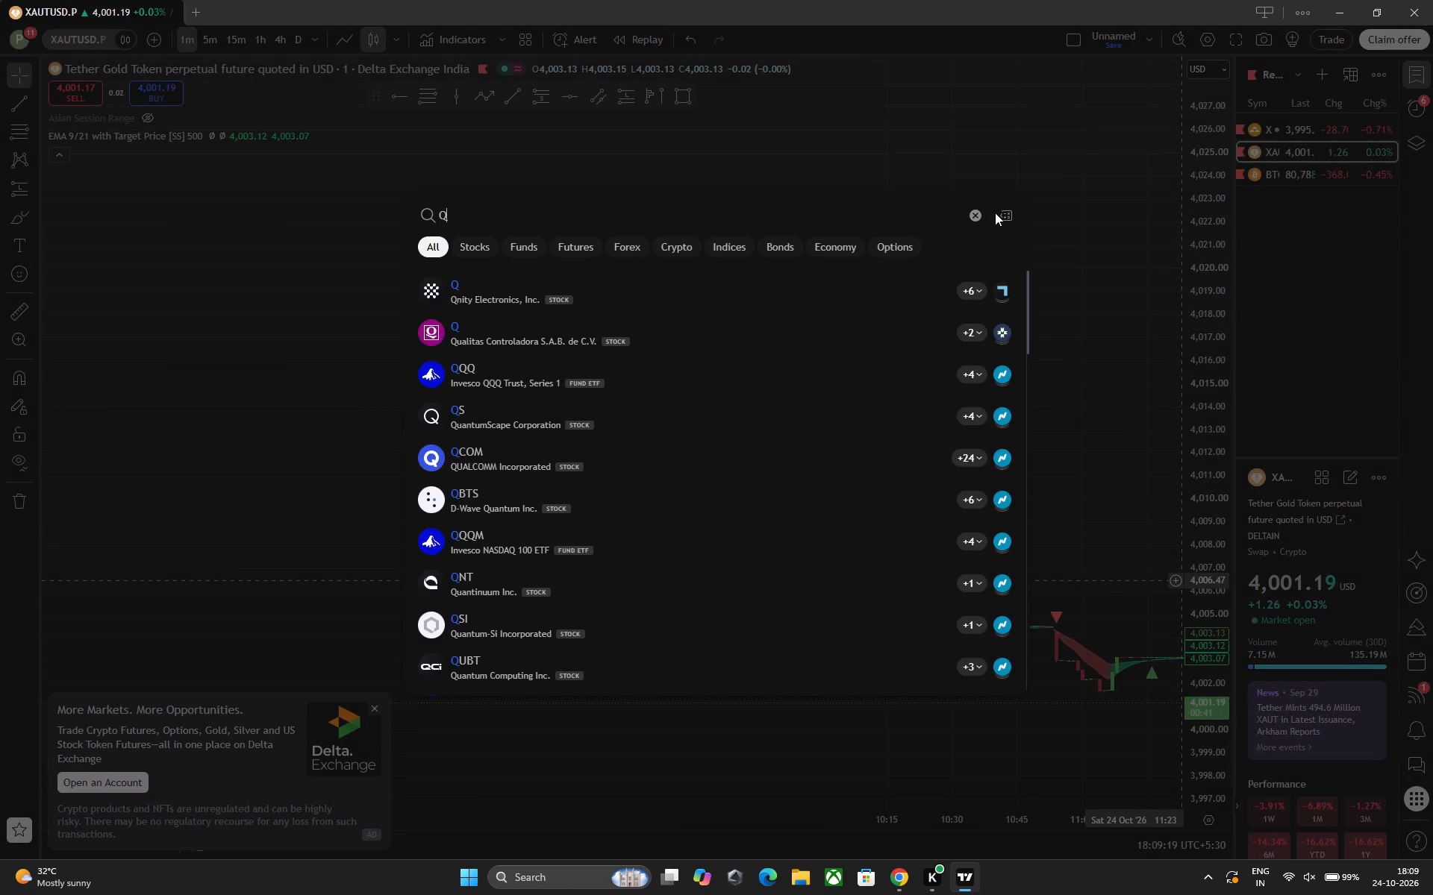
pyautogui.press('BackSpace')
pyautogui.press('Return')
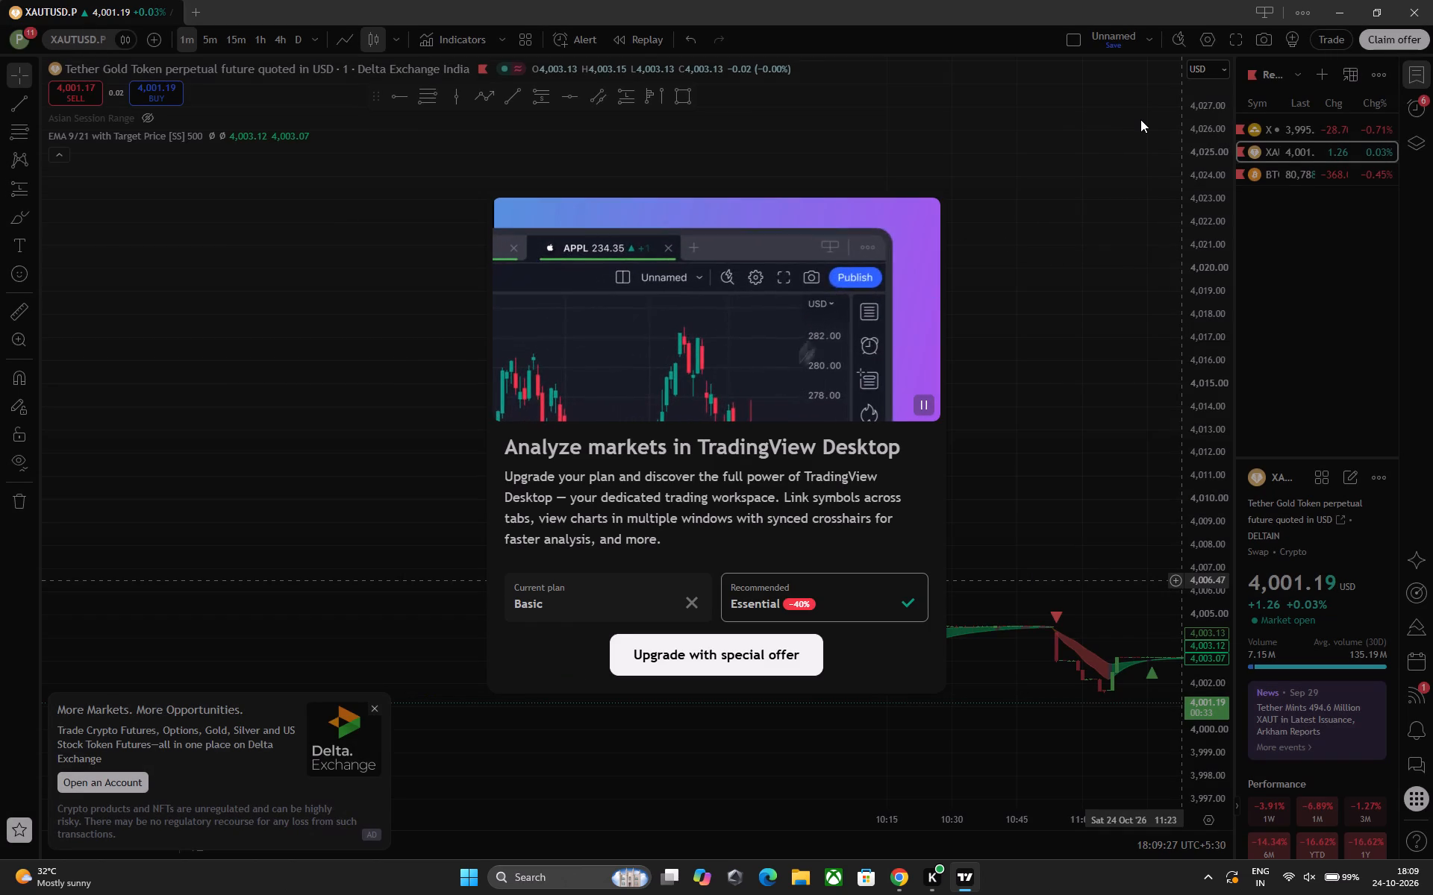
# Switch to Chrome, open traderscasa.com, enter the app and close the day streak pop-up on the dashboard.
pyautogui.click(898, 886)
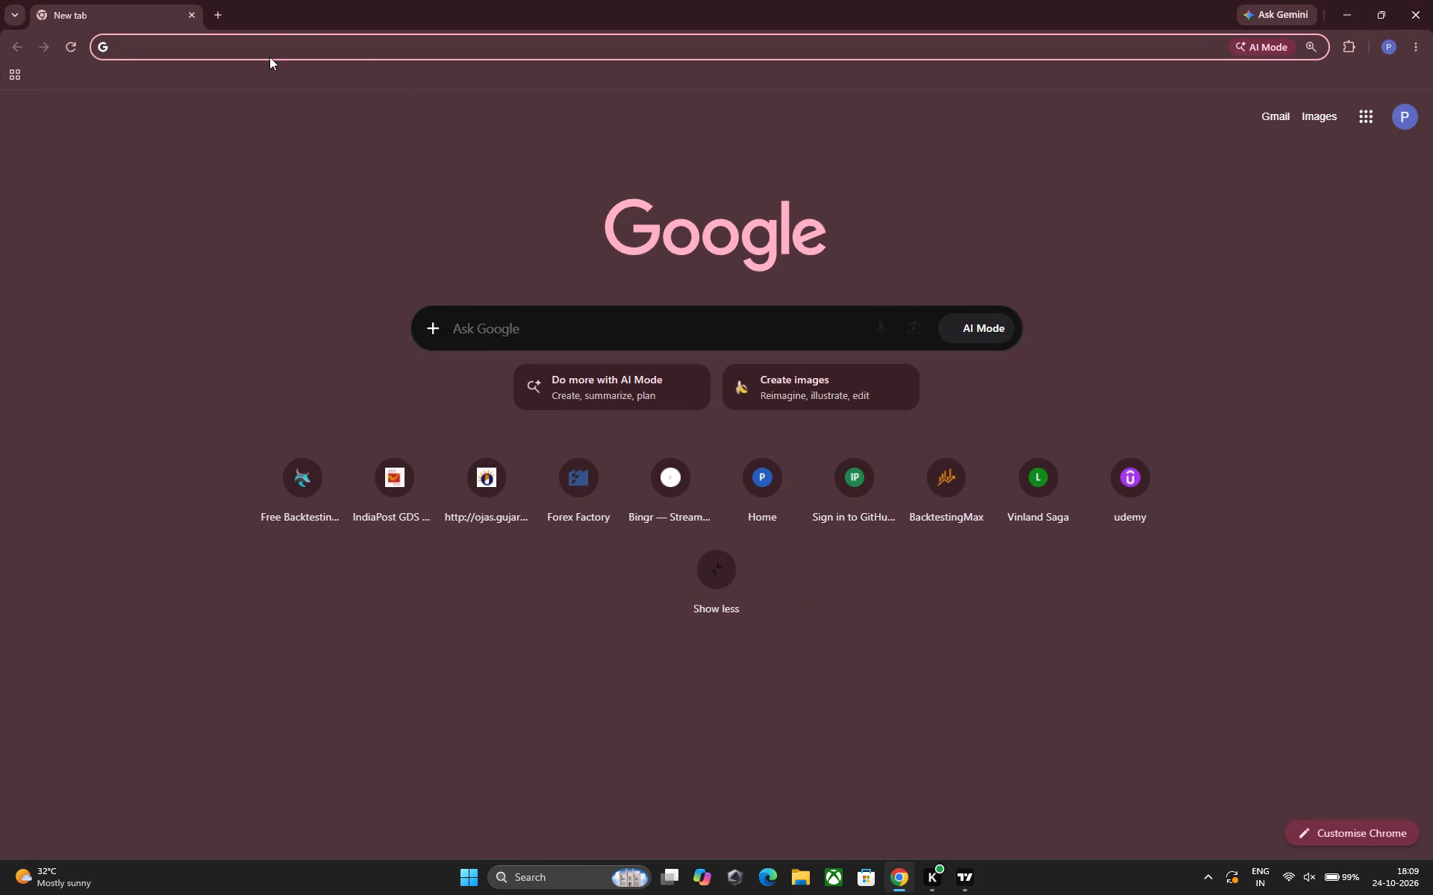
pyautogui.write('tr')
pyautogui.press('Return')
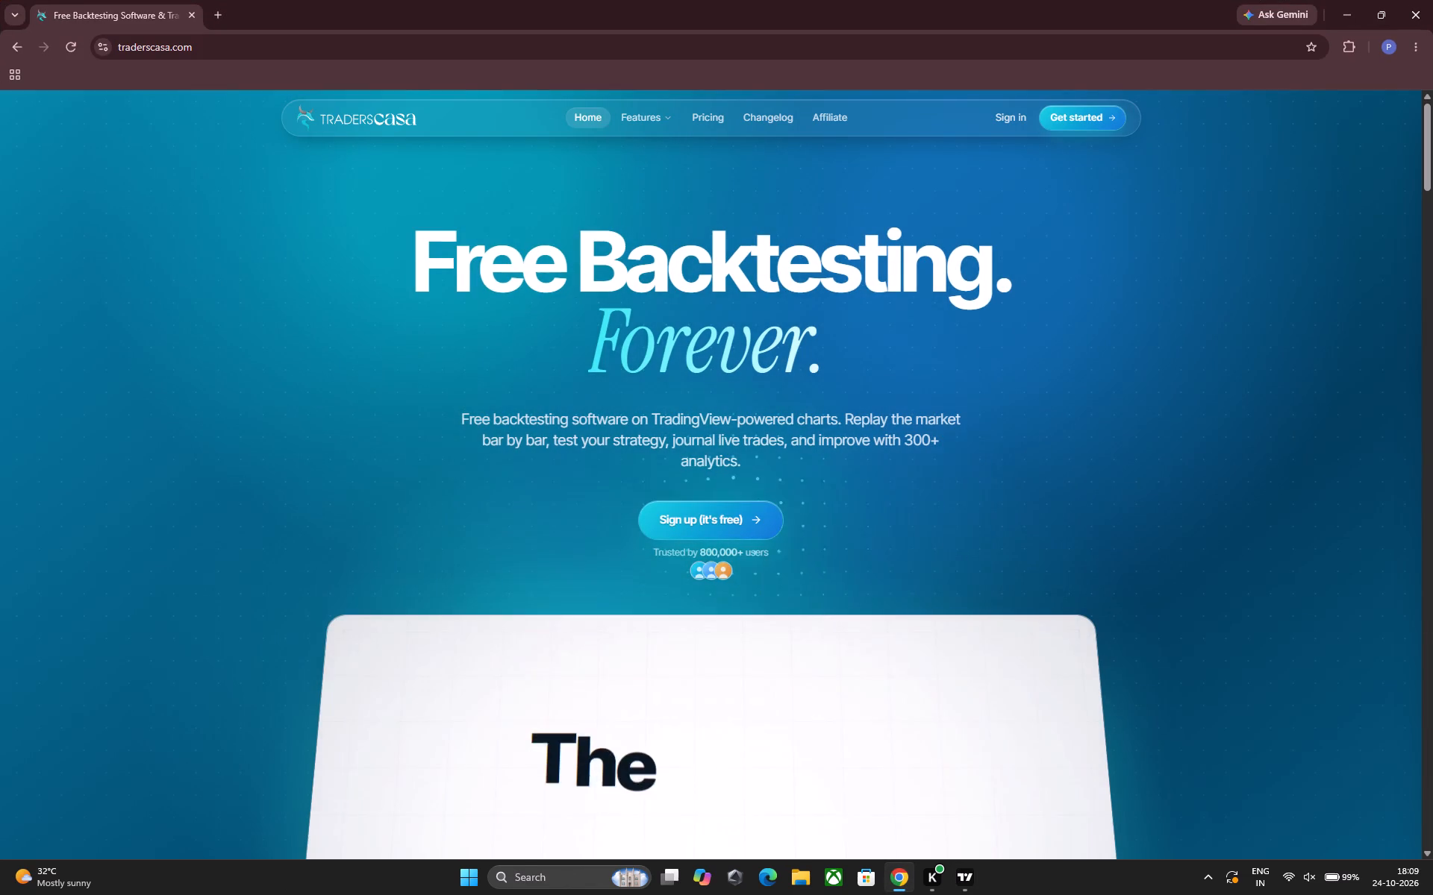
pyautogui.click(722, 502)
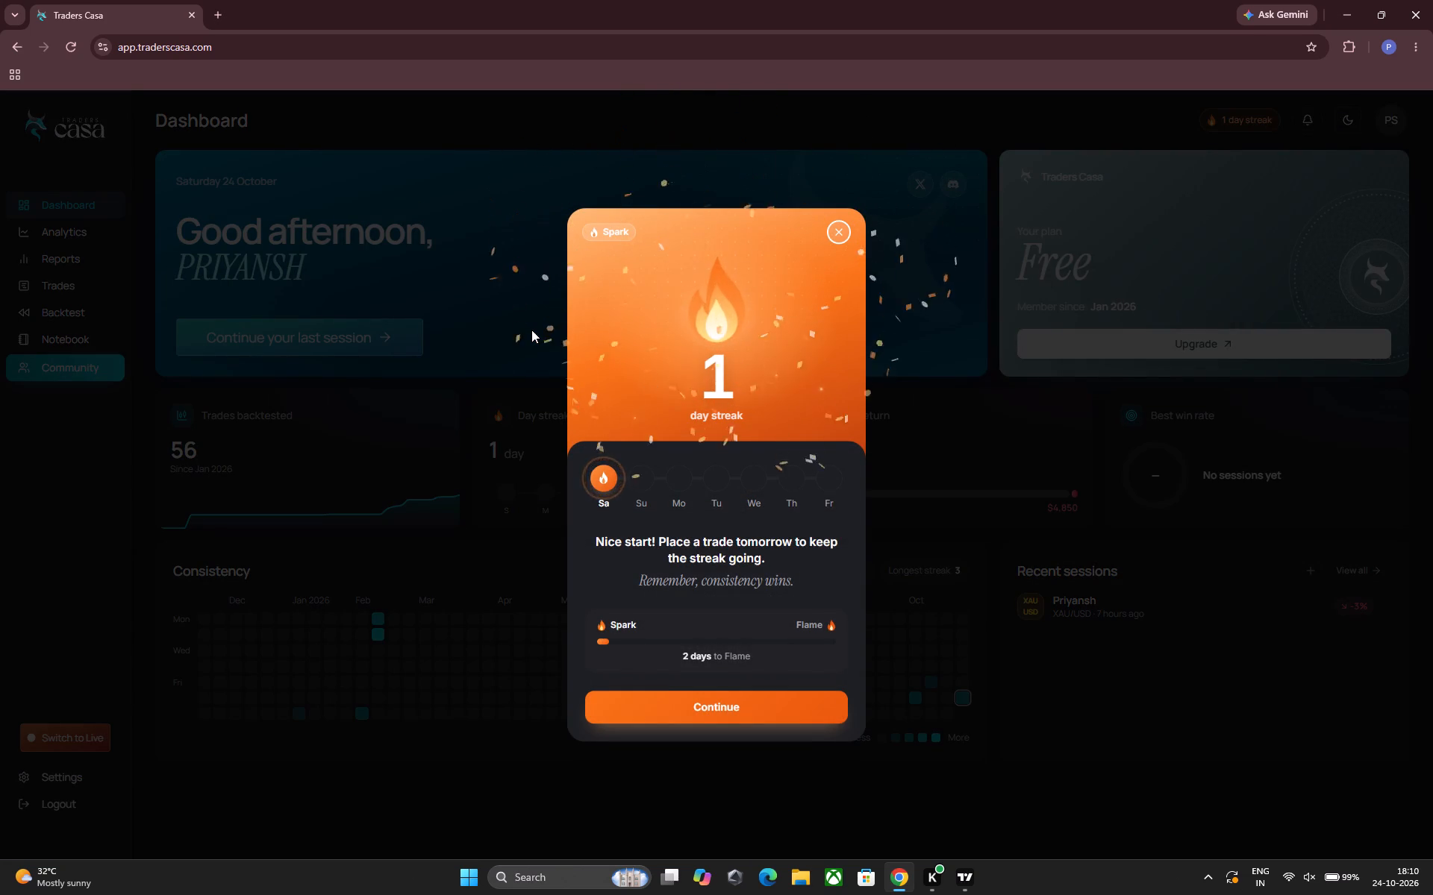
pyautogui.click(841, 235)
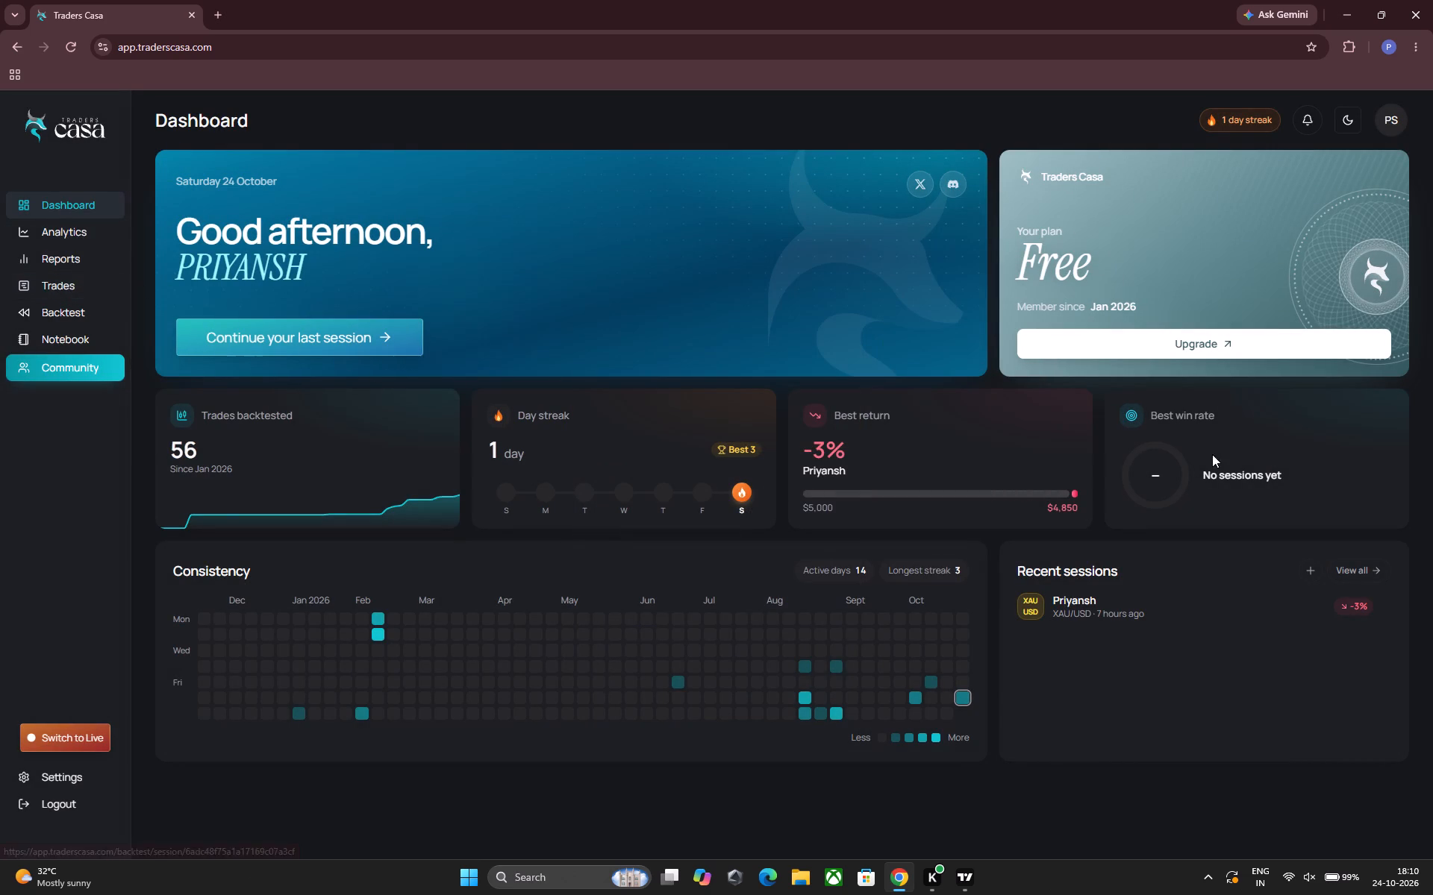
# Open the existing XAU/USD backtest session from the Backtest sessions.
pyautogui.click(53, 318)
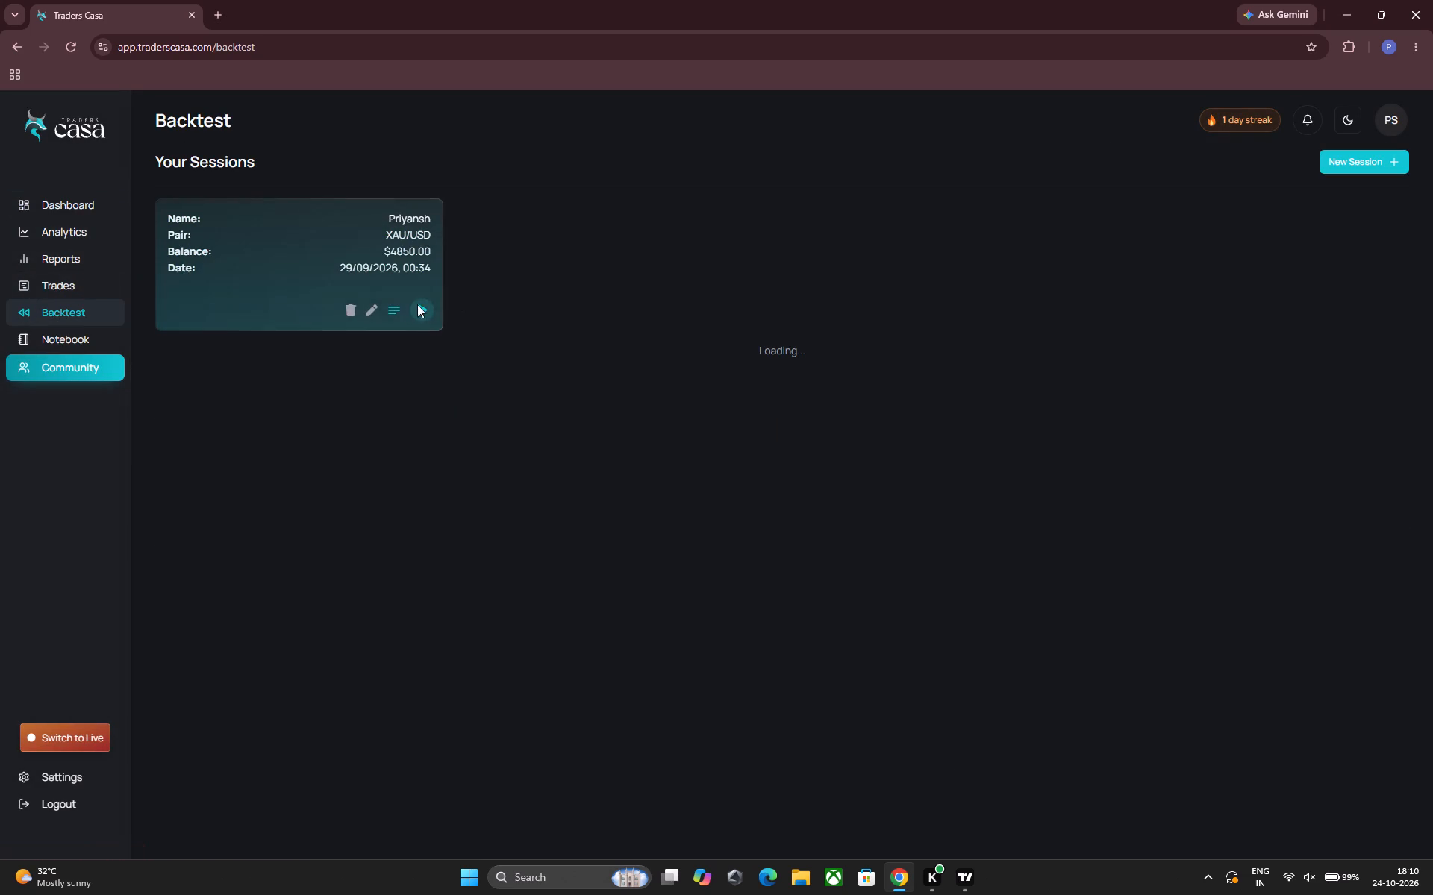
pyautogui.click(426, 305)
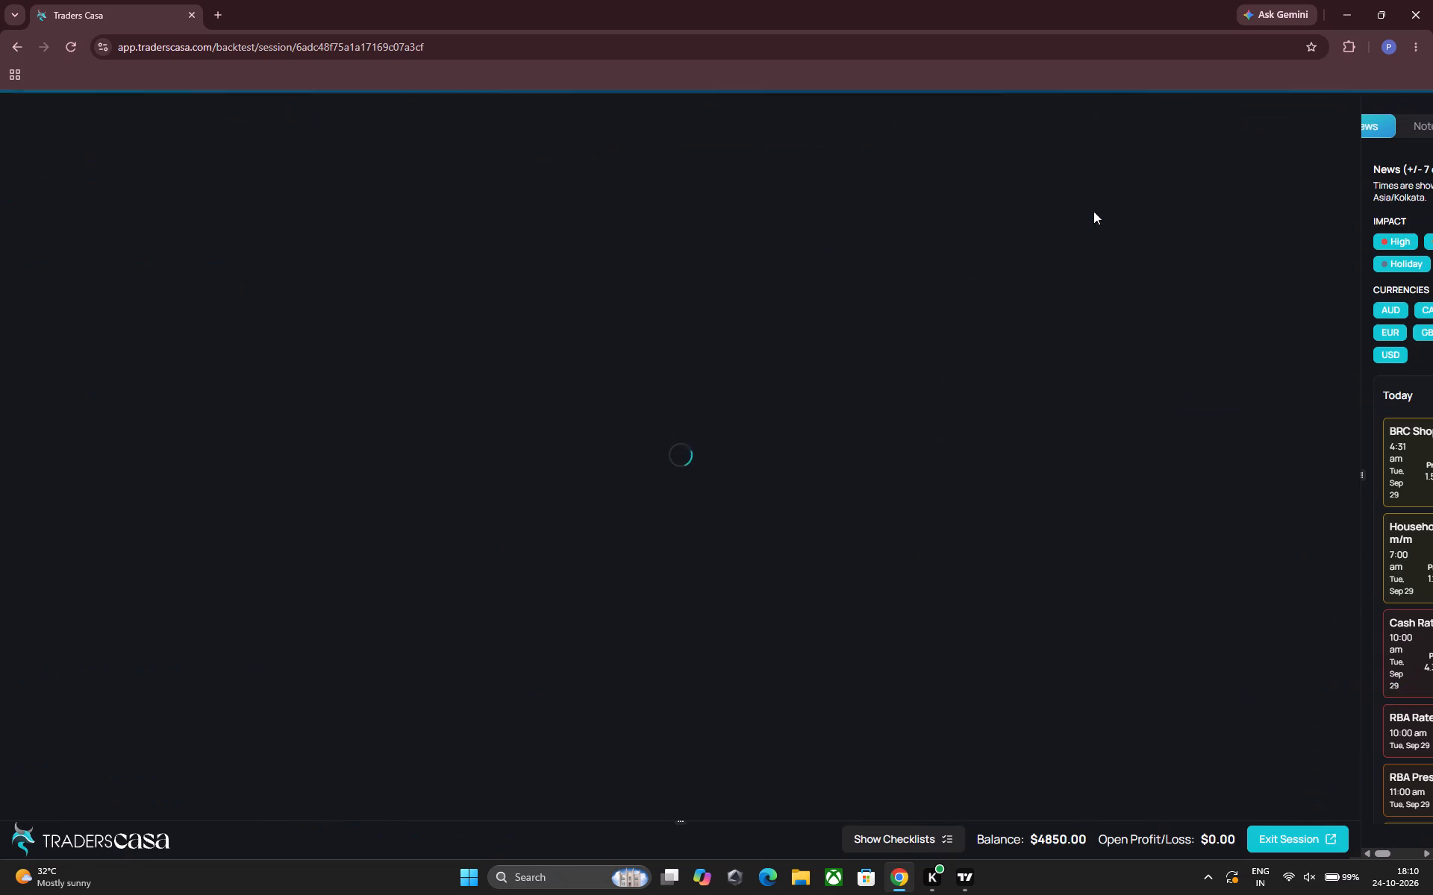
pyautogui.moveTo(1105, 309); pyautogui.dragTo(1007, 248)
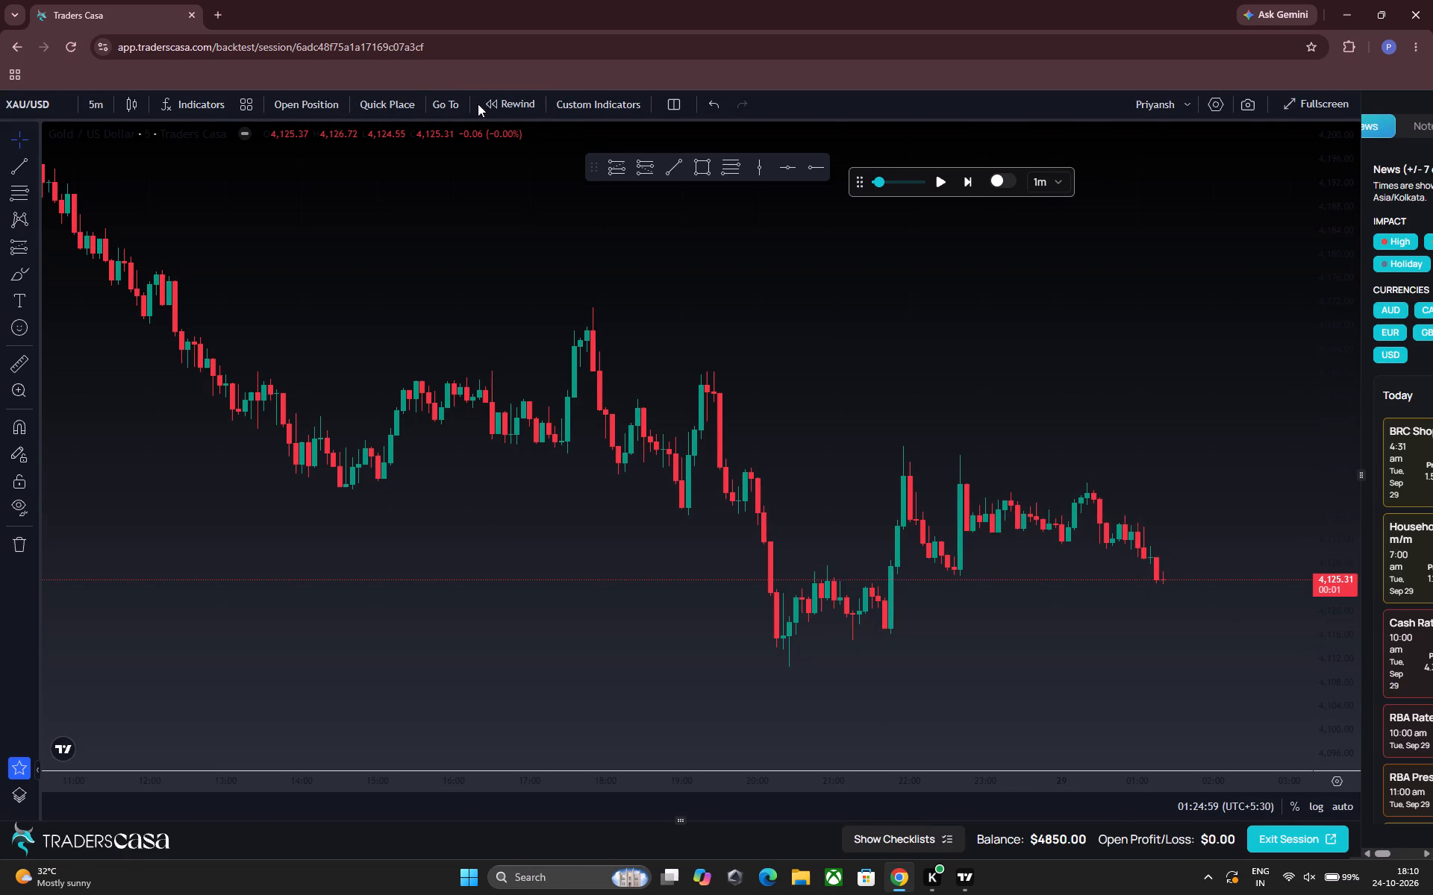
# Dismiss the custom indicators plan offer and add the EMA Cross indicator to the XAU/USD chart from an "ema" search.
pyautogui.click(586, 101)
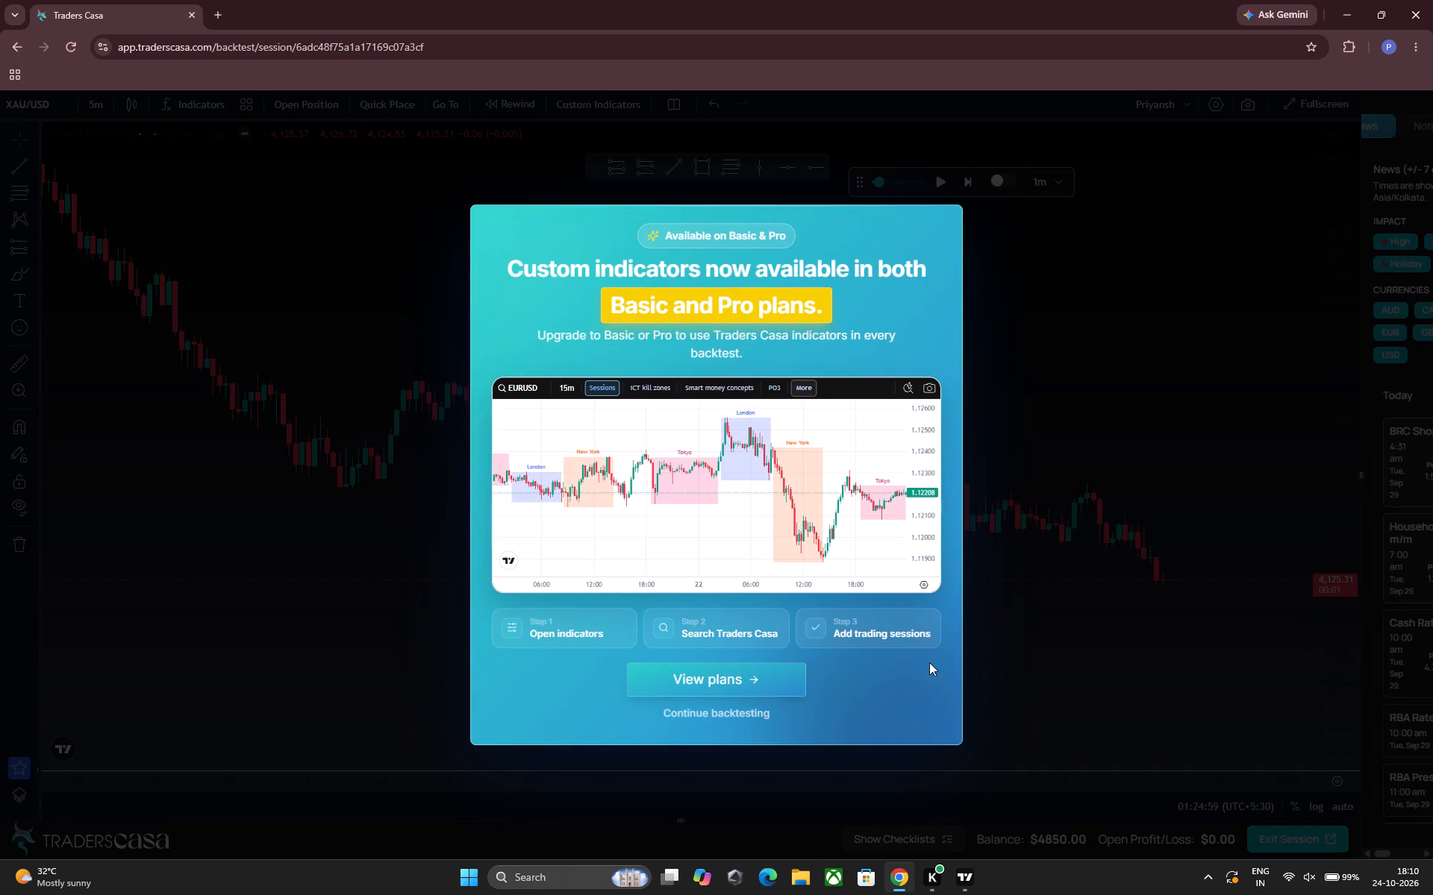
pyautogui.click(720, 717)
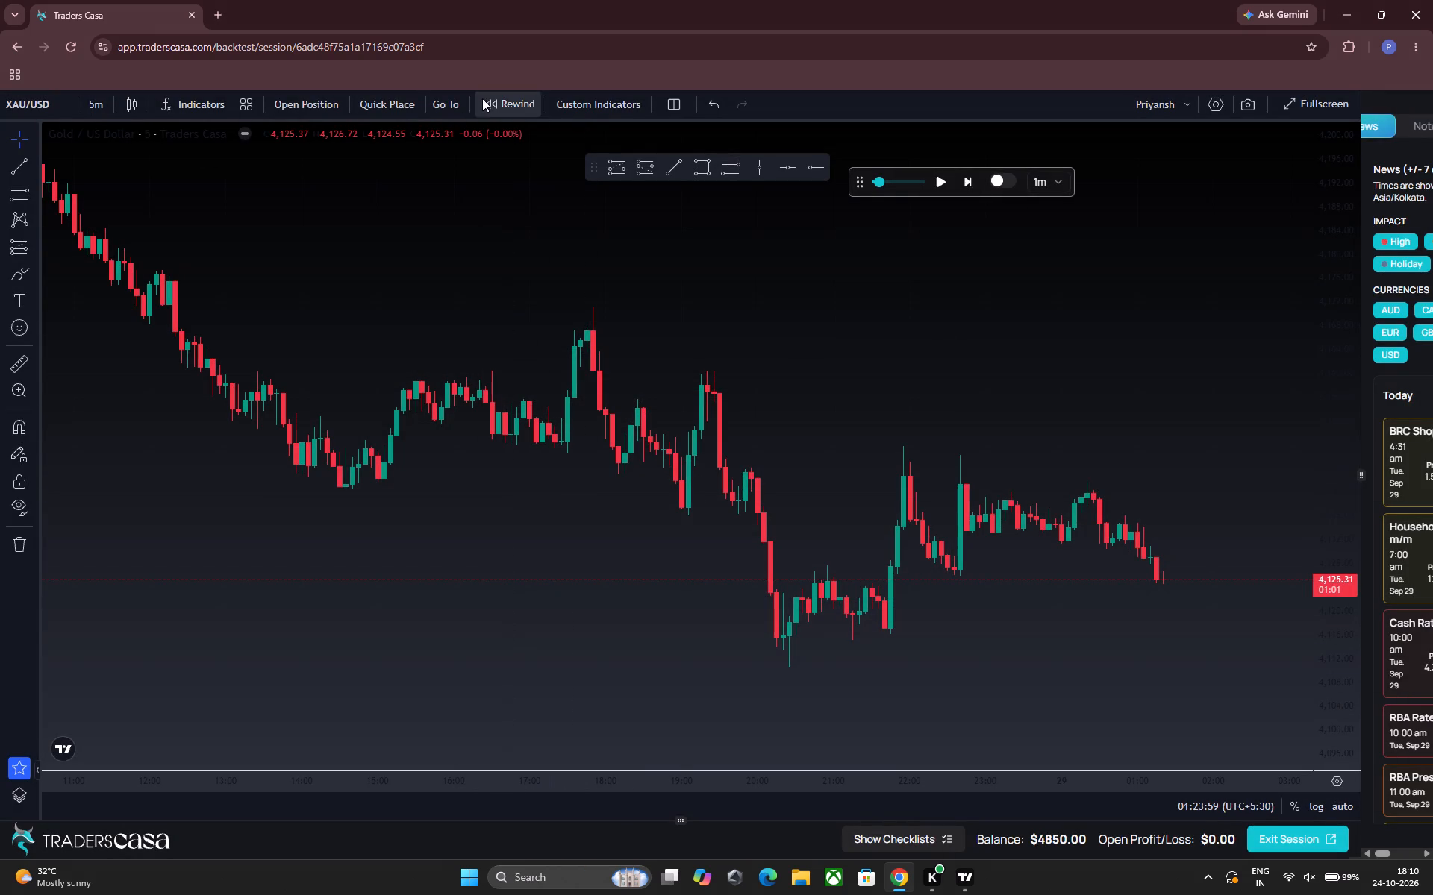
pyautogui.click(204, 102)
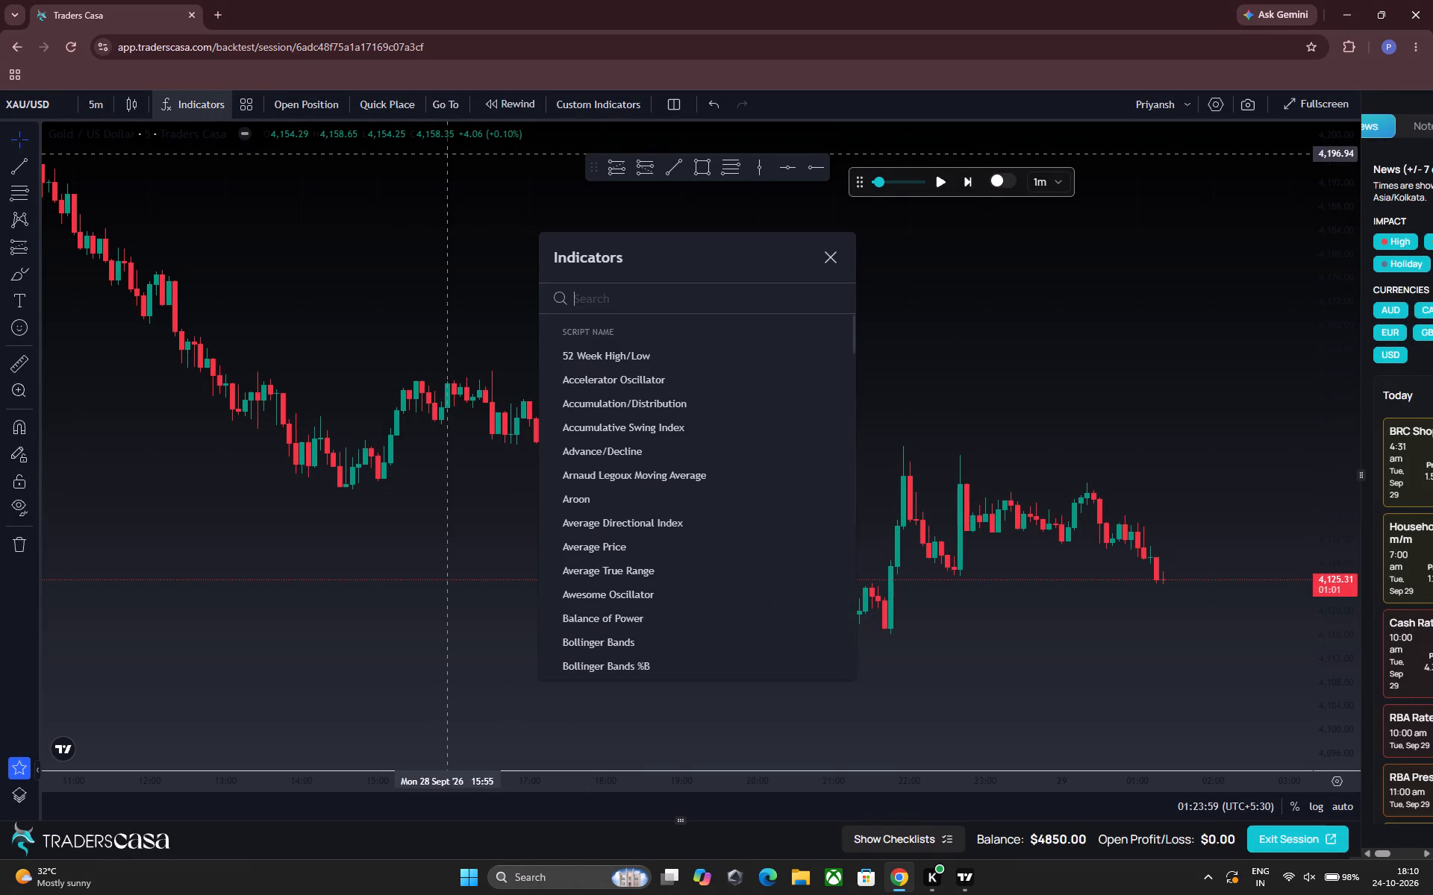
pyautogui.write('ema')
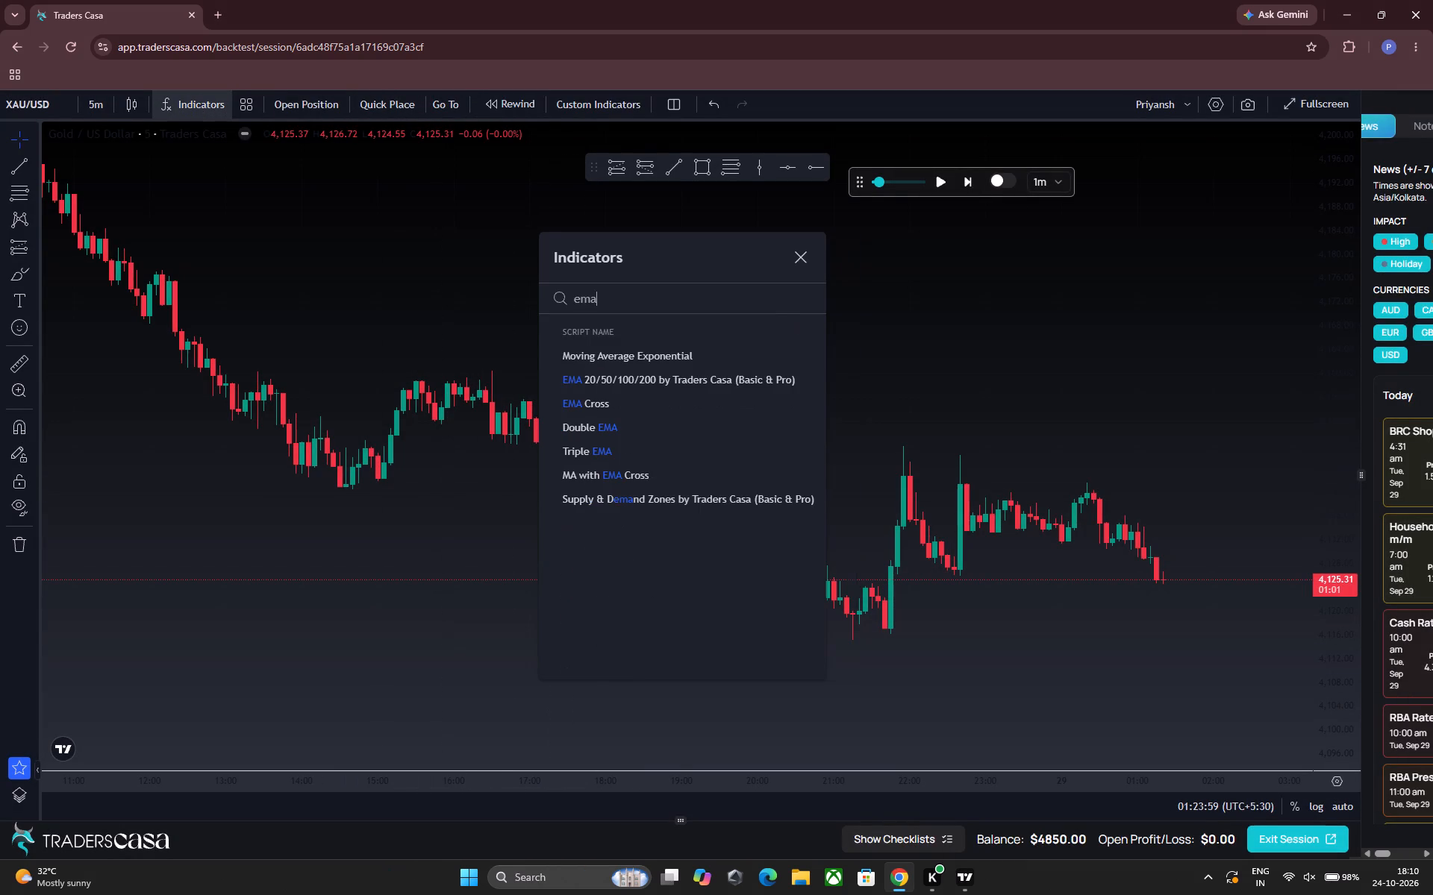
pyautogui.click(658, 398)
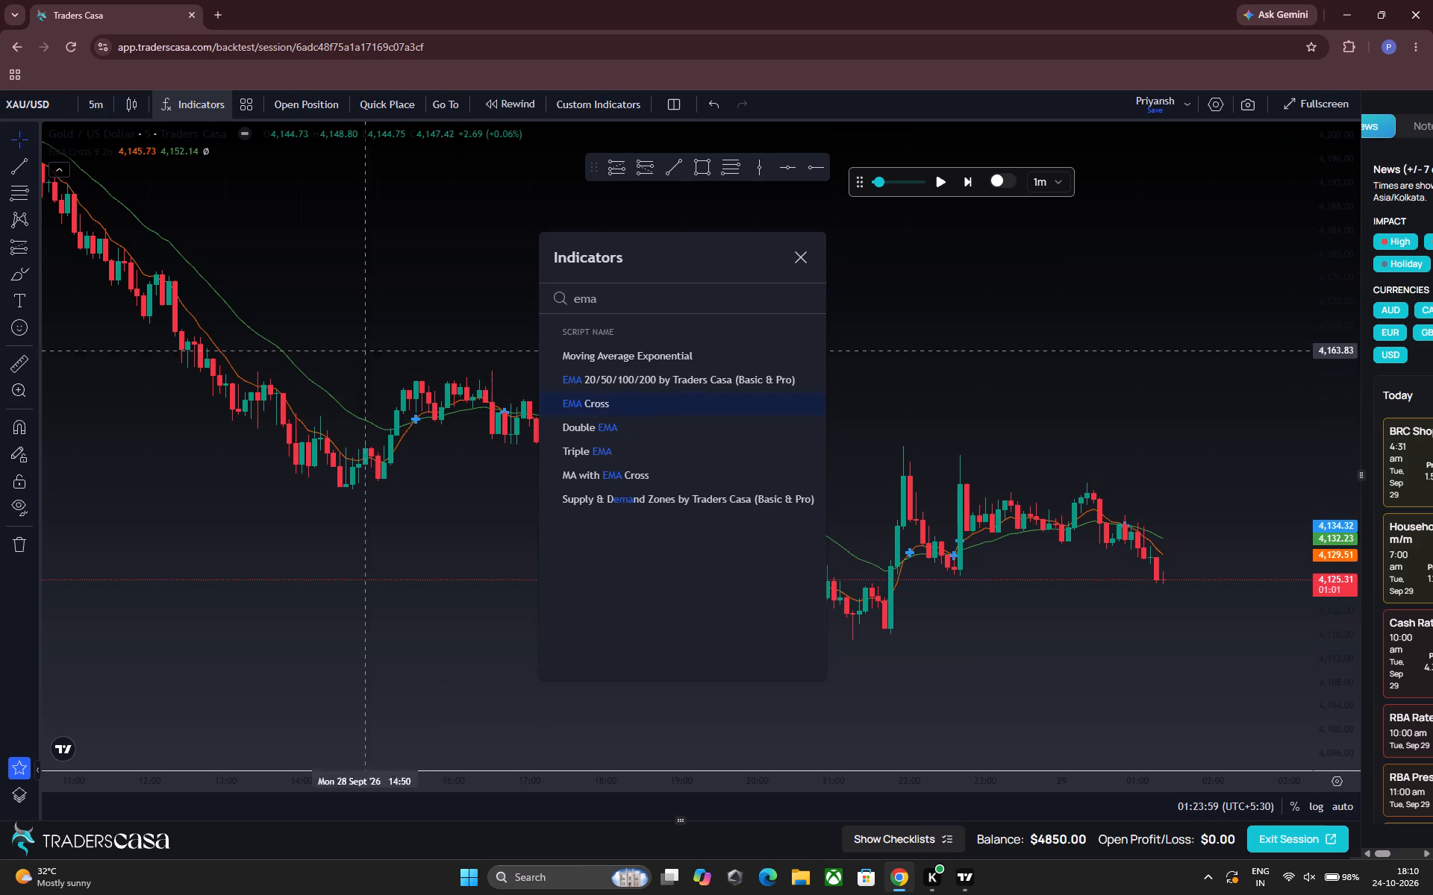
pyautogui.click(369, 266)
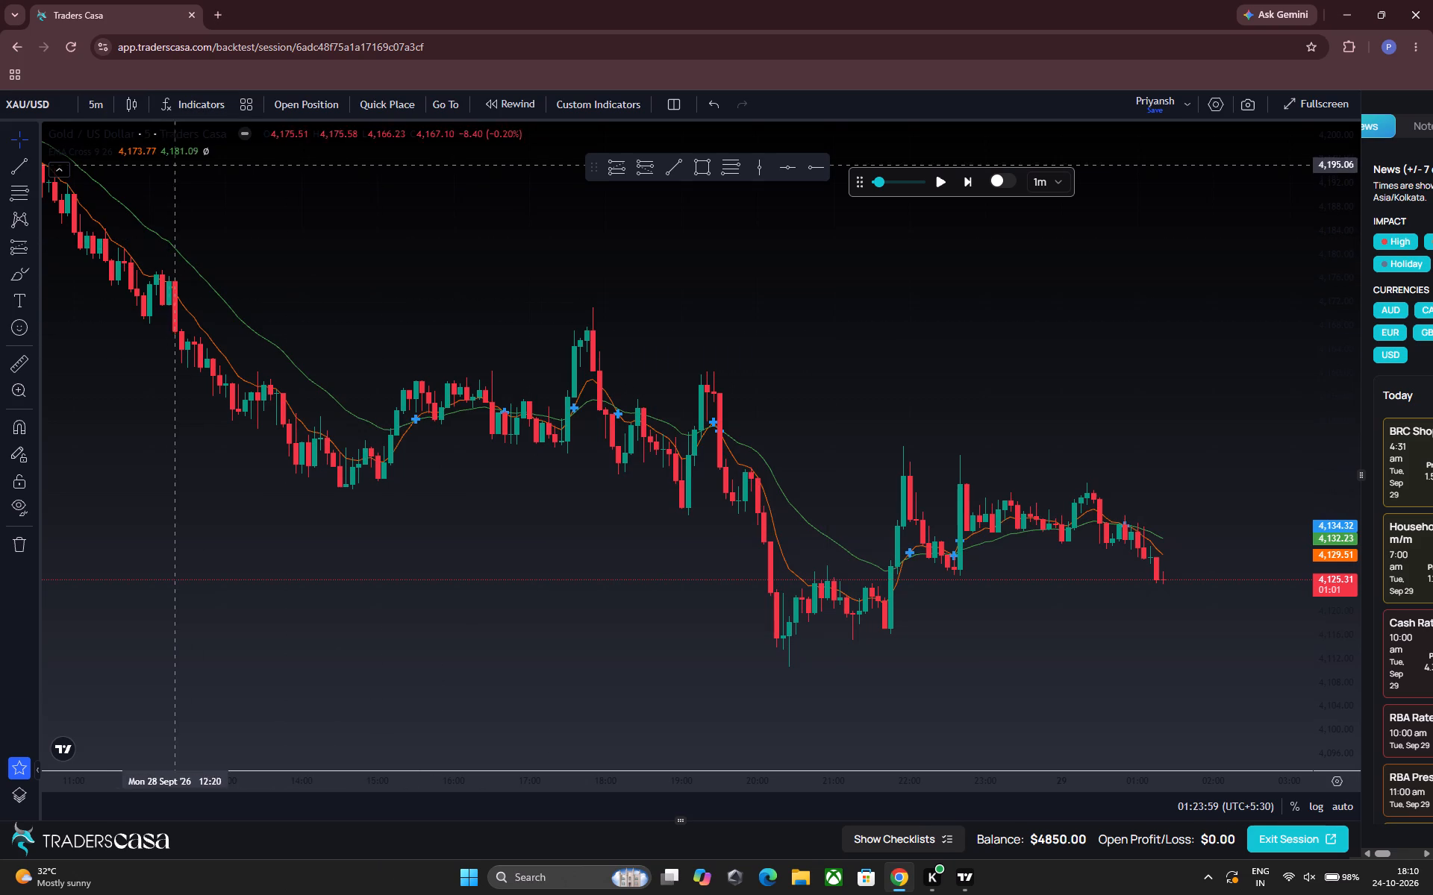
# Set the EMA Cross indicator's Long length to 21.
pyautogui.click(149, 152)
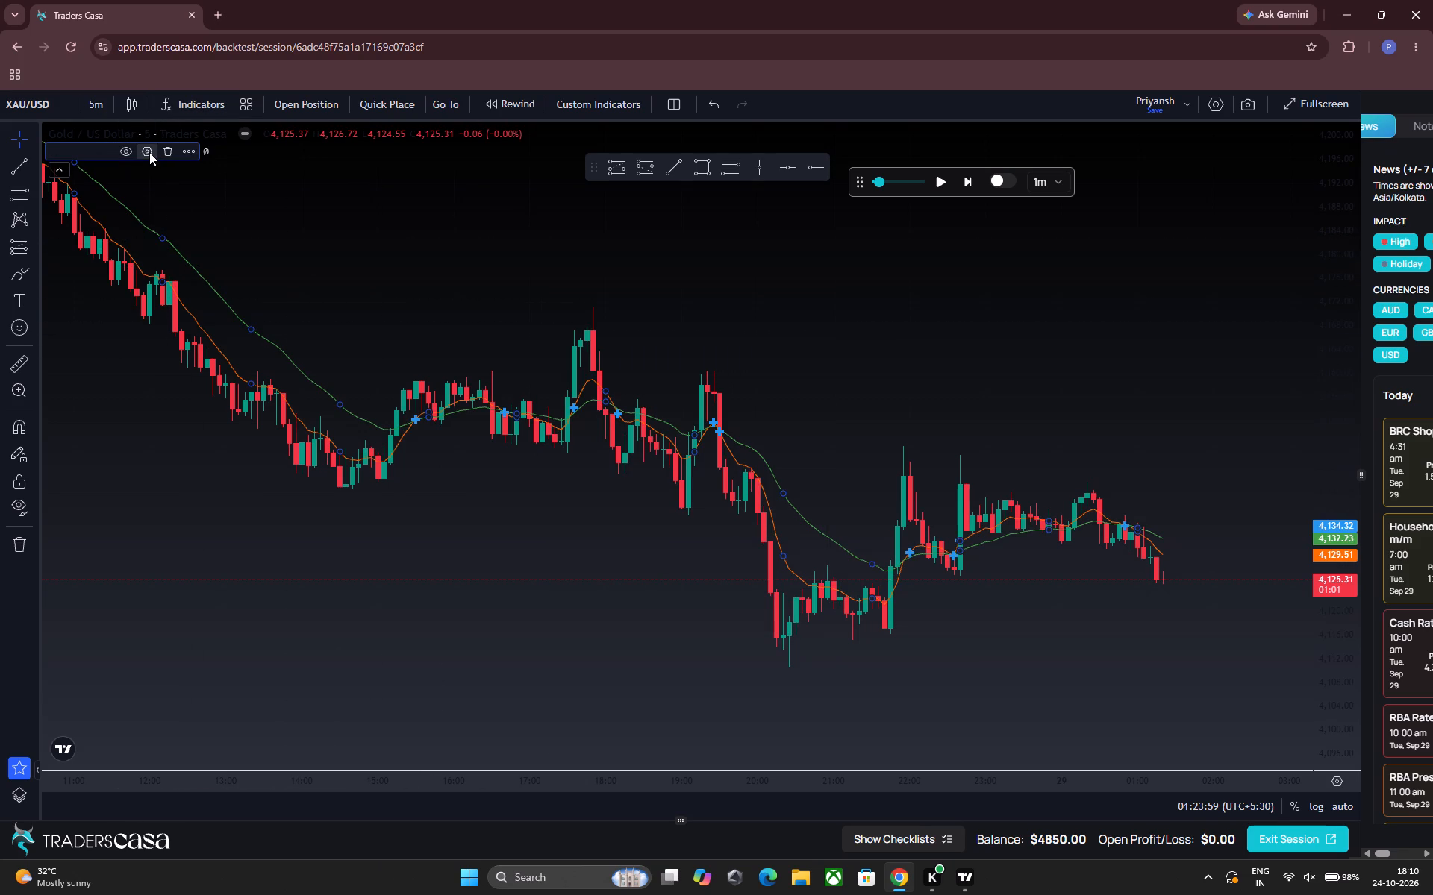
pyautogui.click(557, 326)
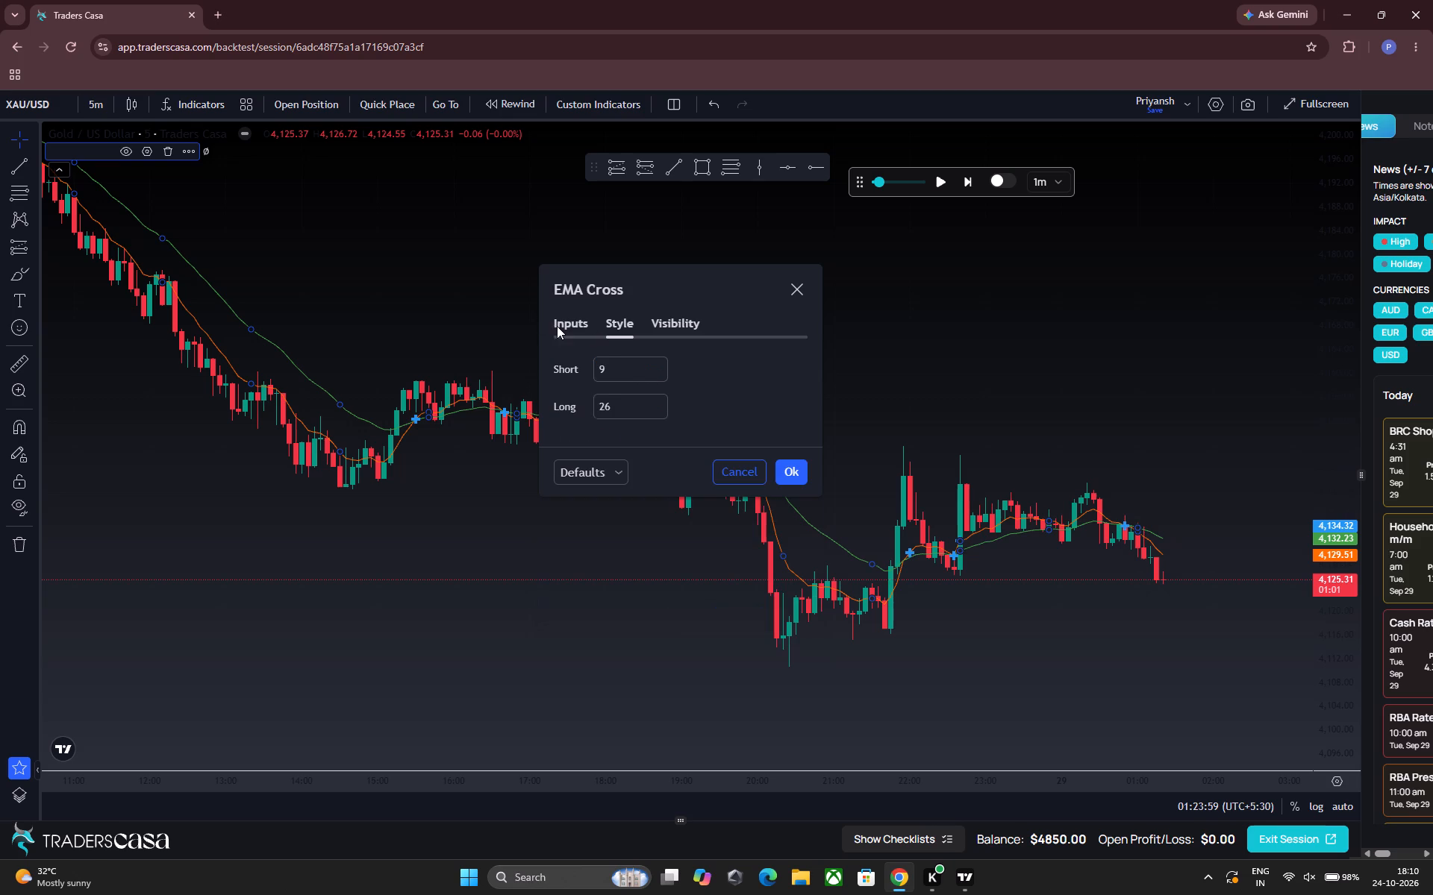
pyautogui.click(639, 408)
pyautogui.press('BackSpace')
pyautogui.press('1')
pyautogui.press('Return')
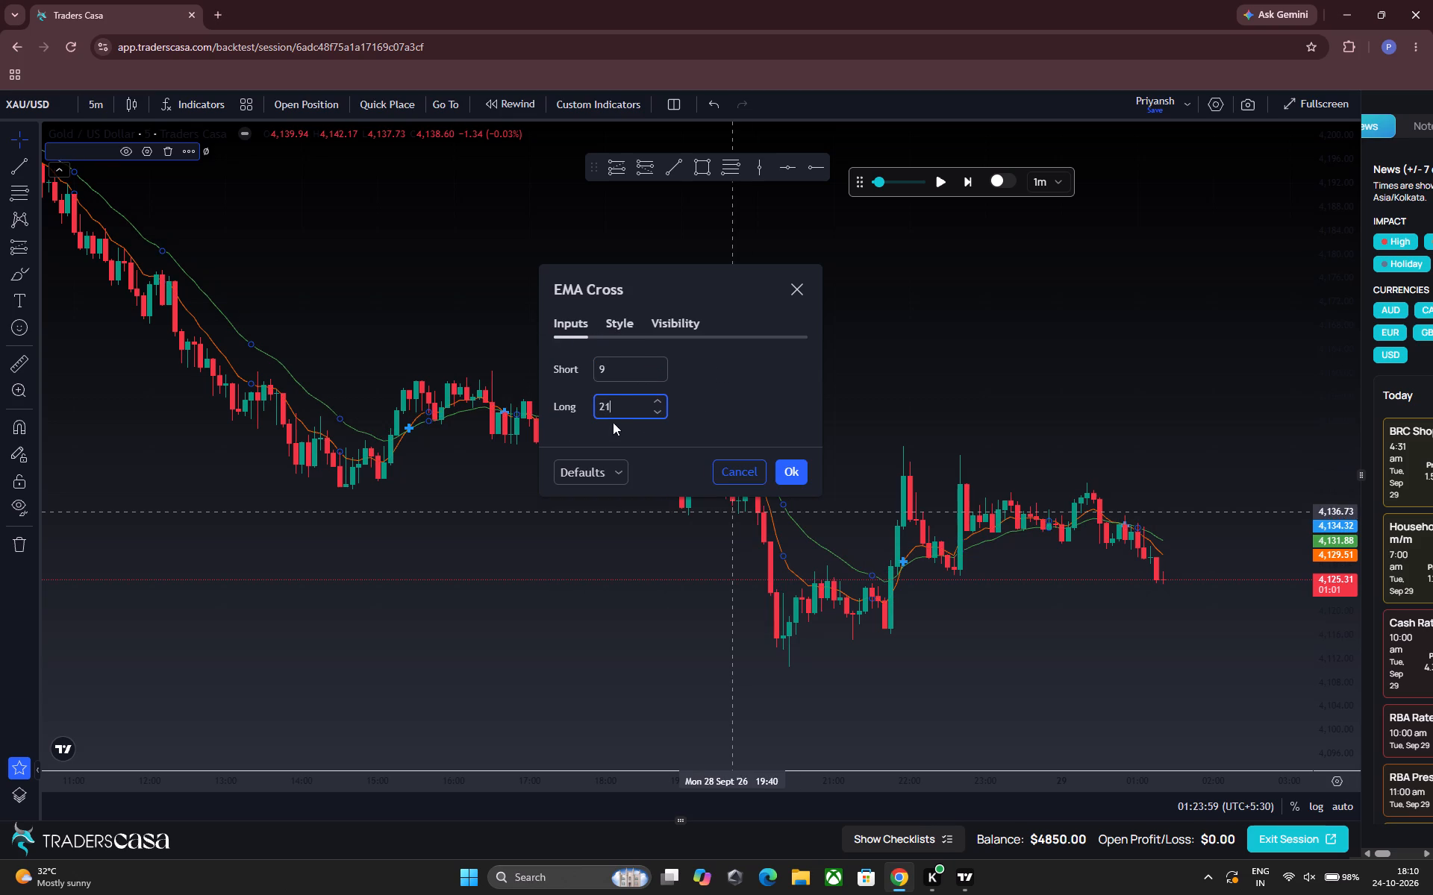
pyautogui.click(804, 483)
# Examine the EMA Cross lines and crossover marks against the XAU/USD candles from late 28 to early 29 September.
pyautogui.moveTo(1344, 677); pyautogui.dragTo(1337, 47)
pyautogui.moveTo(1113, 381); pyautogui.dragTo(1031, 85)
pyautogui.moveTo(1158, 362); pyautogui.dragTo(949, 157)
pyautogui.moveTo(1053, 249); pyautogui.dragTo(1065, 284)
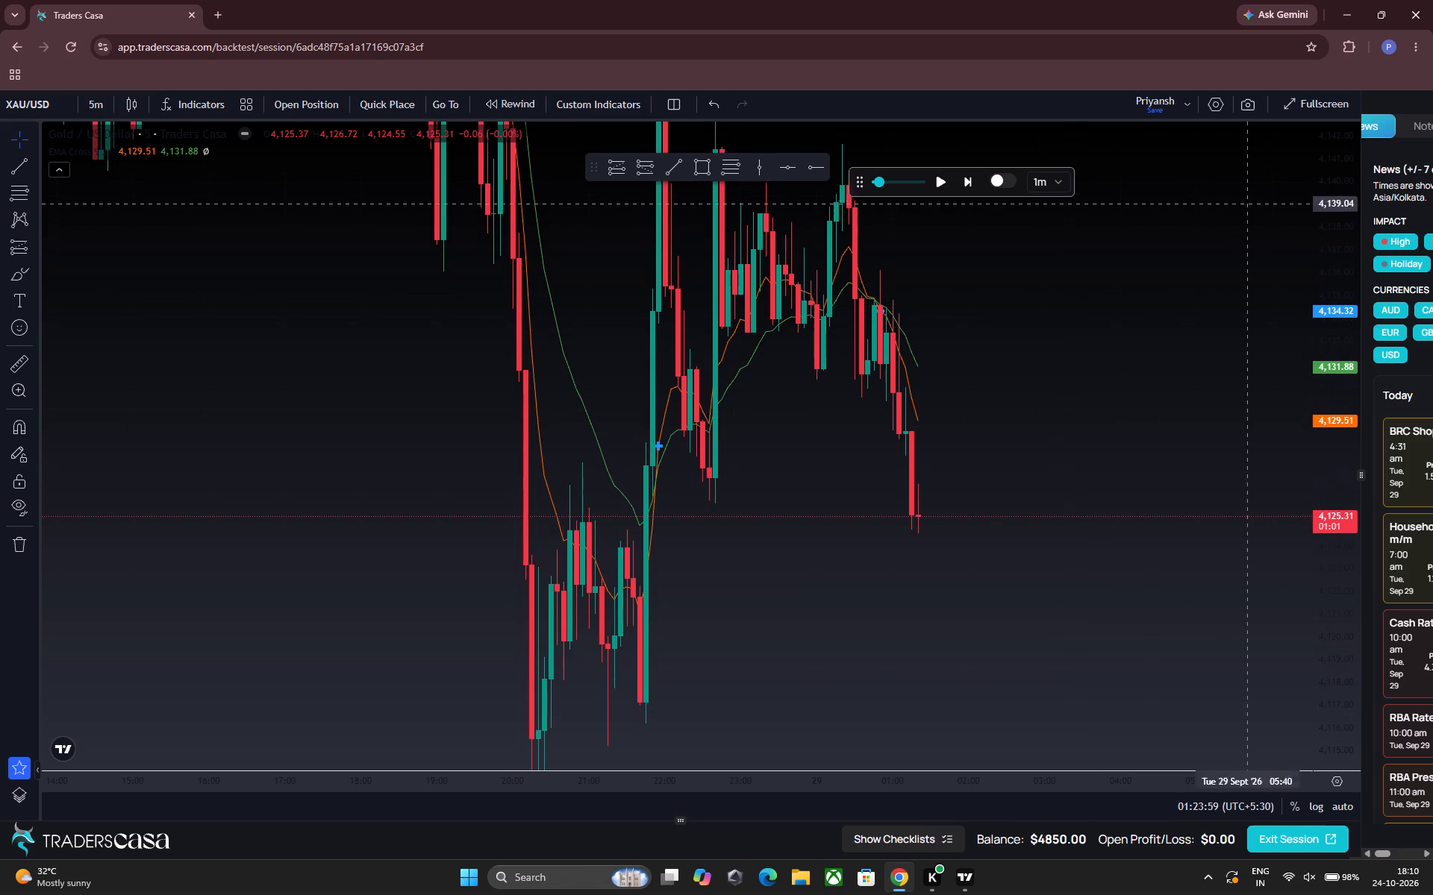
pyautogui.moveTo(1322, 192); pyautogui.dragTo(1323, 280)
pyautogui.moveTo(1004, 245); pyautogui.dragTo(1149, 257)
pyautogui.moveTo(1064, 250); pyautogui.dragTo(1126, 200)
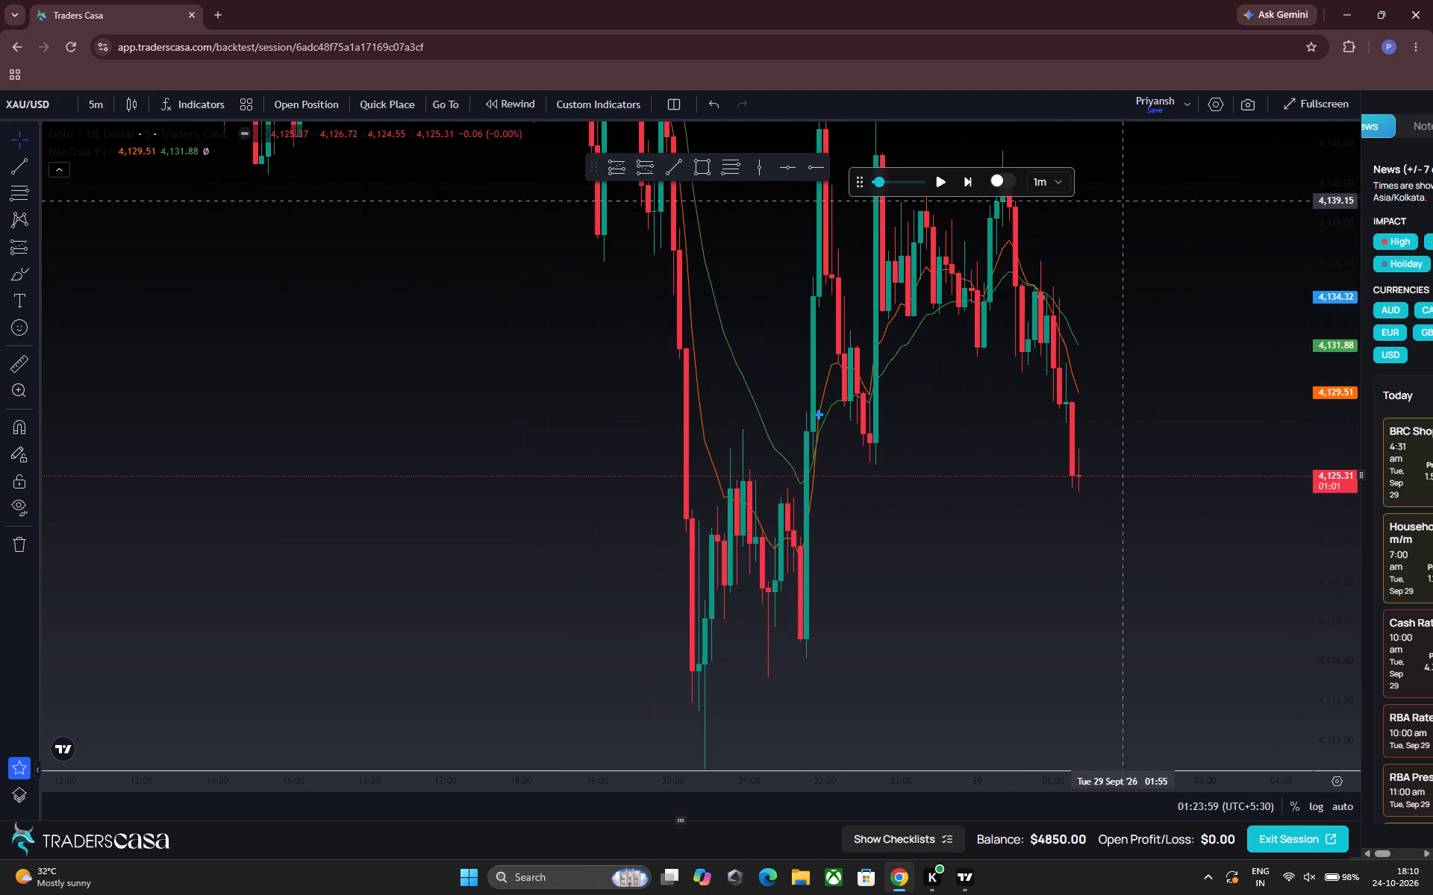
pyautogui.scroll(6, 964, 518)
pyautogui.moveTo(646, 483); pyautogui.dragTo(894, 533)
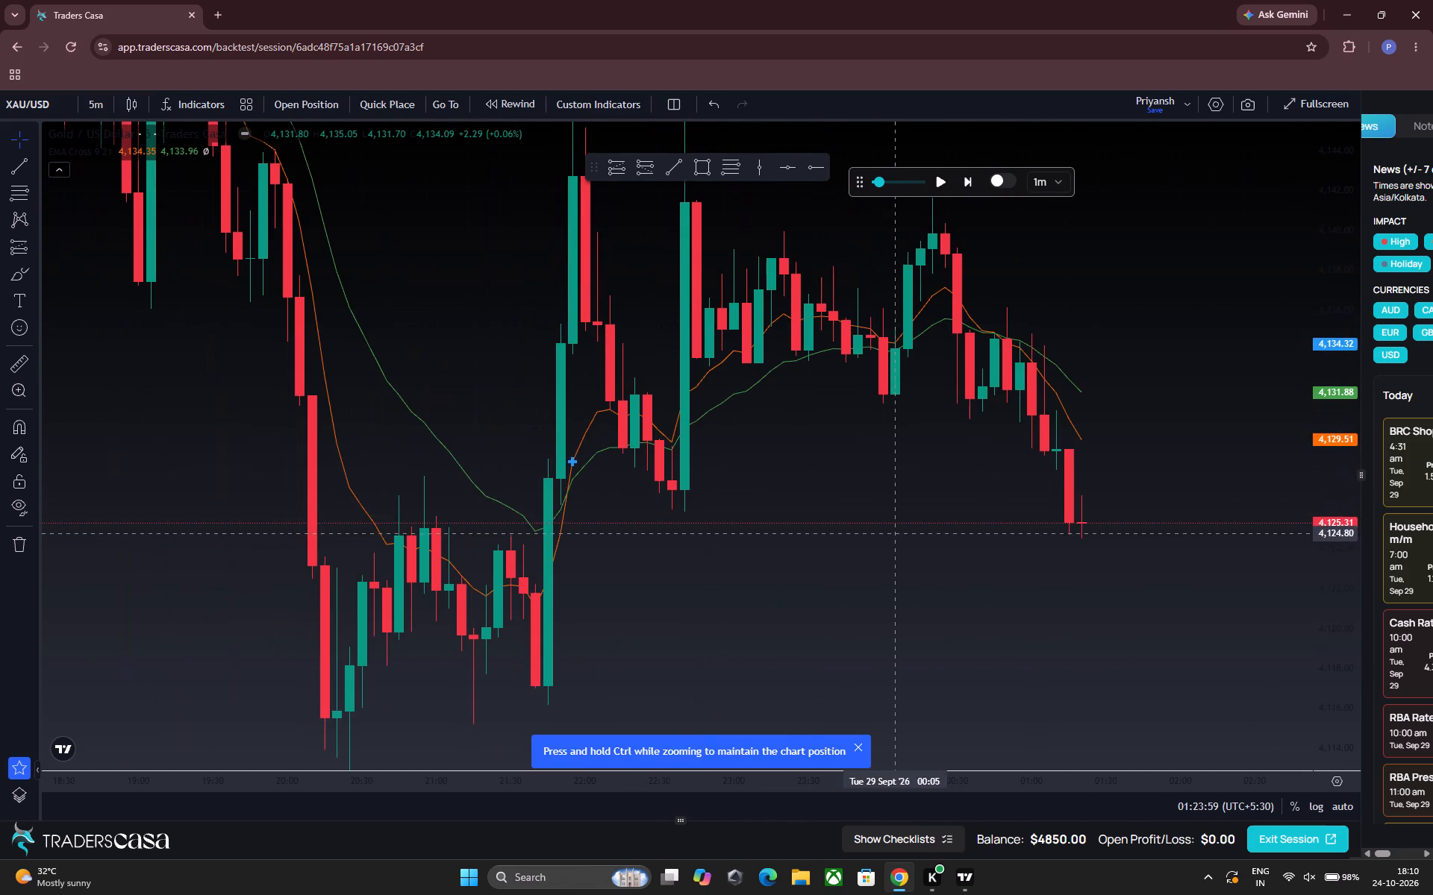
pyautogui.moveTo(647, 271); pyautogui.dragTo(667, 392)
pyautogui.moveTo(667, 390); pyautogui.dragTo(665, 320)
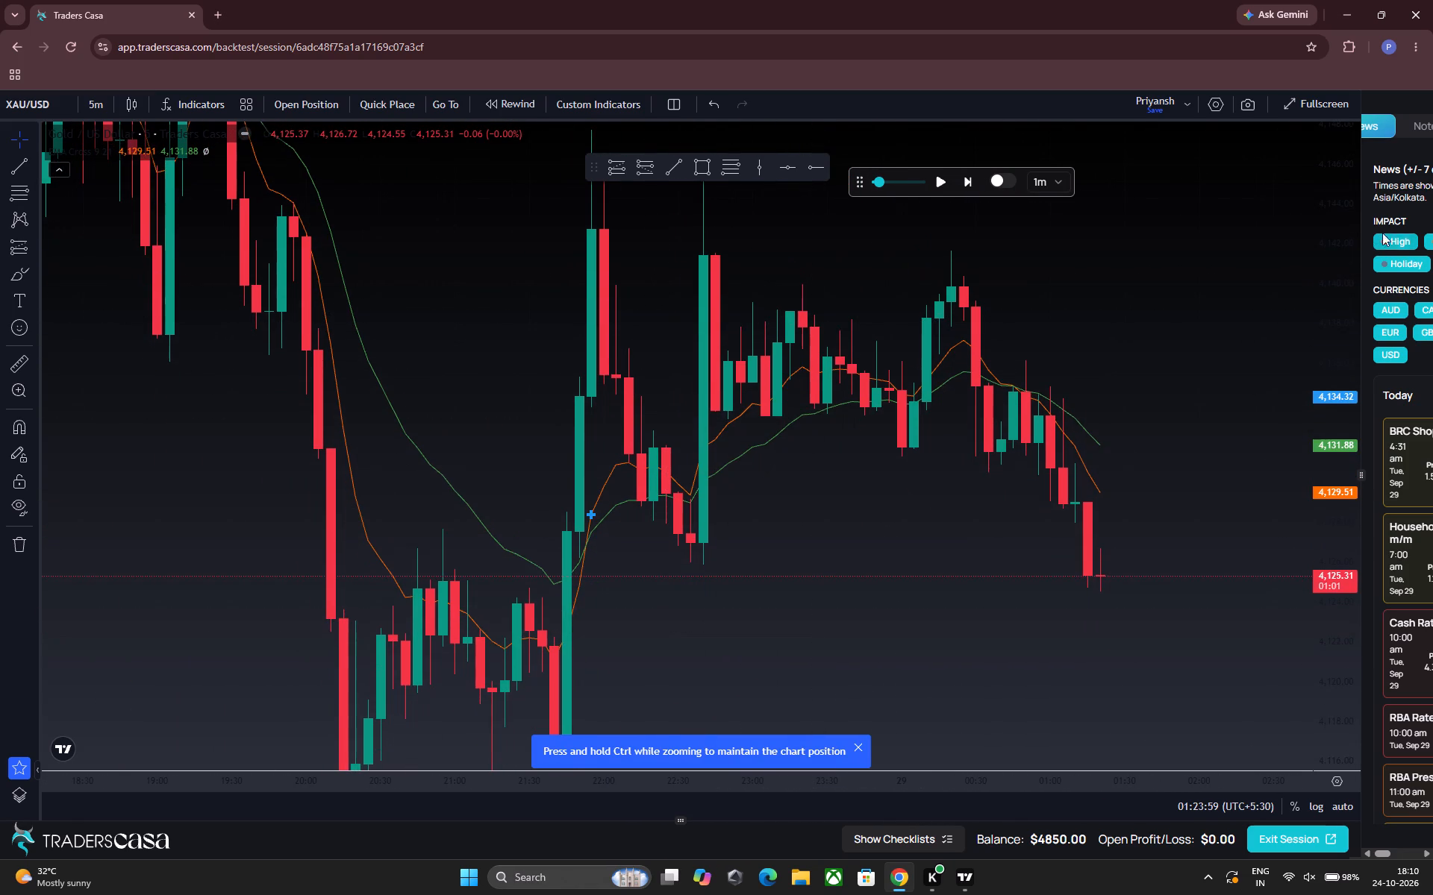
pyautogui.moveTo(1346, 212); pyautogui.dragTo(1358, 362)
pyautogui.moveTo(1141, 298); pyautogui.dragTo(769, 311)
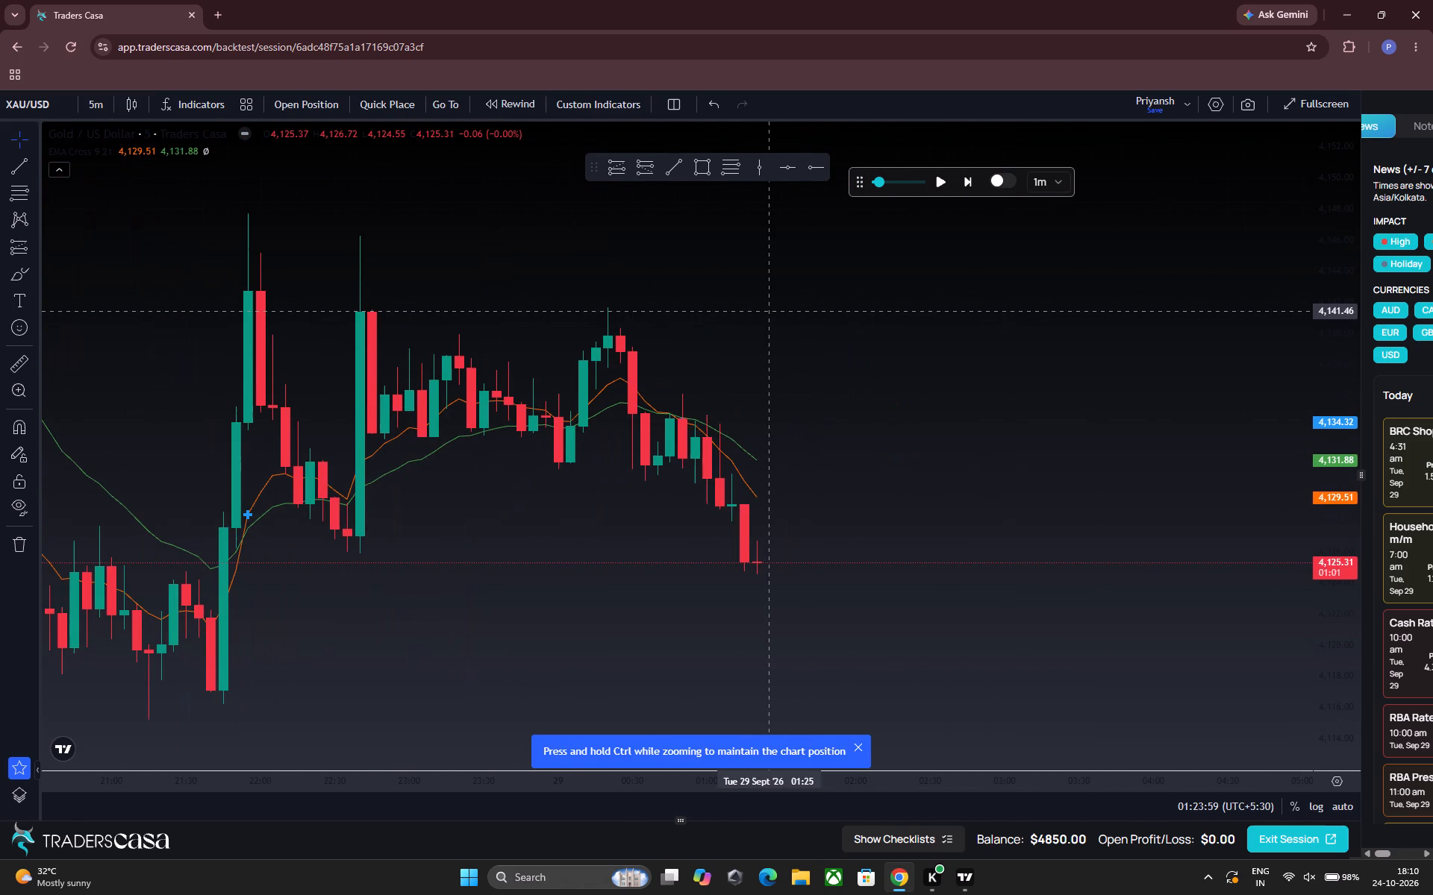
pyautogui.moveTo(769, 311); pyautogui.dragTo(768, 311)
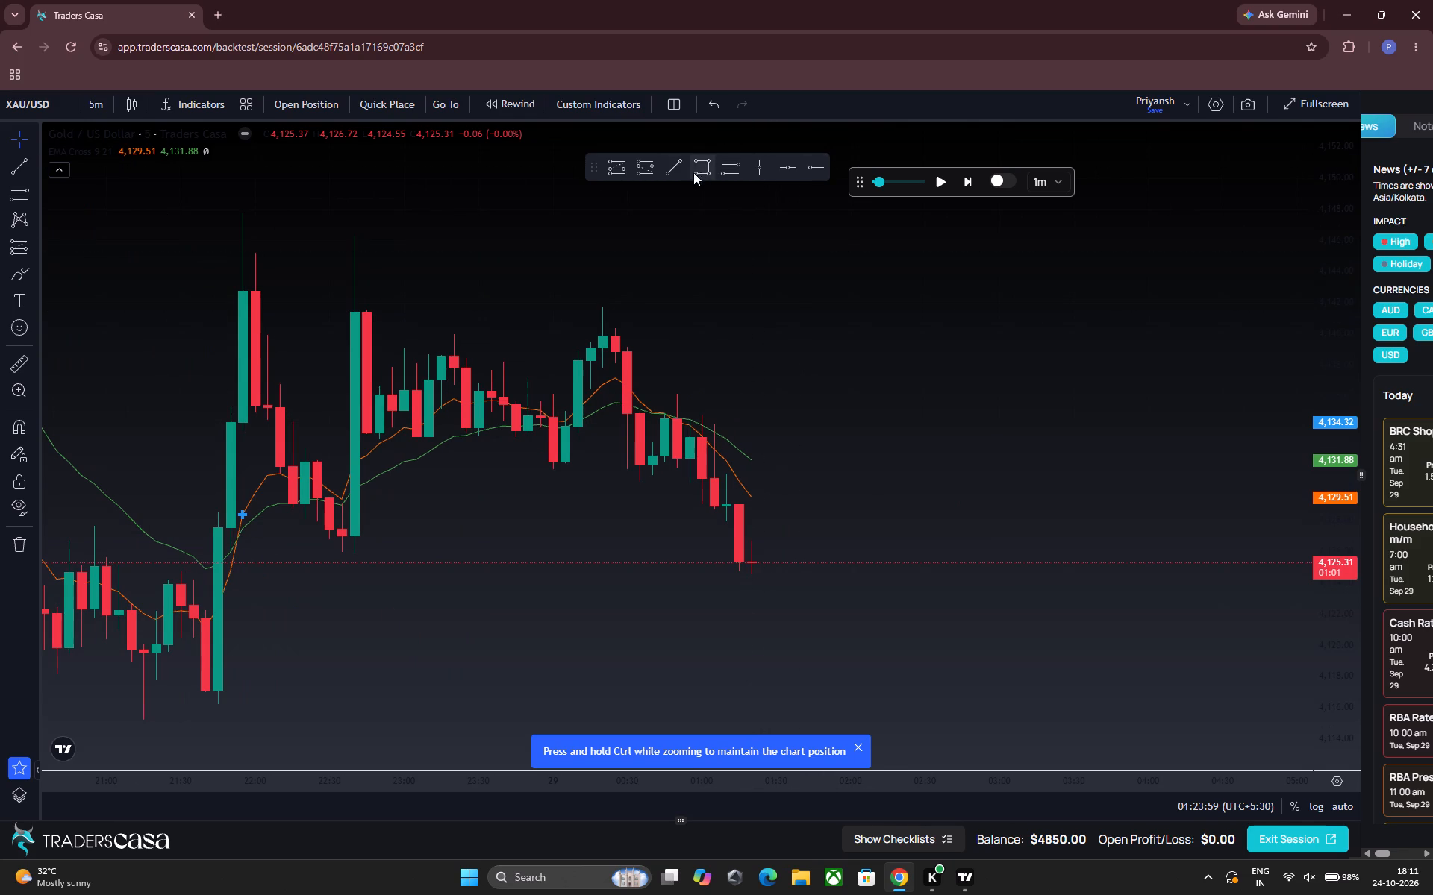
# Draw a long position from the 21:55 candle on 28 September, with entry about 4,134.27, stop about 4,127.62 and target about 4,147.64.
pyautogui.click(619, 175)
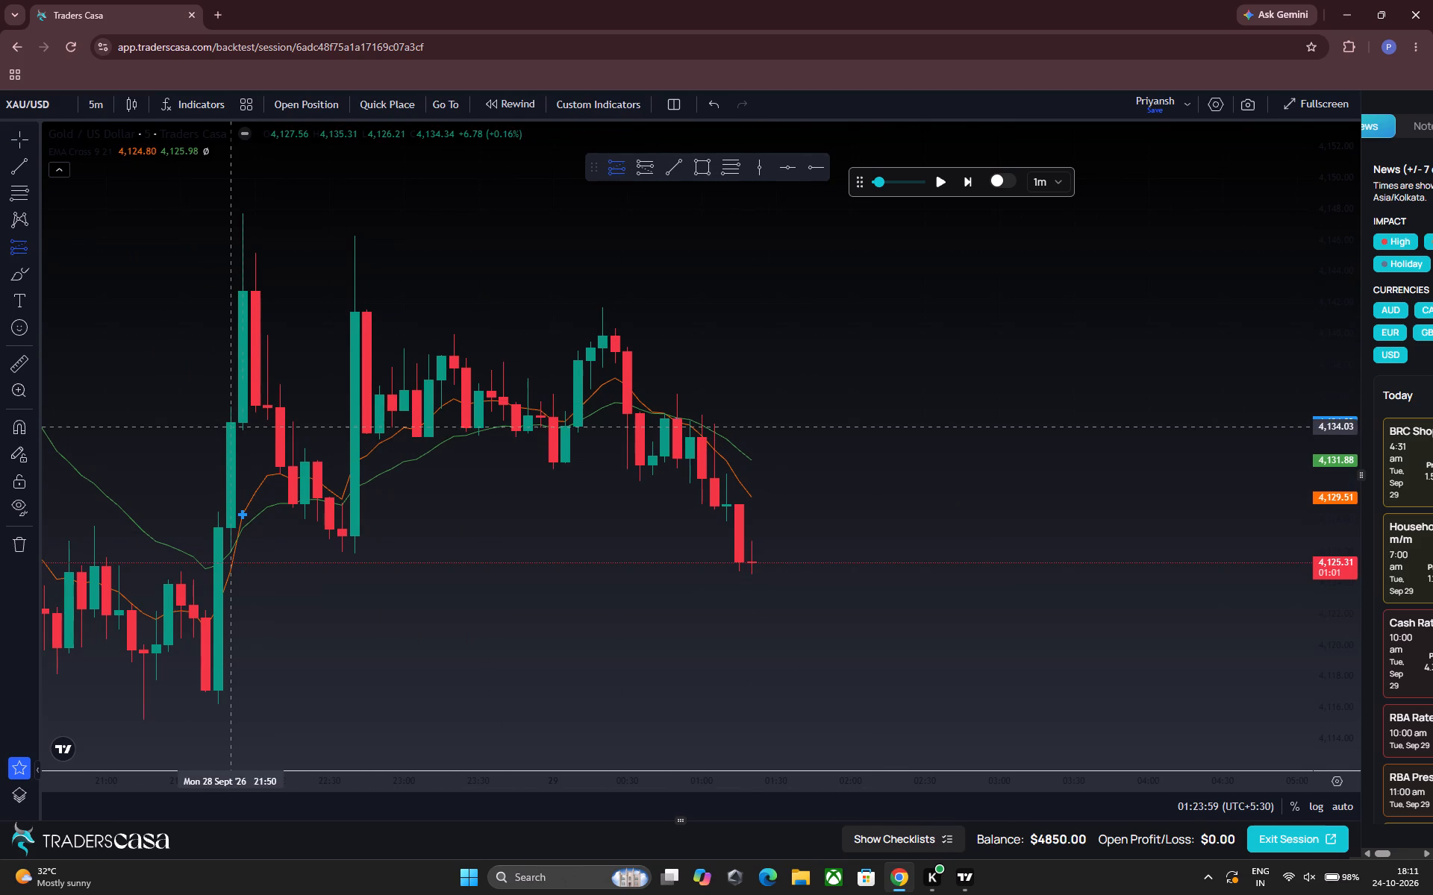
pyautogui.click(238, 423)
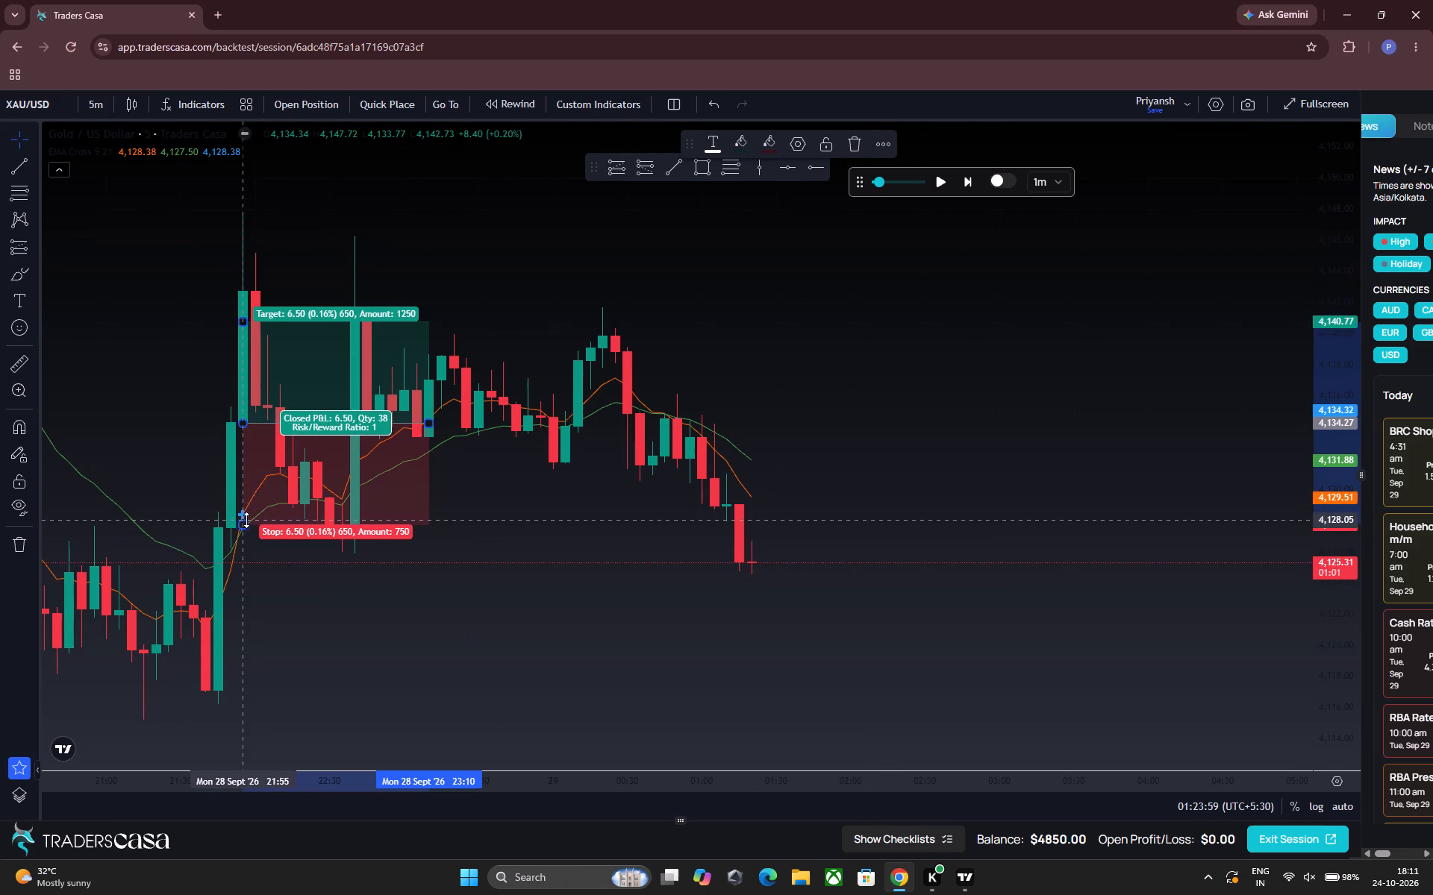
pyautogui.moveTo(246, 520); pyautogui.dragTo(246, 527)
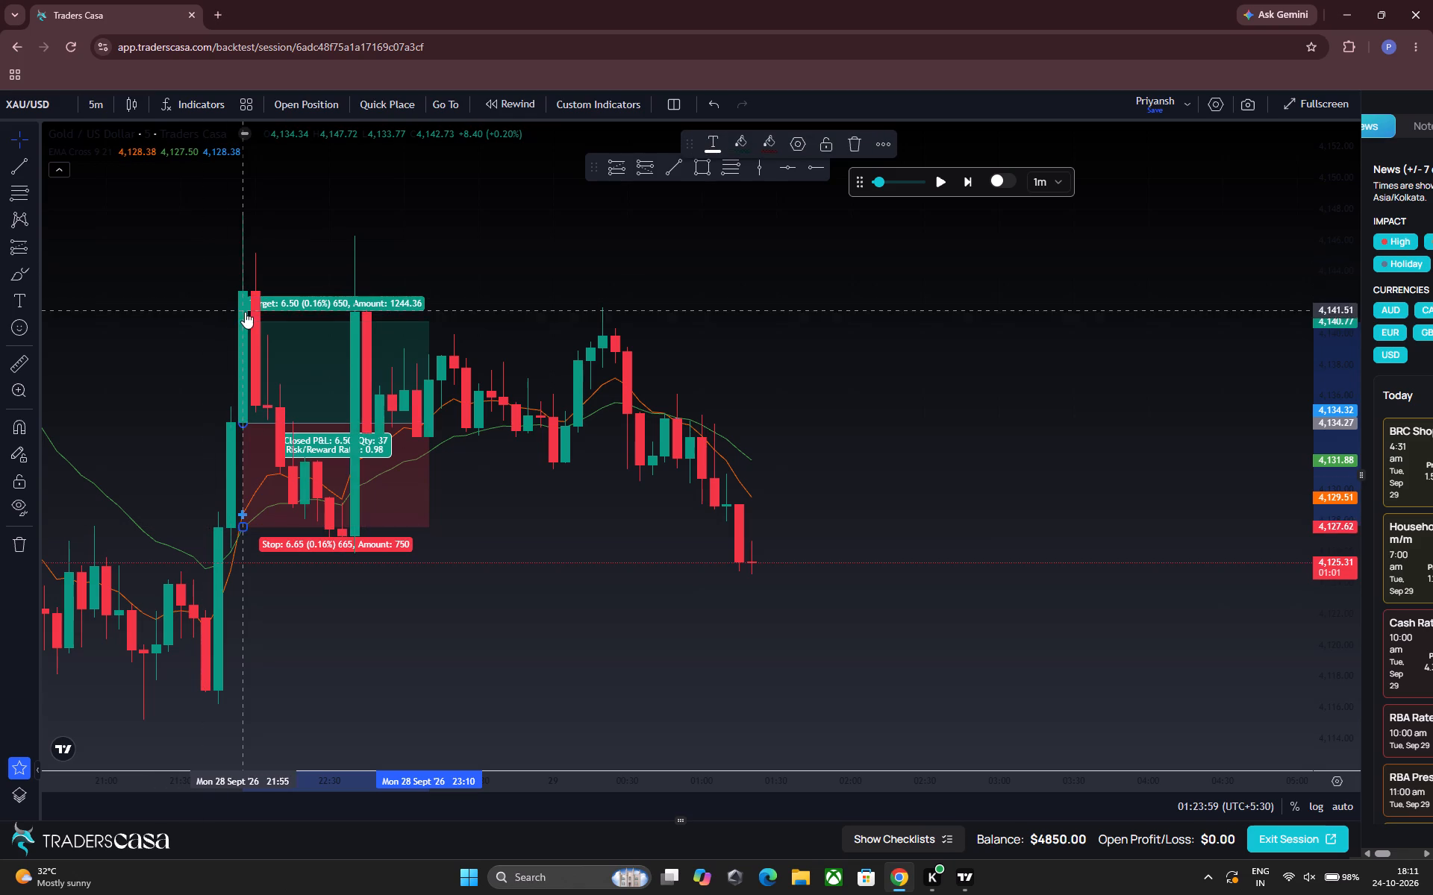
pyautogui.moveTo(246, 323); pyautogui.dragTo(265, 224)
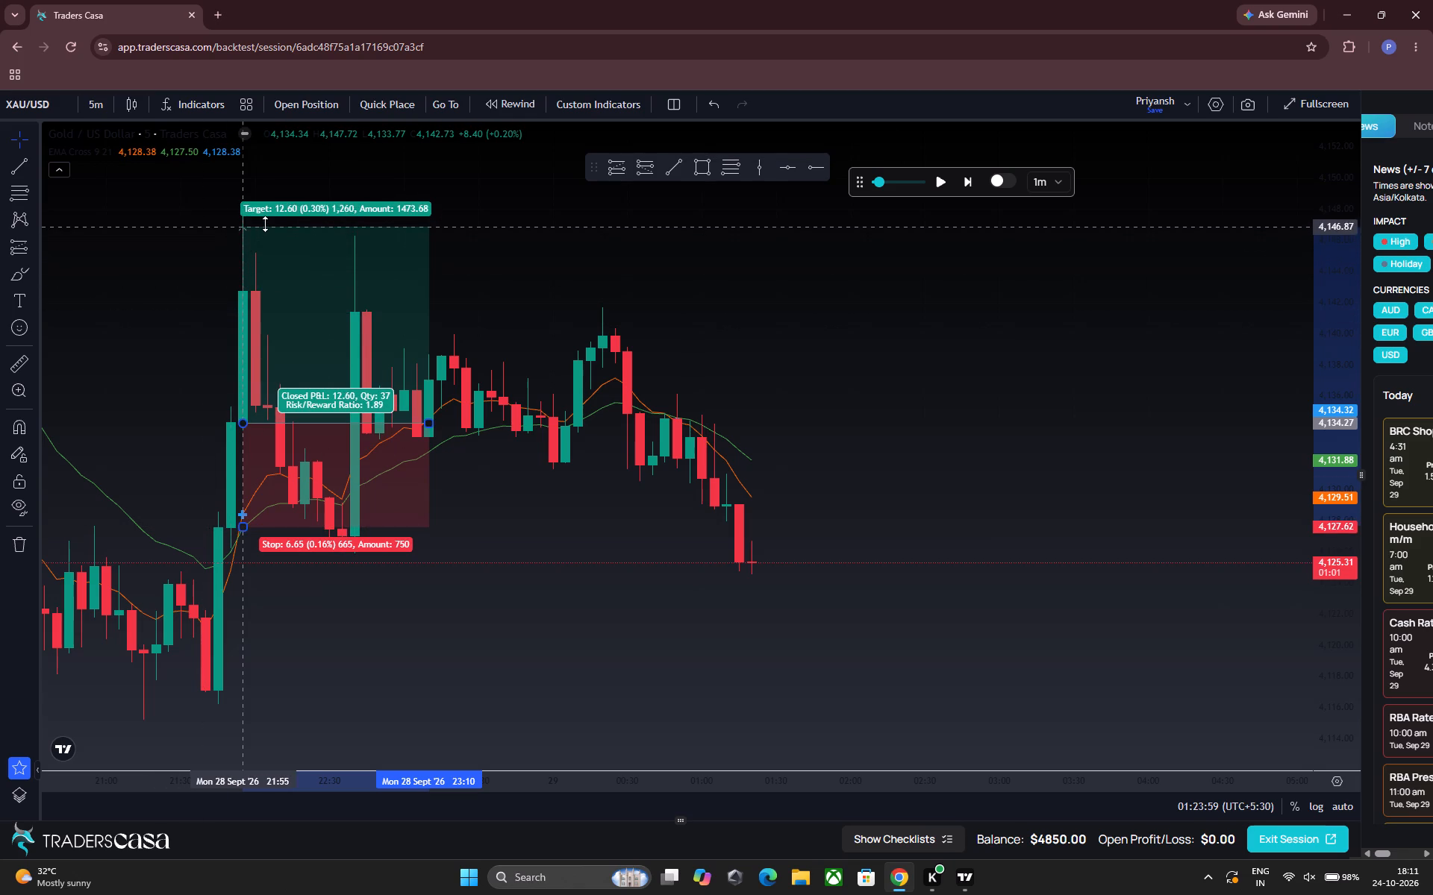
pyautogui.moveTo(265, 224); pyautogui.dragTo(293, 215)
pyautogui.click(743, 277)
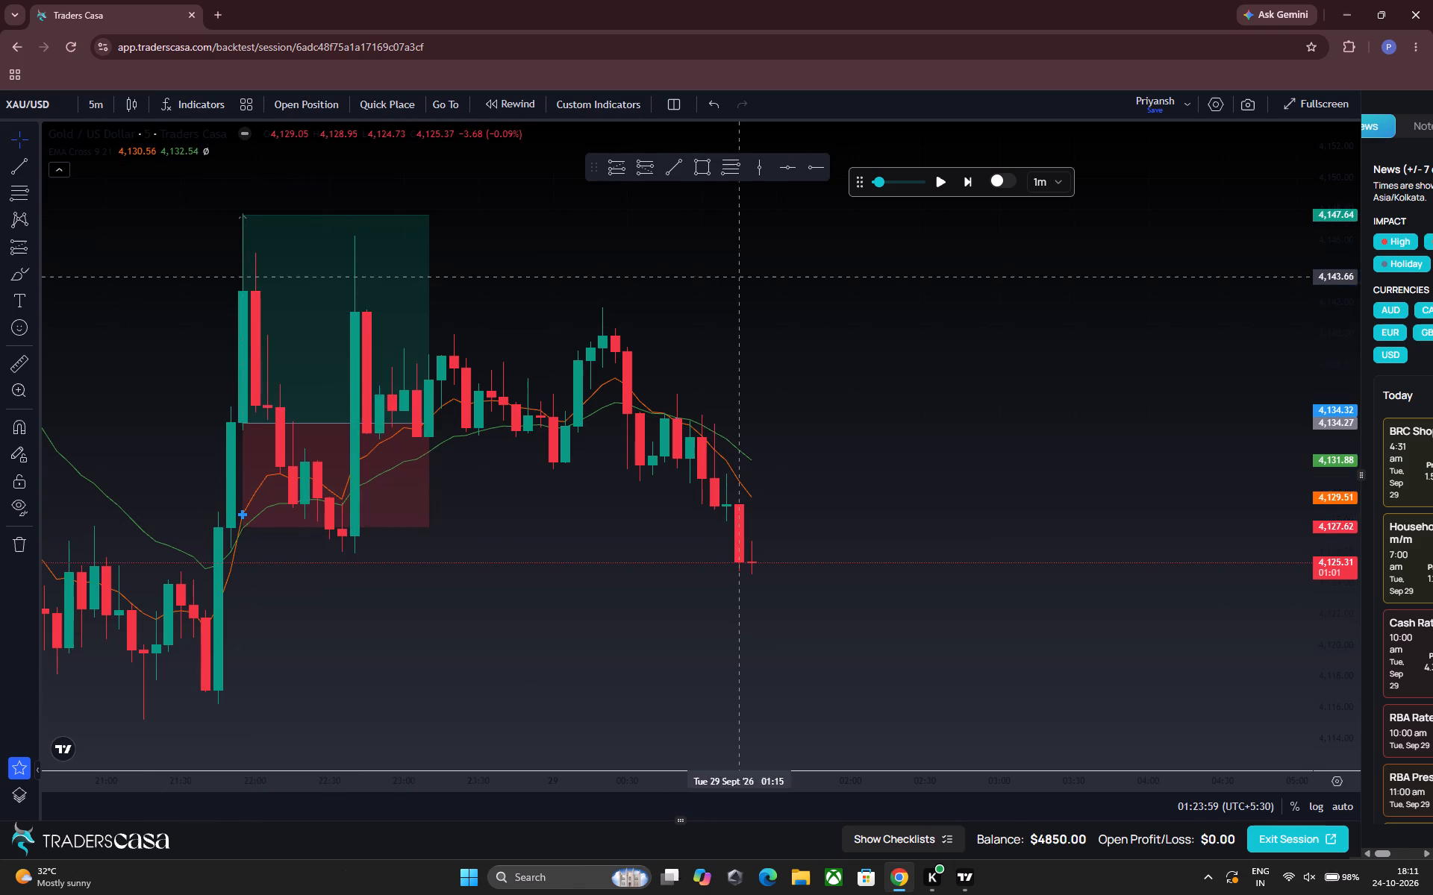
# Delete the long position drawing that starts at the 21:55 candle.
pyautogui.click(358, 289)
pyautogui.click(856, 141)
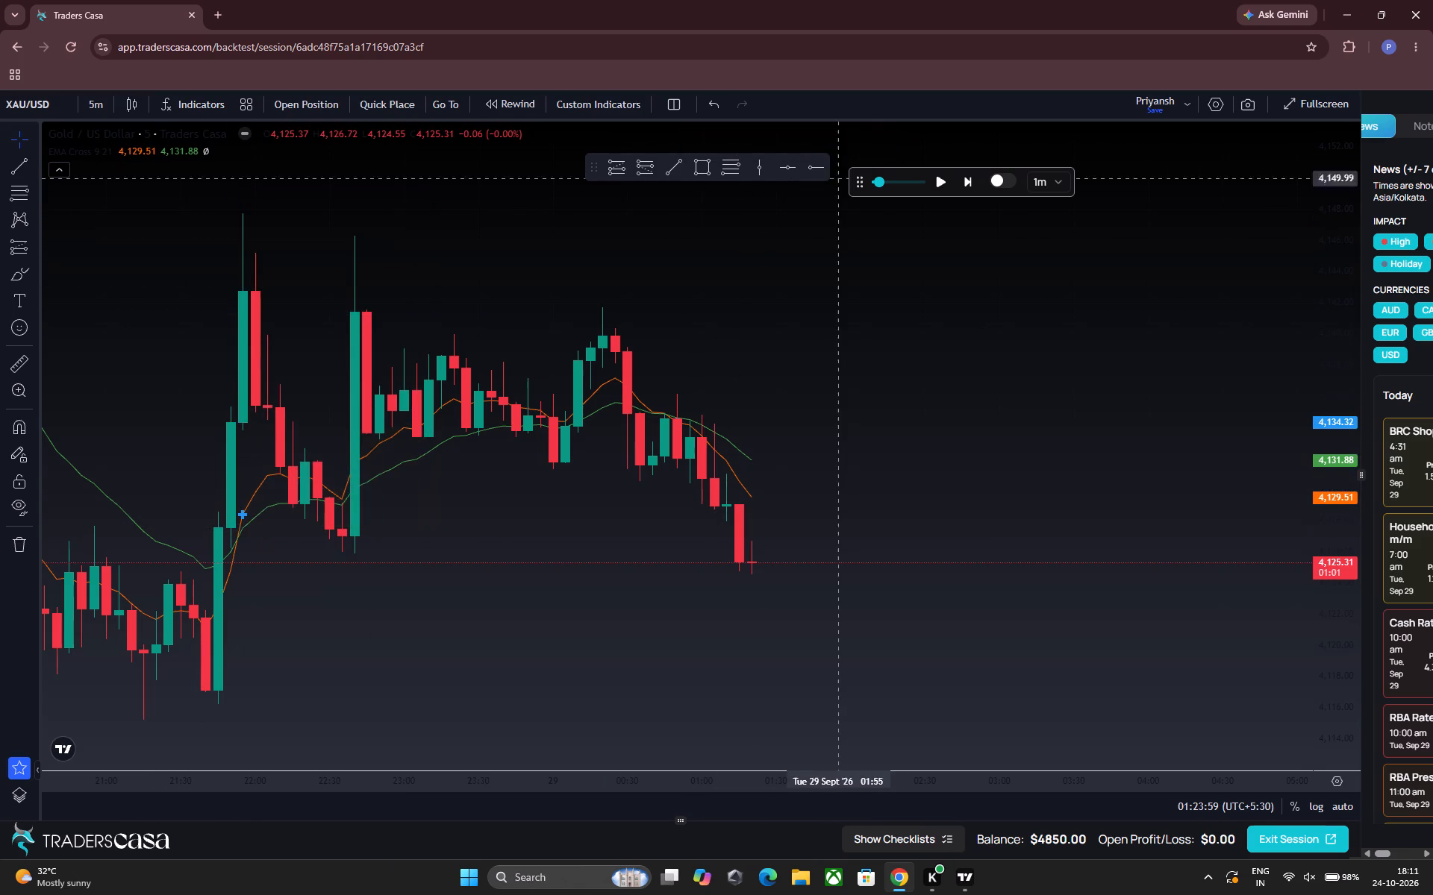
# Examine the earlier EMA Cross crossover marks against the XAU/USD candles of 28 September and return to the latest candles.
pyautogui.click(802, 307)
pyautogui.moveTo(802, 307); pyautogui.dragTo(935, 315)
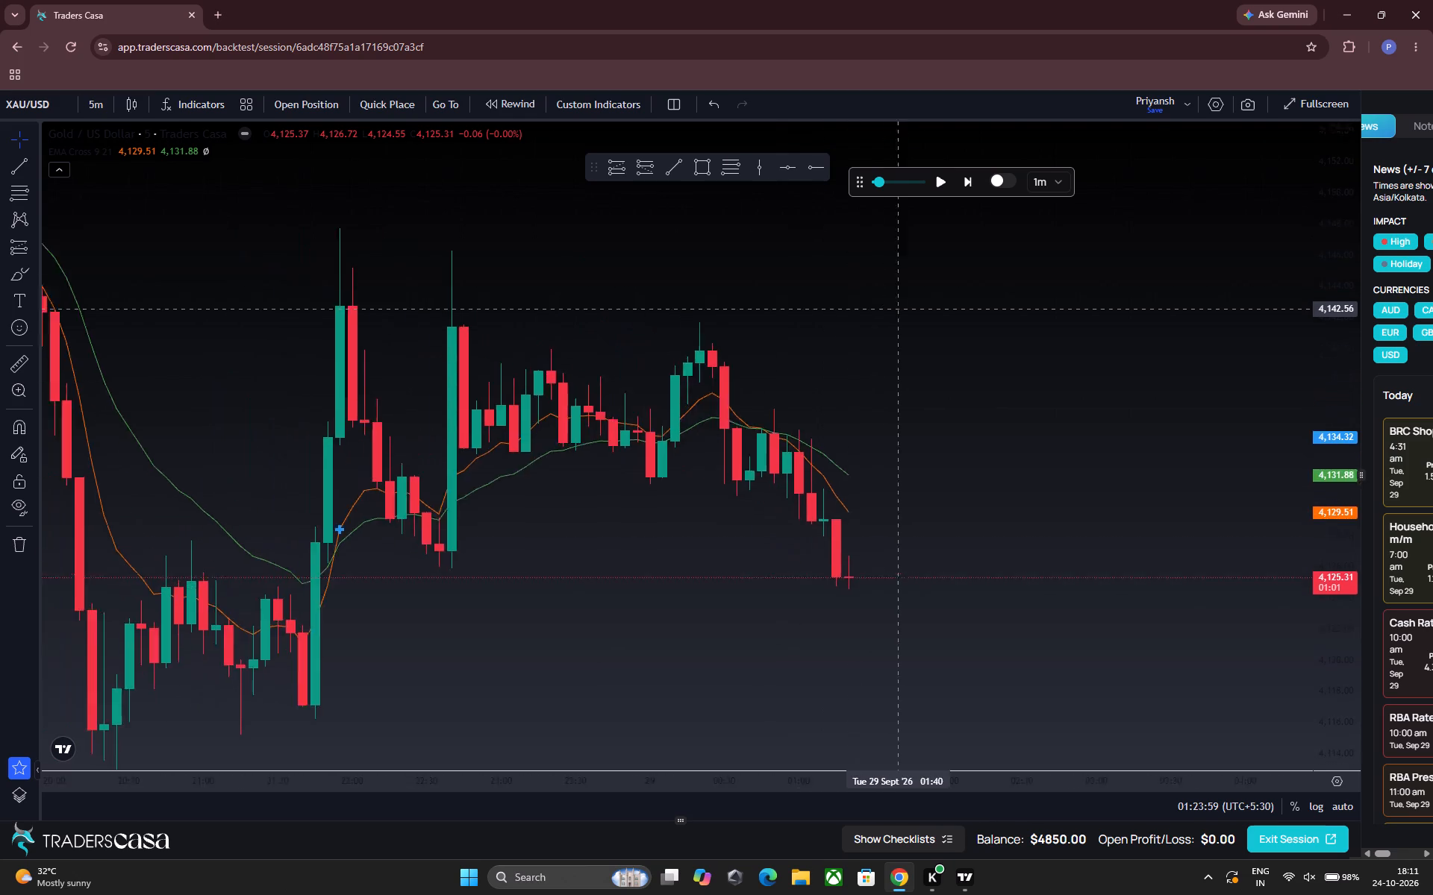
pyautogui.moveTo(935, 315); pyautogui.dragTo(1315, 359)
pyautogui.moveTo(628, 310); pyautogui.dragTo(772, 460)
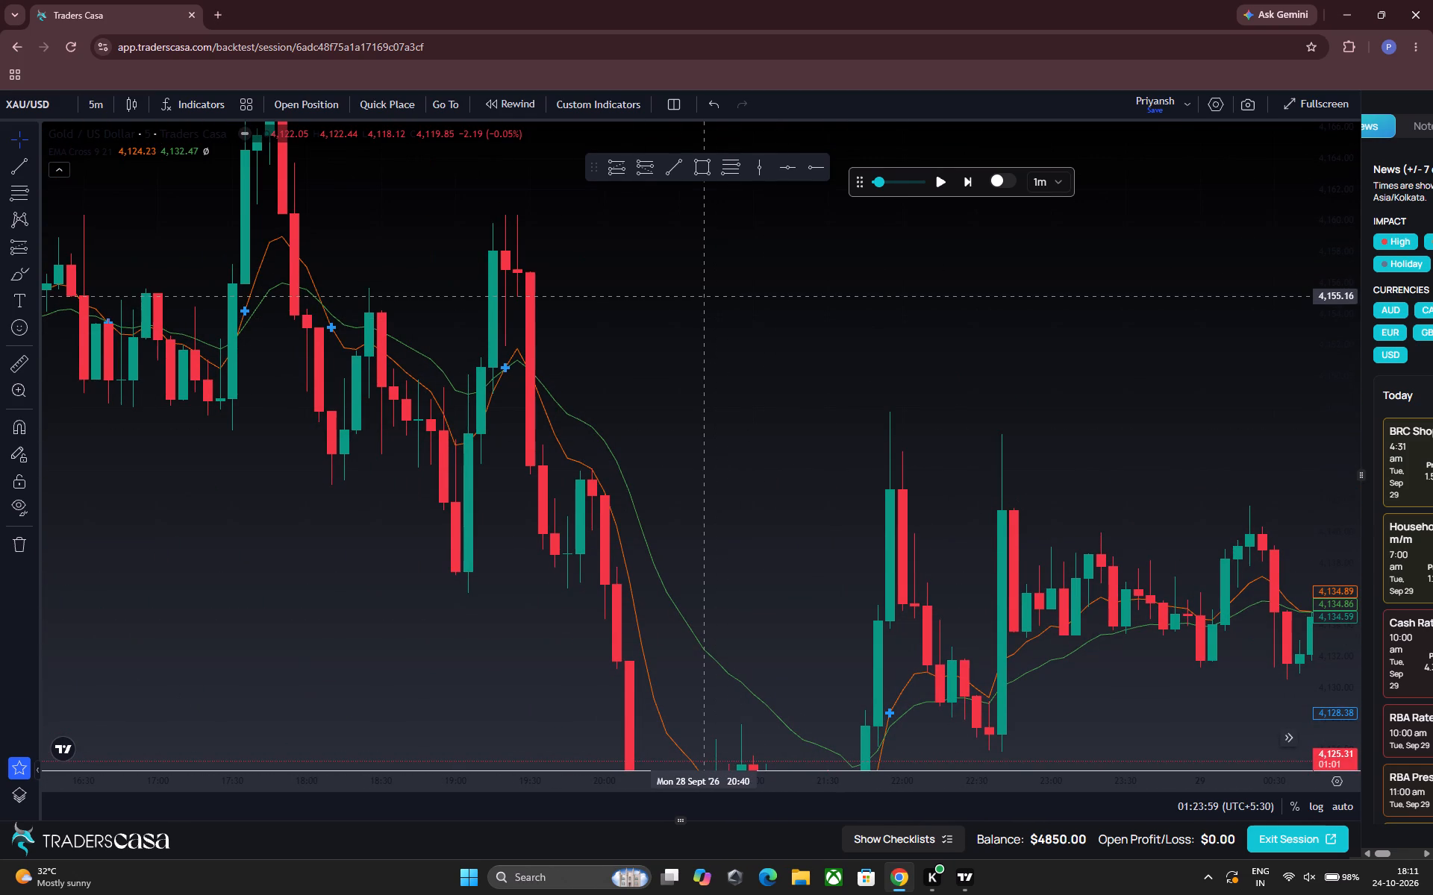
pyautogui.moveTo(704, 296); pyautogui.dragTo(799, 393)
pyautogui.moveTo(728, 314); pyautogui.dragTo(743, 334)
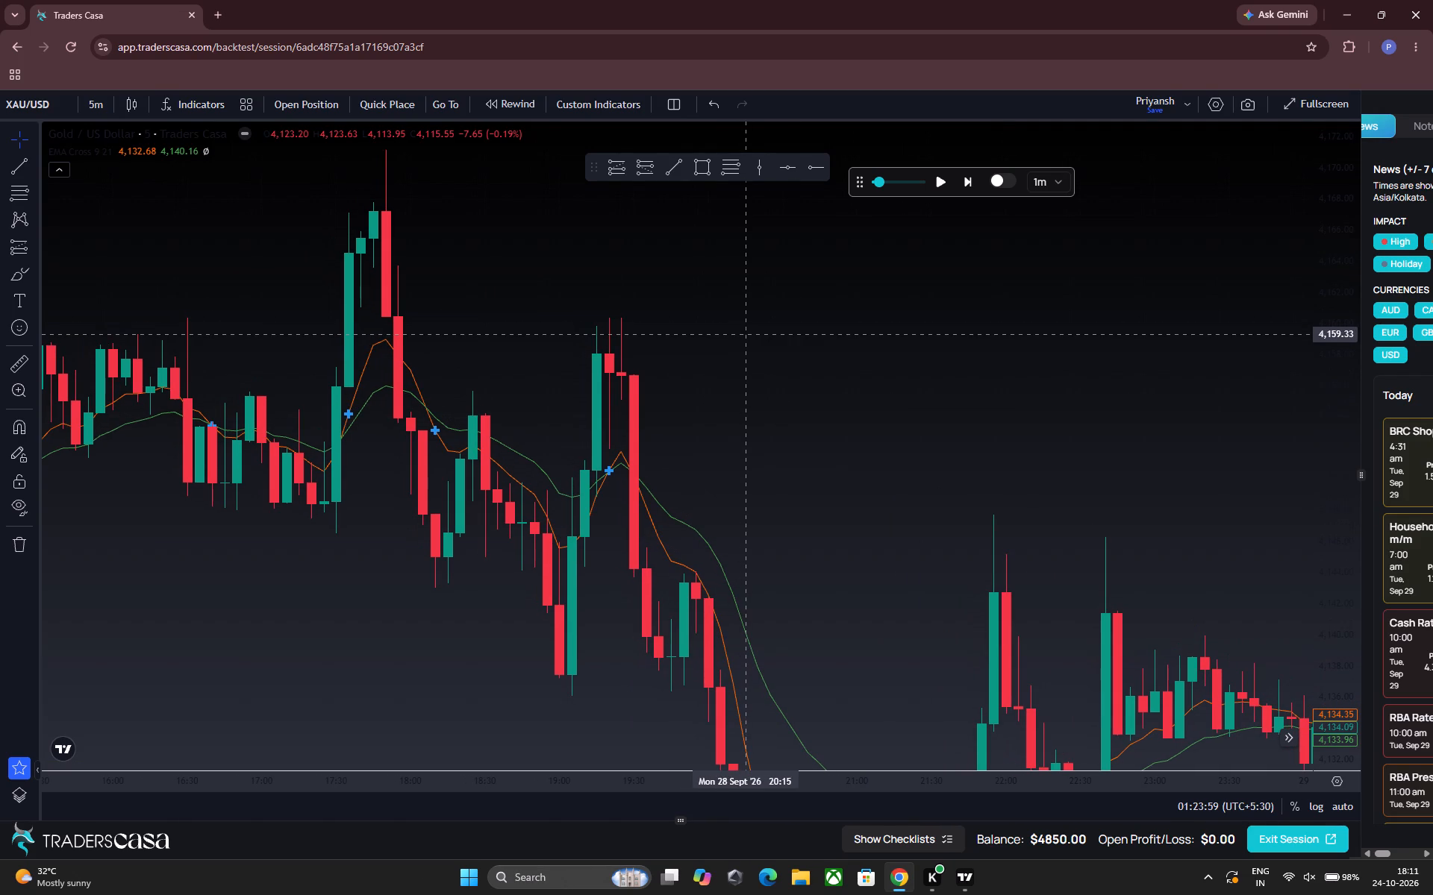
pyautogui.moveTo(743, 334); pyautogui.dragTo(513, 192)
pyautogui.moveTo(954, 455); pyautogui.dragTo(488, 187)
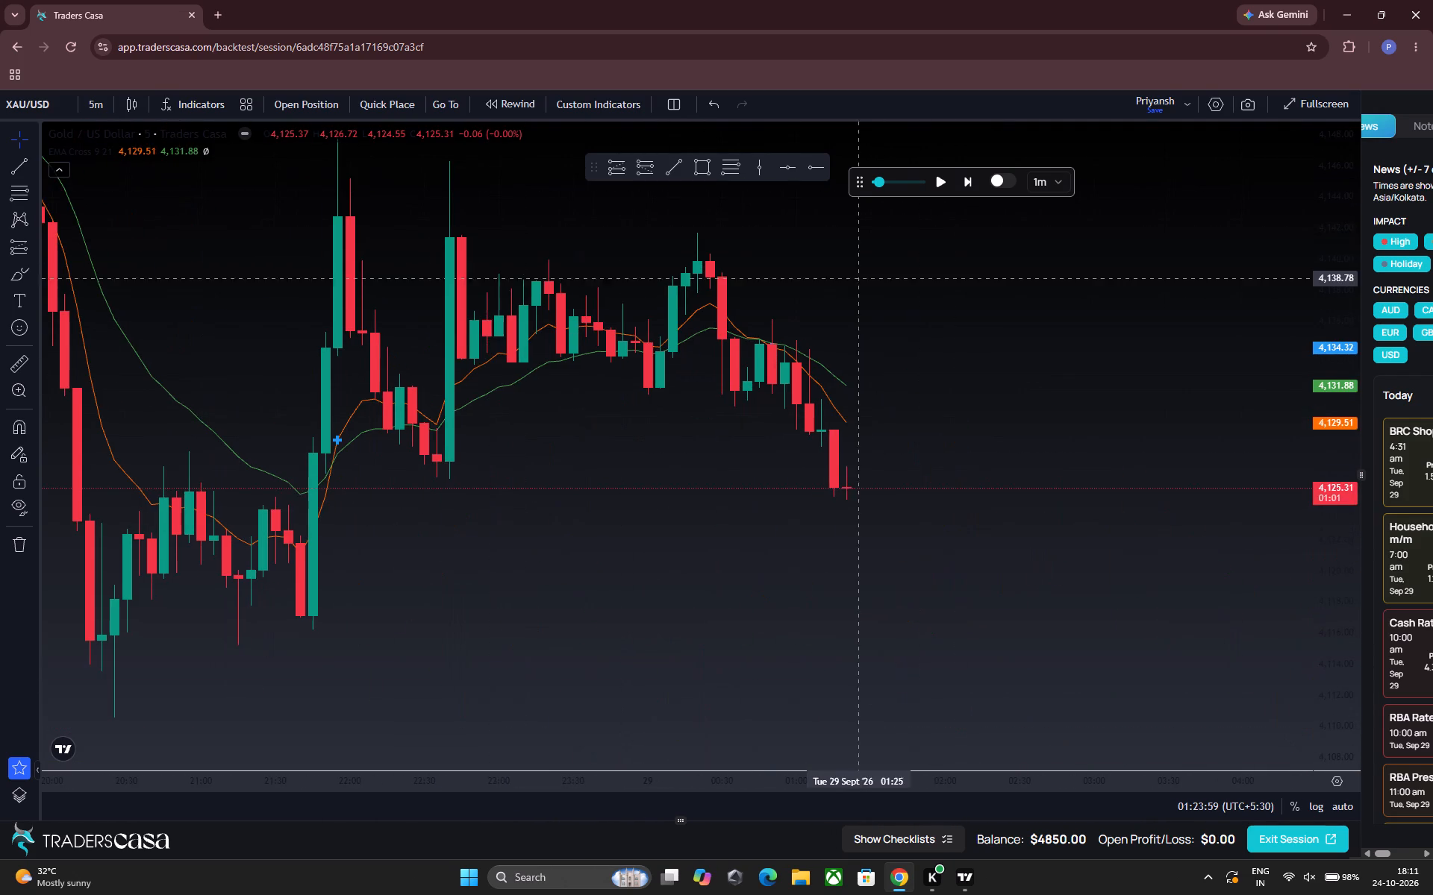
pyautogui.moveTo(890, 289); pyautogui.dragTo(875, 327)
pyautogui.moveTo(858, 315); pyautogui.dragTo(923, 315)
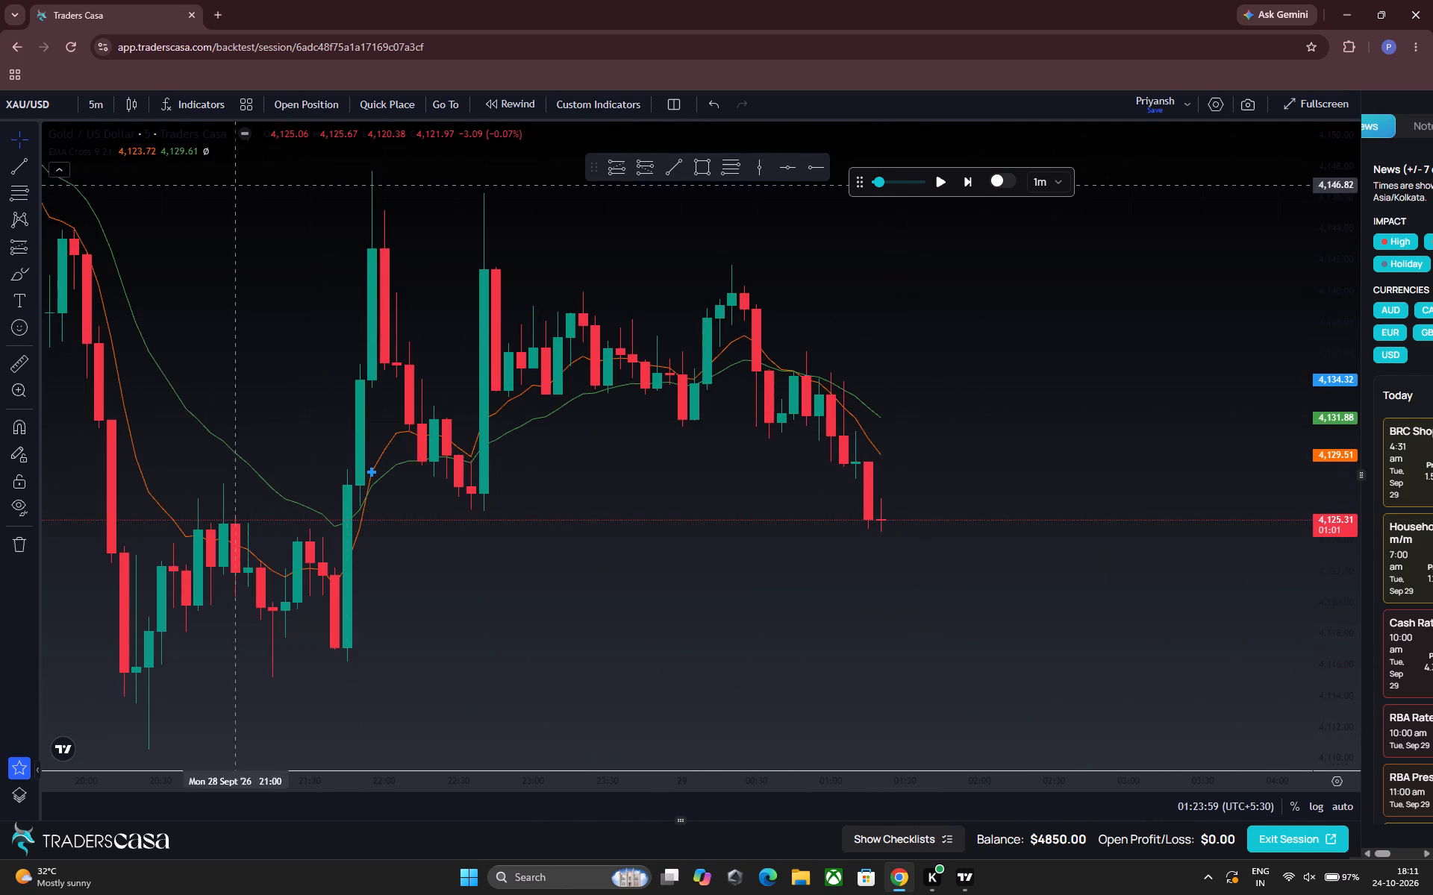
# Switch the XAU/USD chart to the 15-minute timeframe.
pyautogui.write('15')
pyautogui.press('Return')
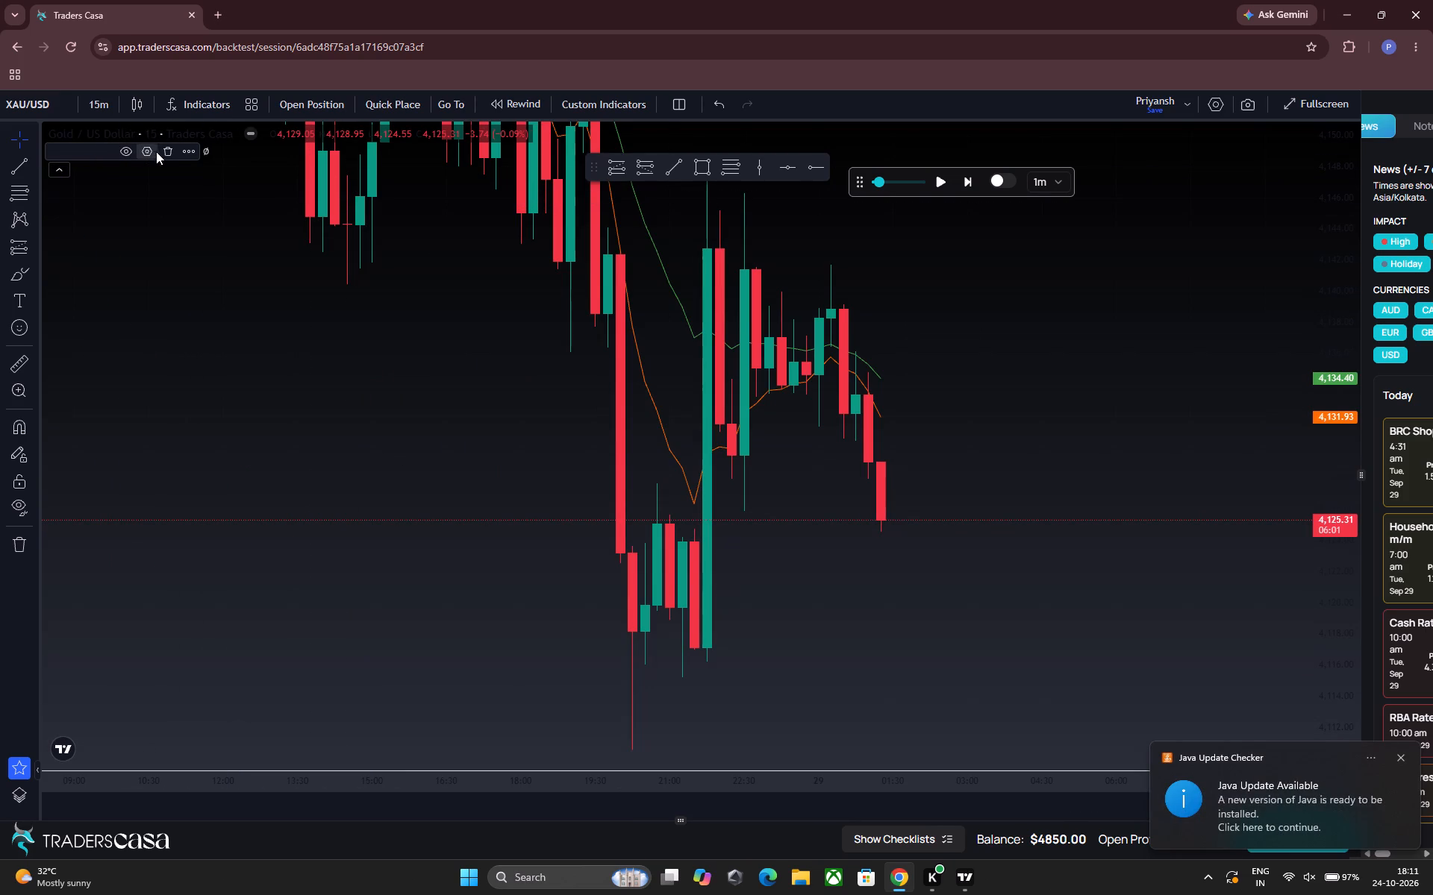
# Remove the EMA Cross indicator from the XAU/USD chart.
pyautogui.click(159, 151)
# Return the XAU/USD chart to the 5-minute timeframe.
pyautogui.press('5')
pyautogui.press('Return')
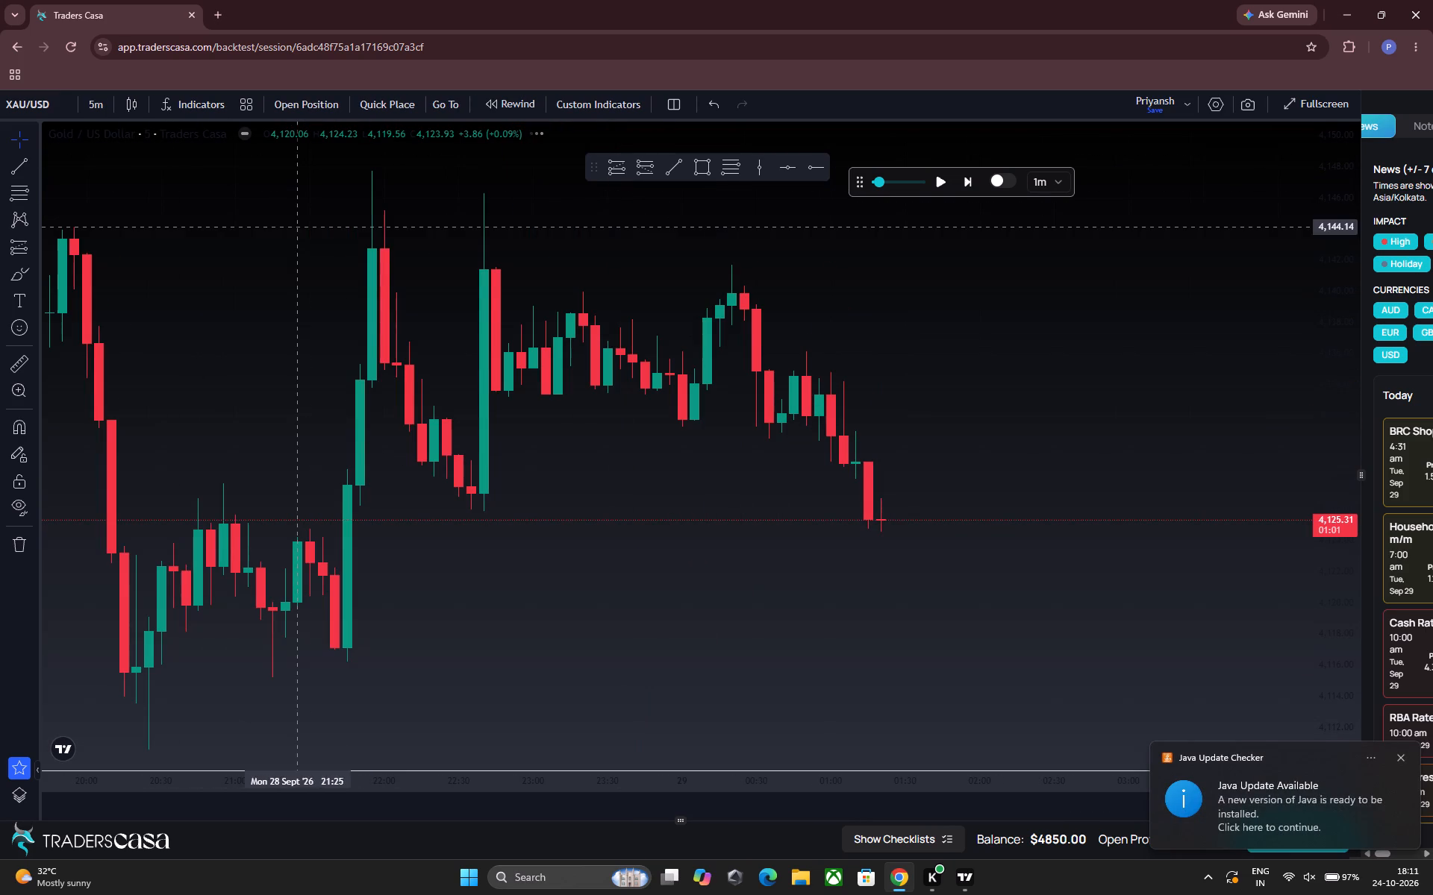
# Examine the XAU/USD 5-minute candles without indicators from the evening of 28 September to the latest price.
pyautogui.scroll(6, 1336, 273)
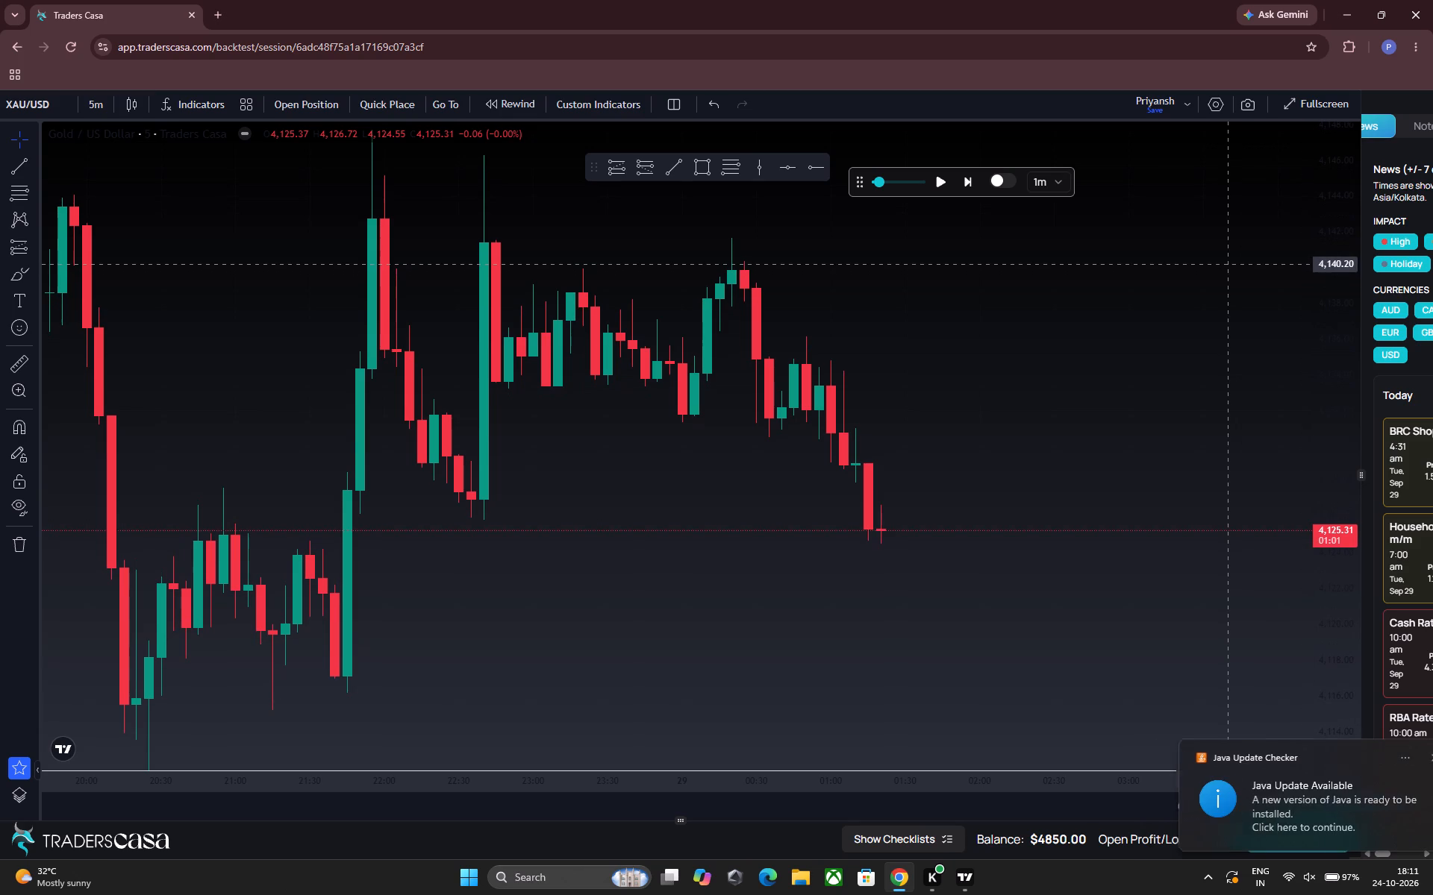
pyautogui.moveTo(674, 514); pyautogui.dragTo(759, 378)
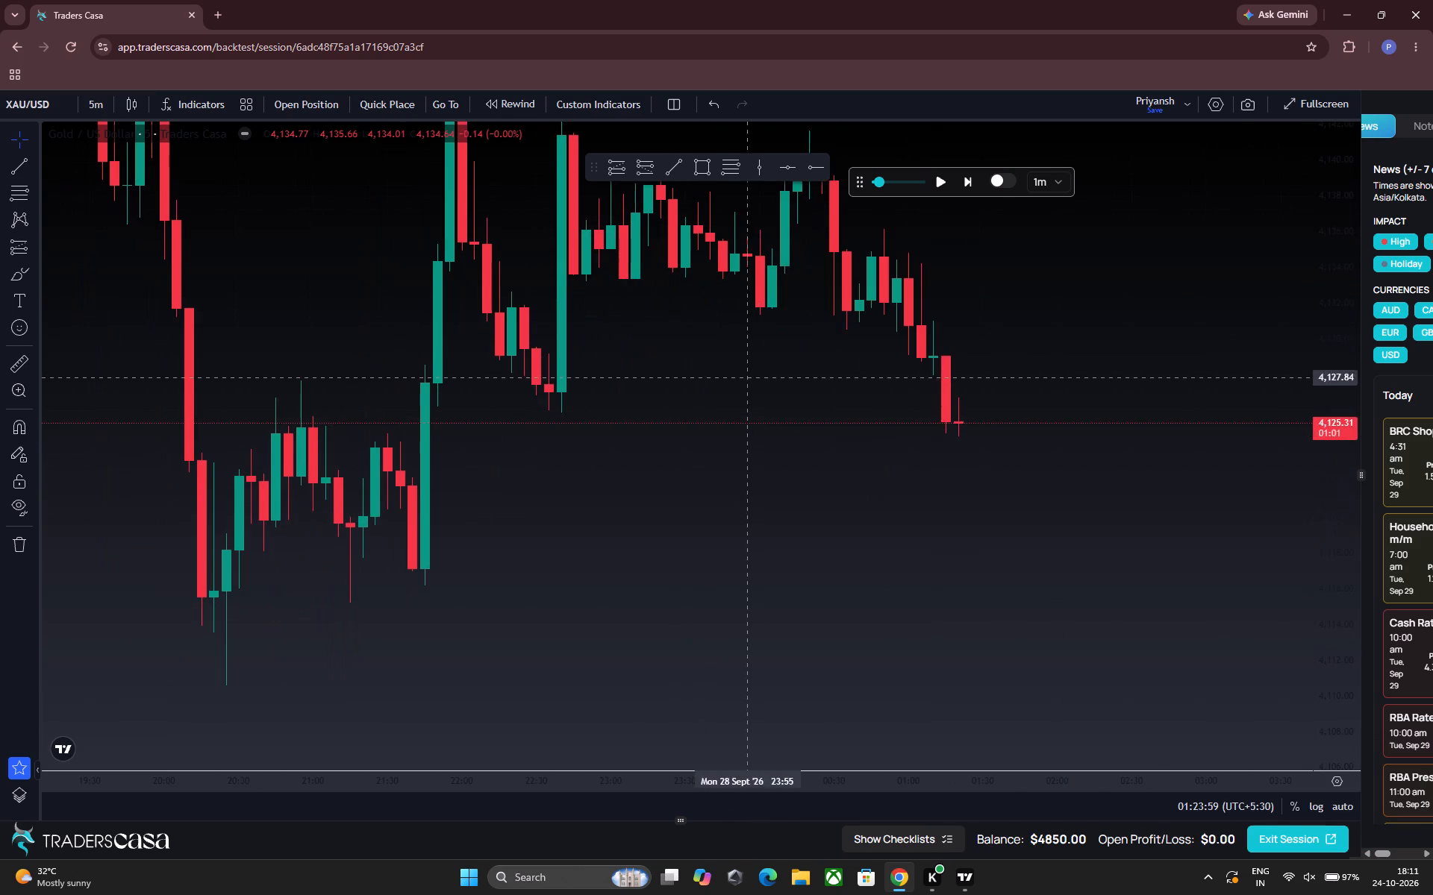
pyautogui.moveTo(712, 369); pyautogui.dragTo(753, 430)
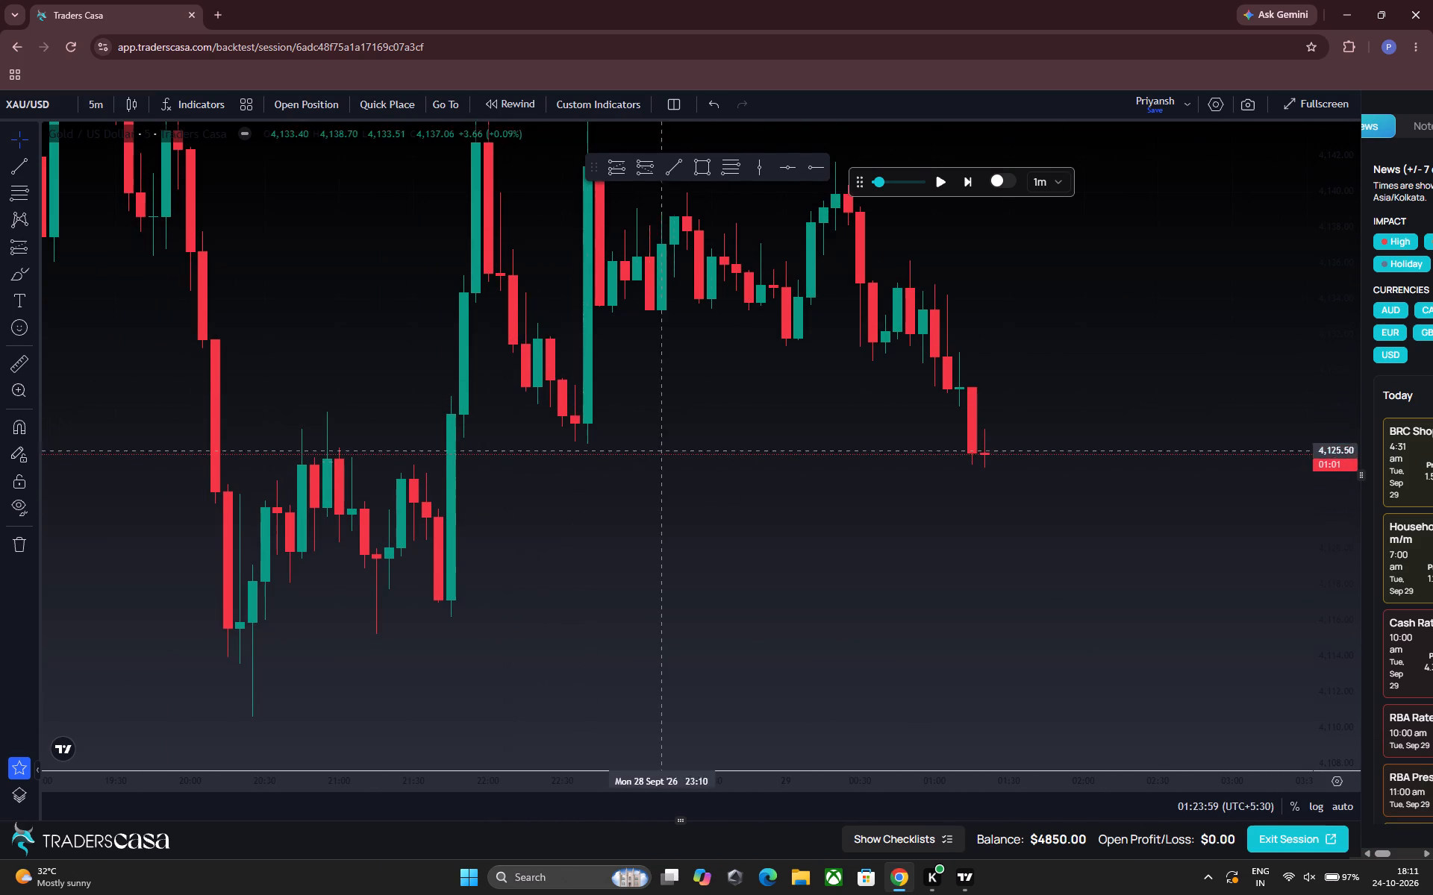
pyautogui.moveTo(728, 374); pyautogui.dragTo(713, 520)
pyautogui.moveTo(724, 483); pyautogui.dragTo(696, 383)
pyautogui.click(555, 372)
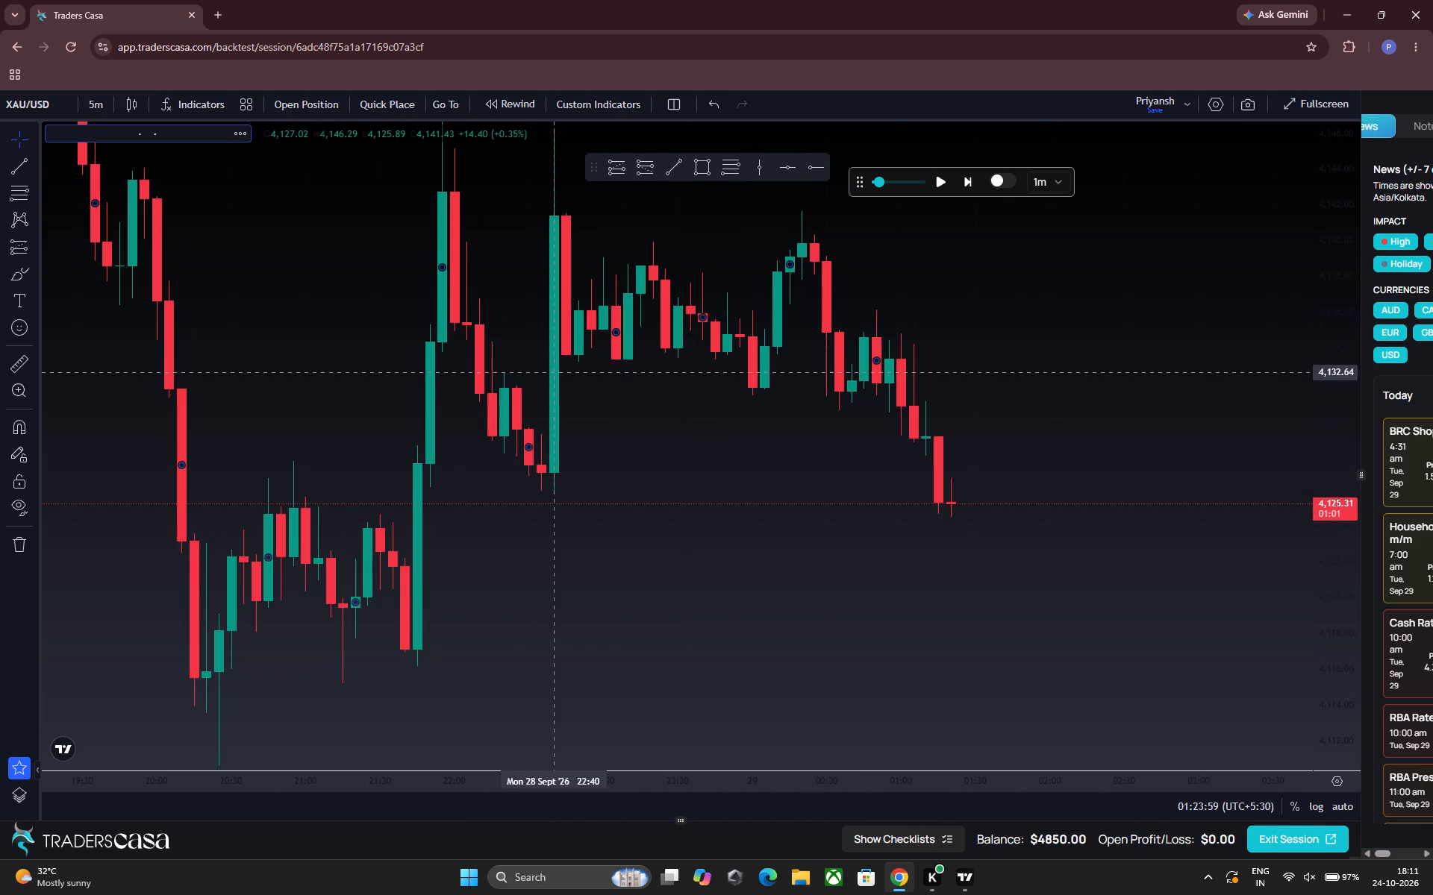
pyautogui.doubleClick(555, 372)
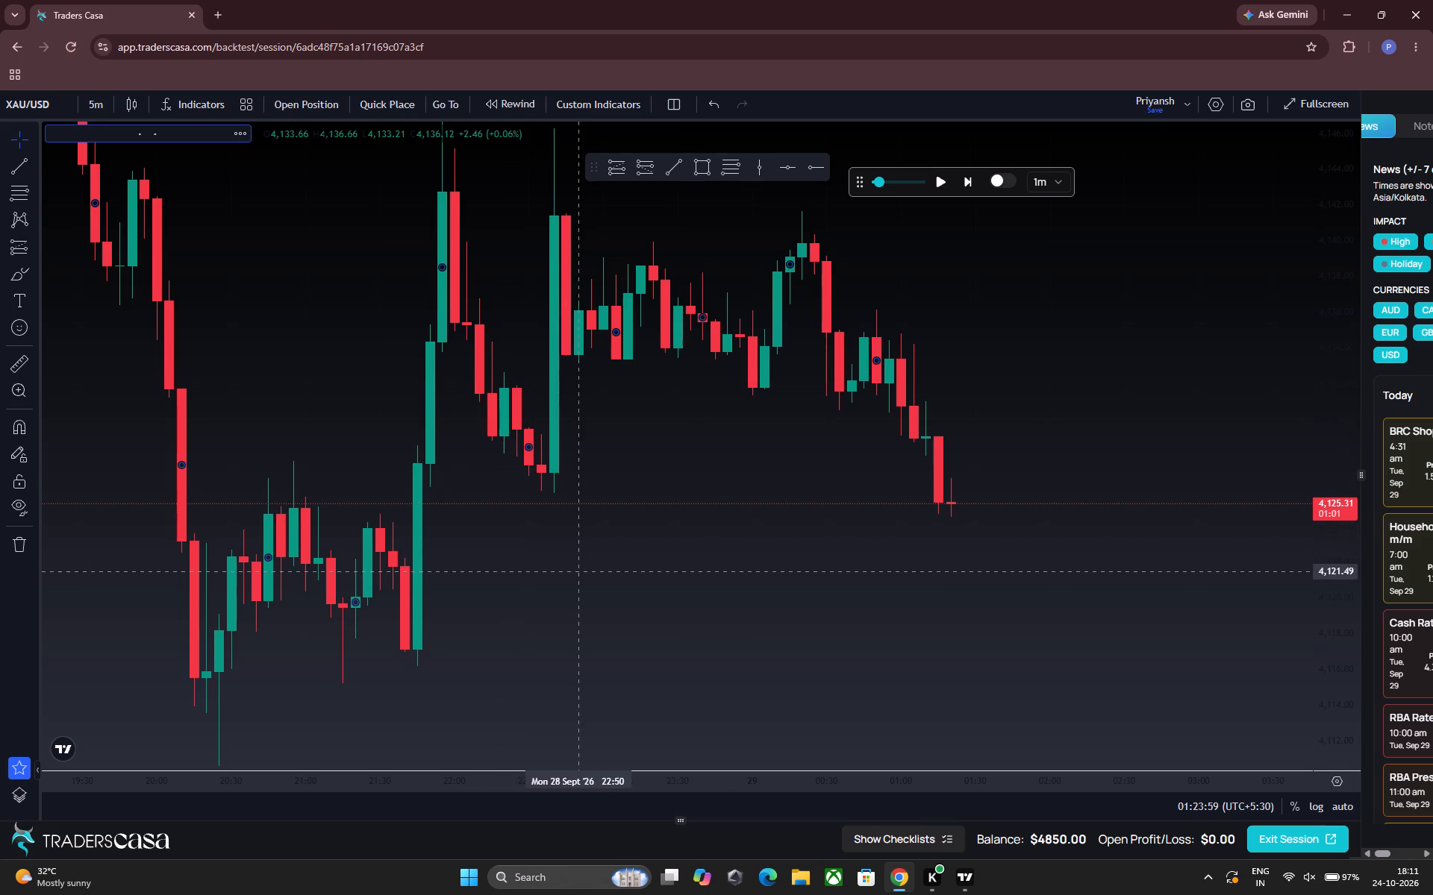
pyautogui.click(558, 576)
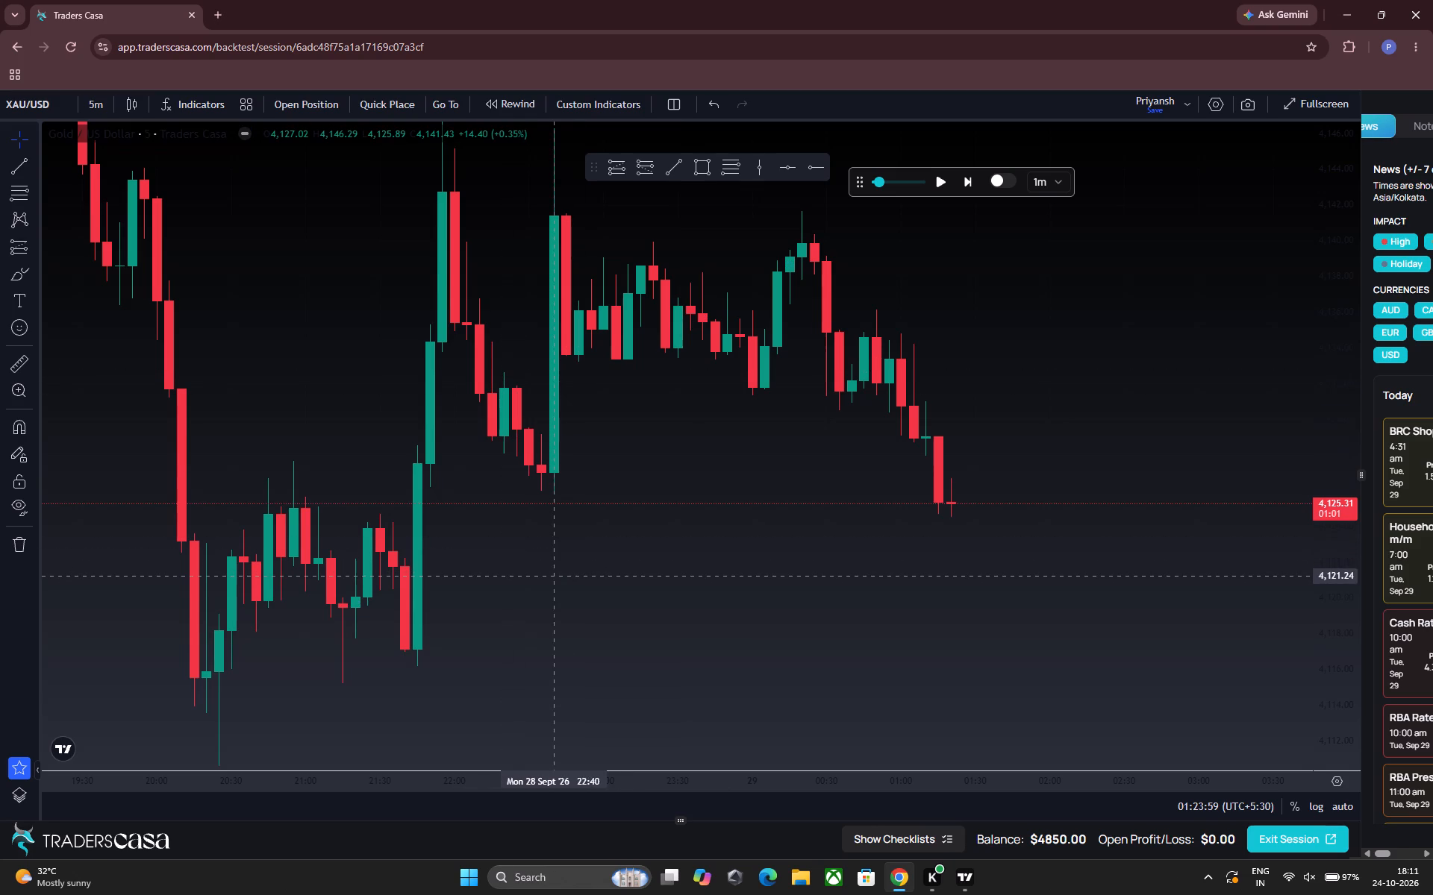
pyautogui.moveTo(1061, 354); pyautogui.dragTo(1002, 348)
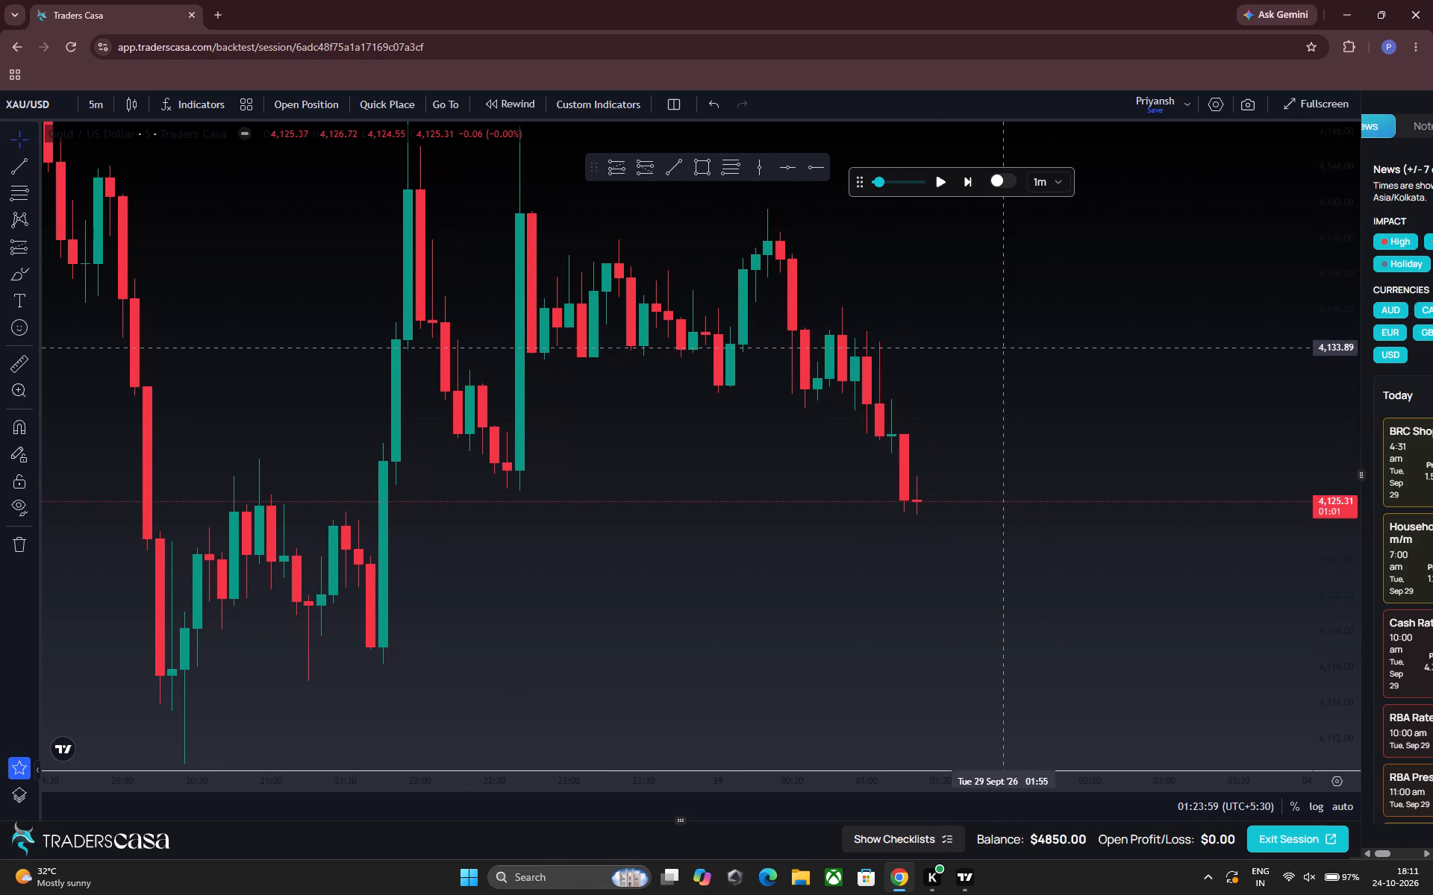
pyautogui.moveTo(880, 340); pyautogui.dragTo(875, 439)
pyautogui.moveTo(931, 342); pyautogui.dragTo(872, 202)
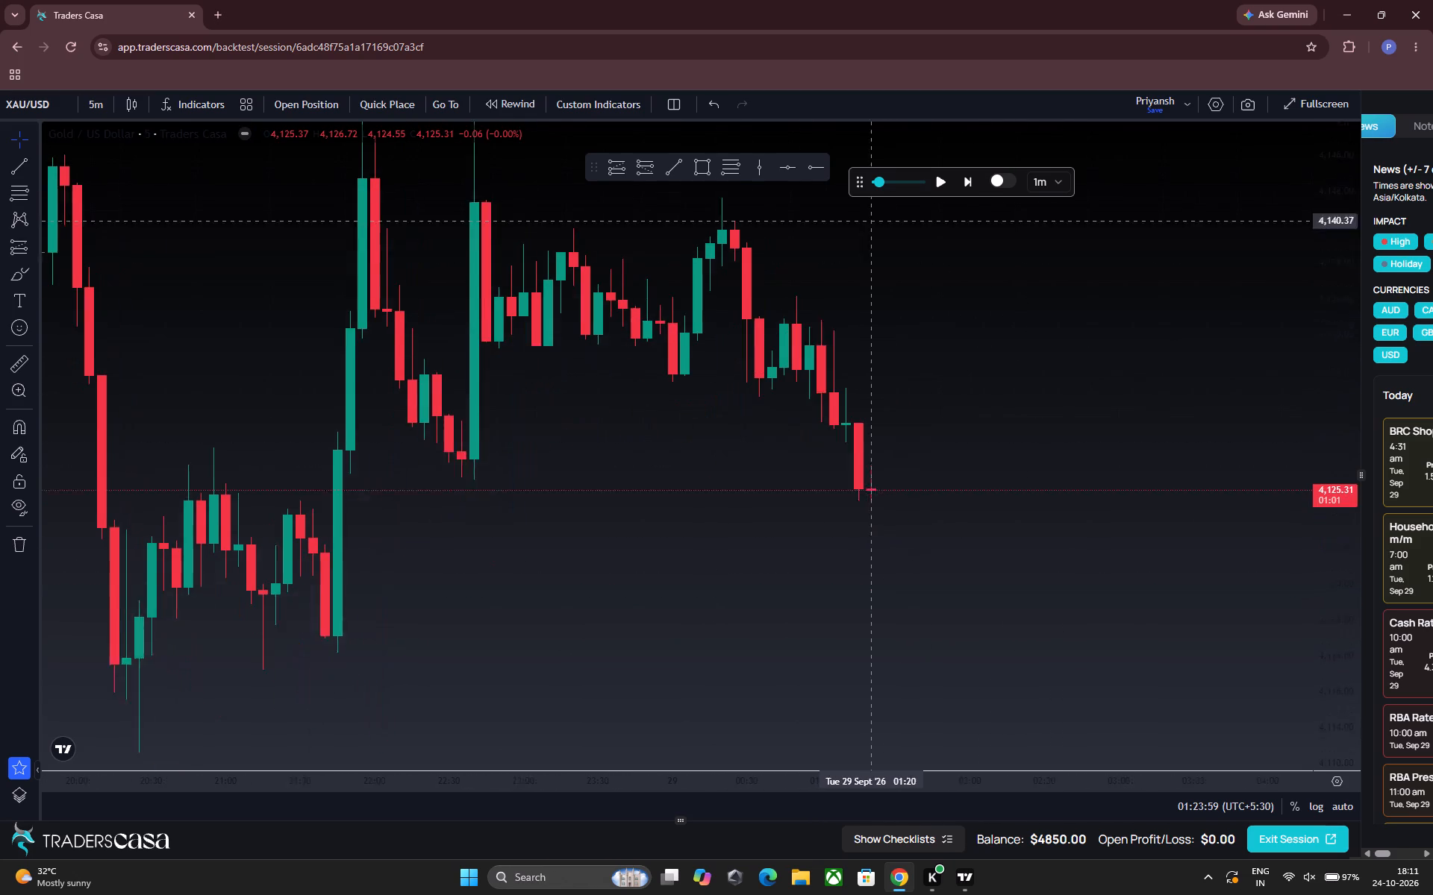
pyautogui.moveTo(872, 202); pyautogui.dragTo(872, 198)
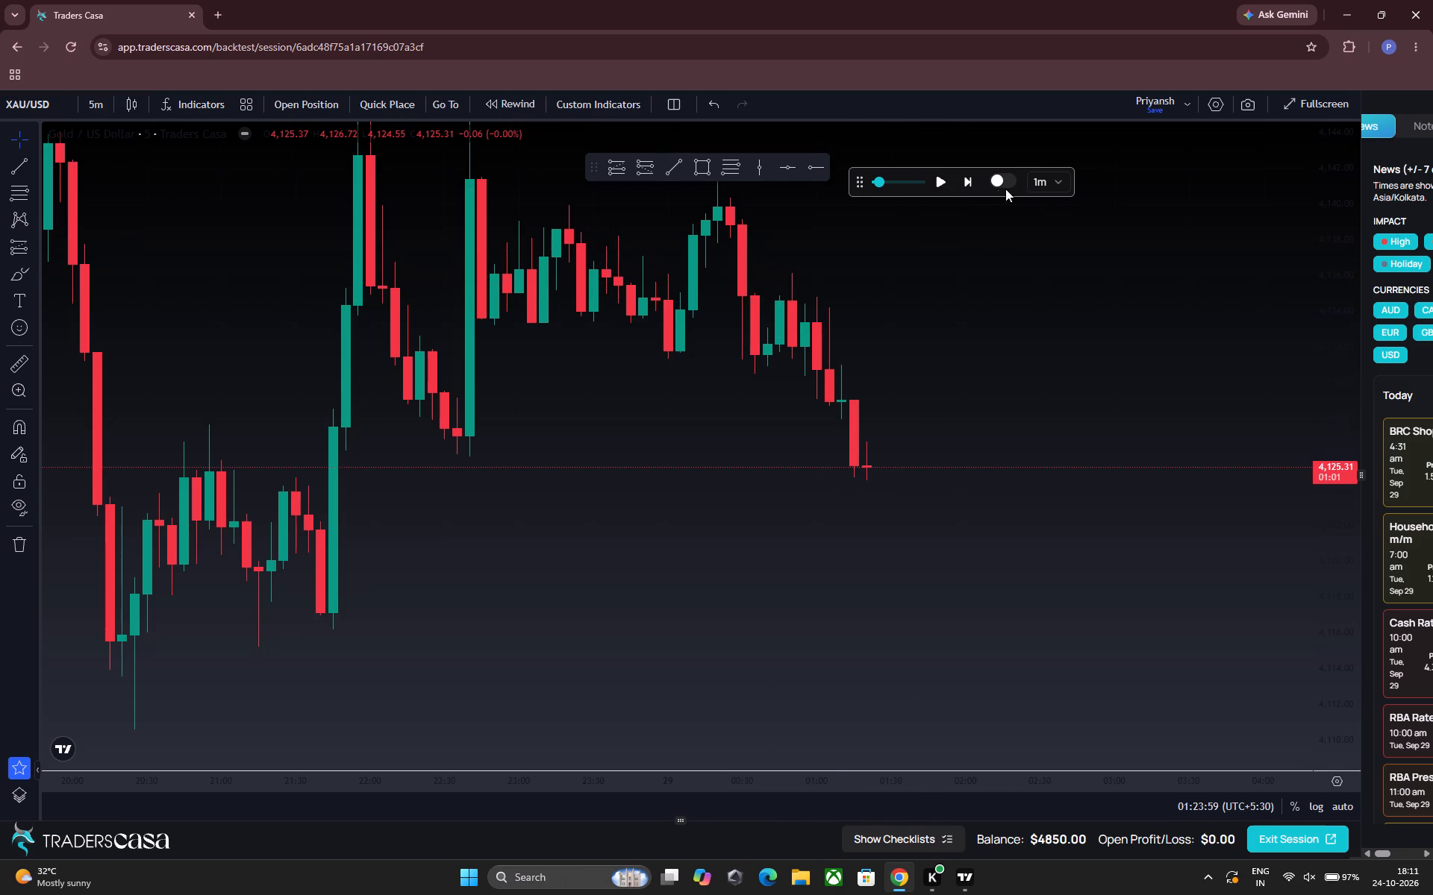
# Advance the backtest replay in 1-minute steps to 01:35:59 on 29 September.
pyautogui.click(972, 186)
pyautogui.click(972, 186)
pyautogui.click(972, 186)
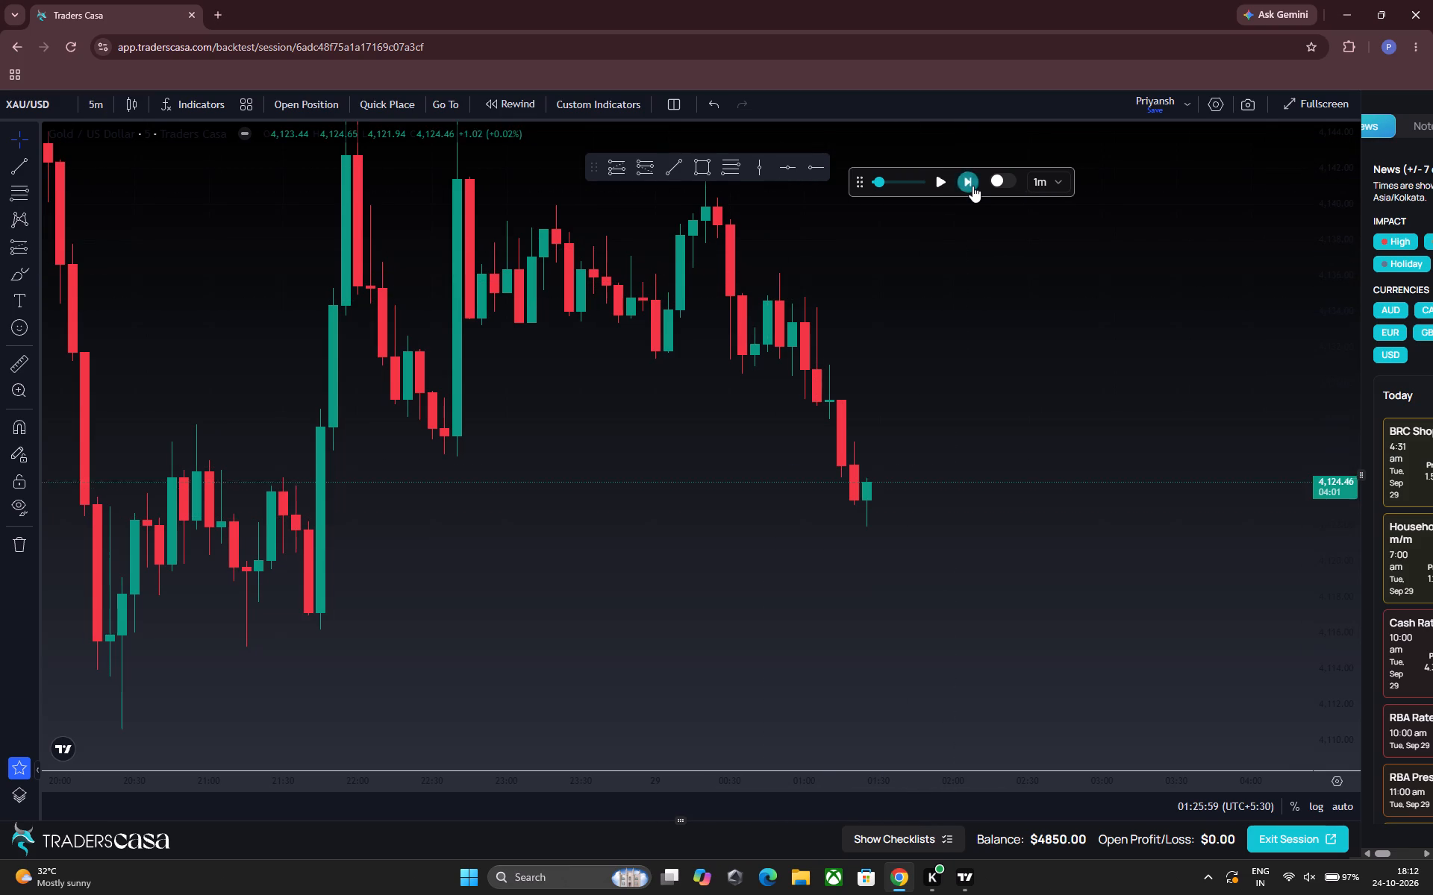
pyautogui.click(972, 186)
pyautogui.click(972, 186)
pyautogui.tripleClick(972, 186)
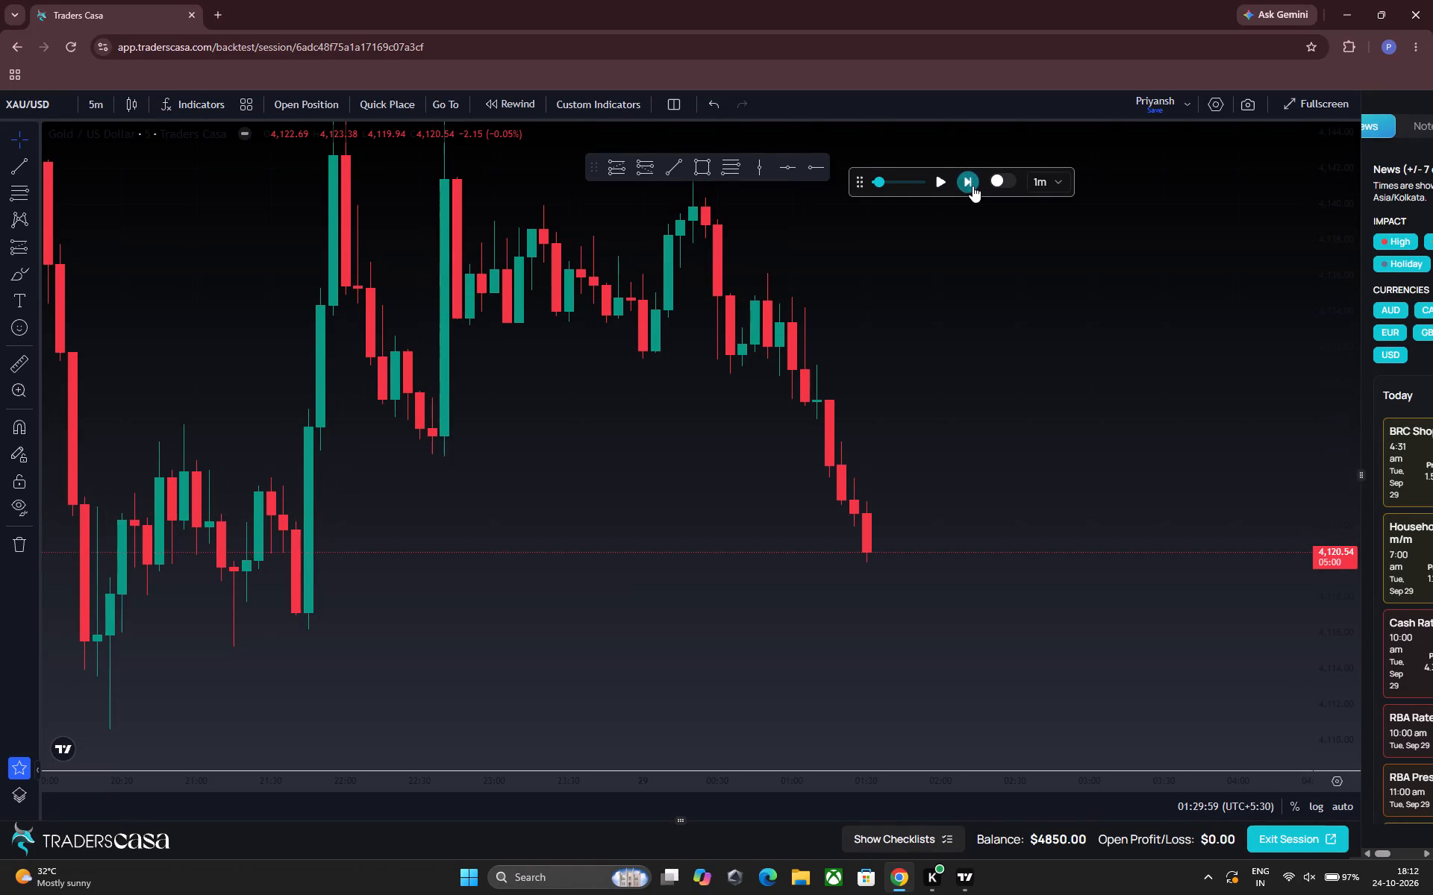
pyautogui.click(1049, 187)
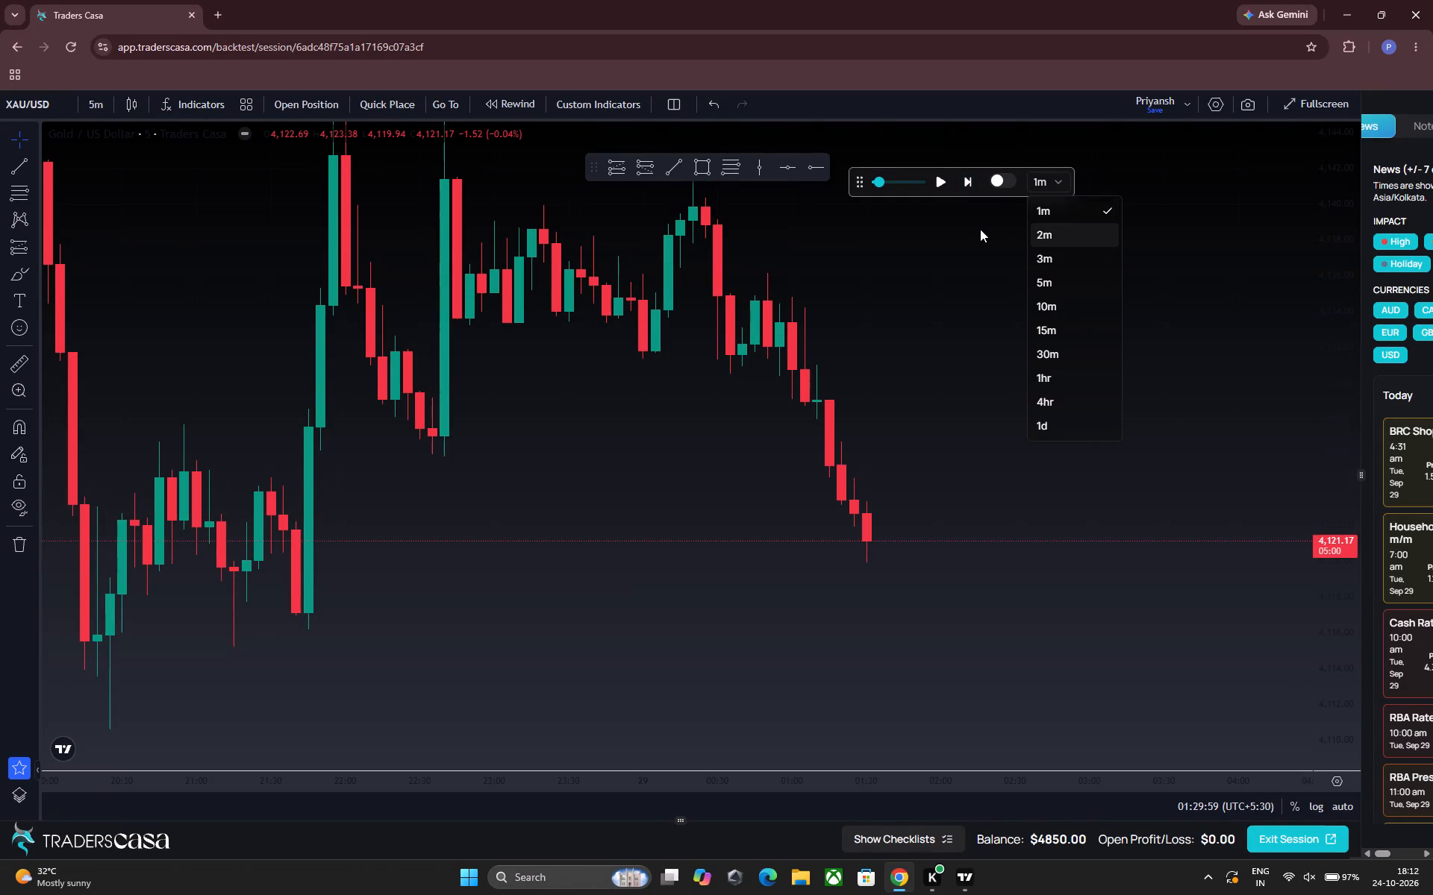
pyautogui.click(967, 187)
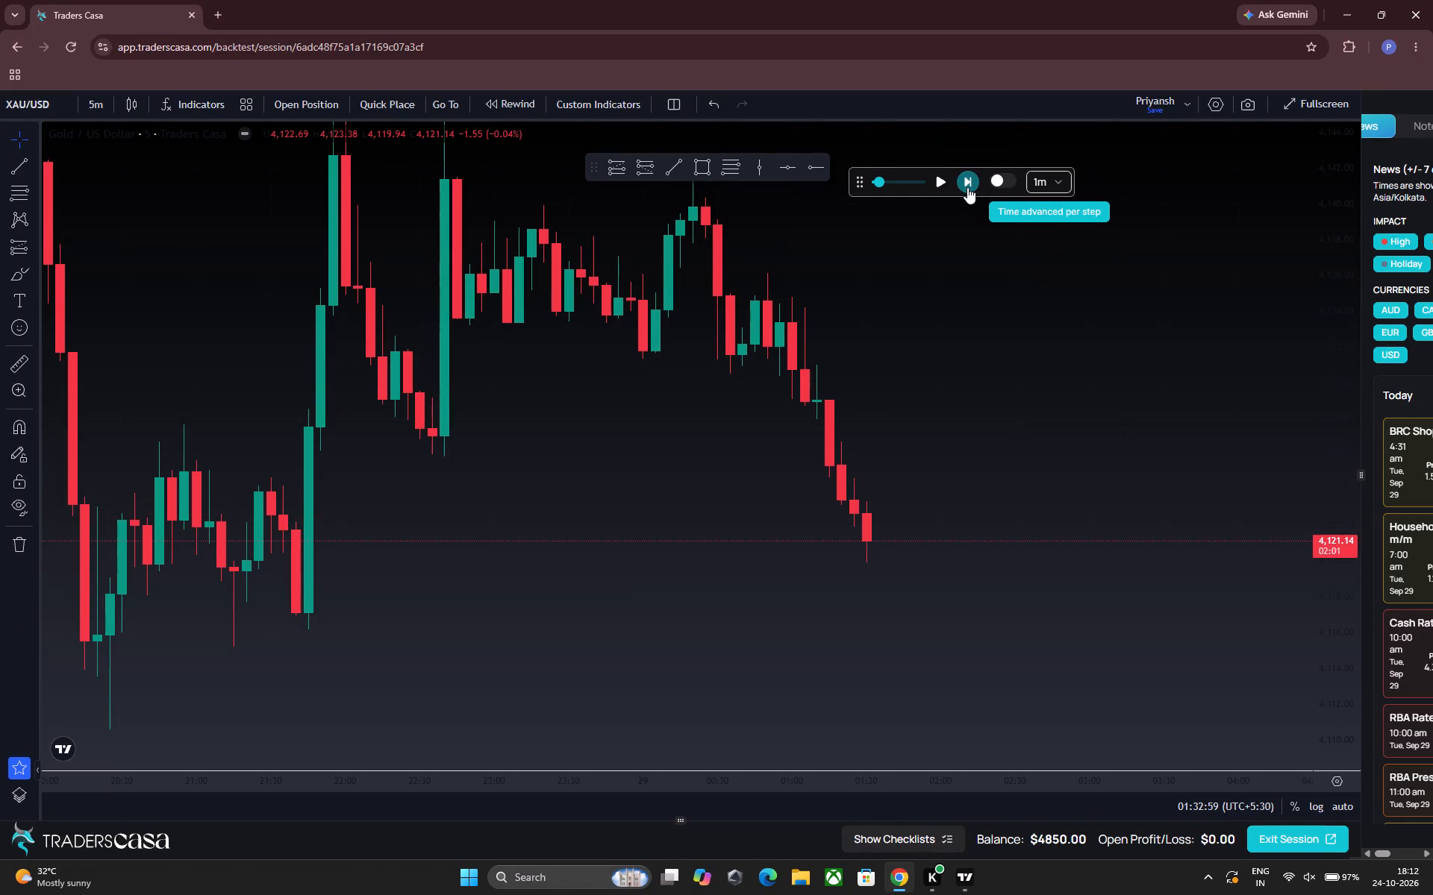
pyautogui.click(967, 187)
pyautogui.click(967, 187)
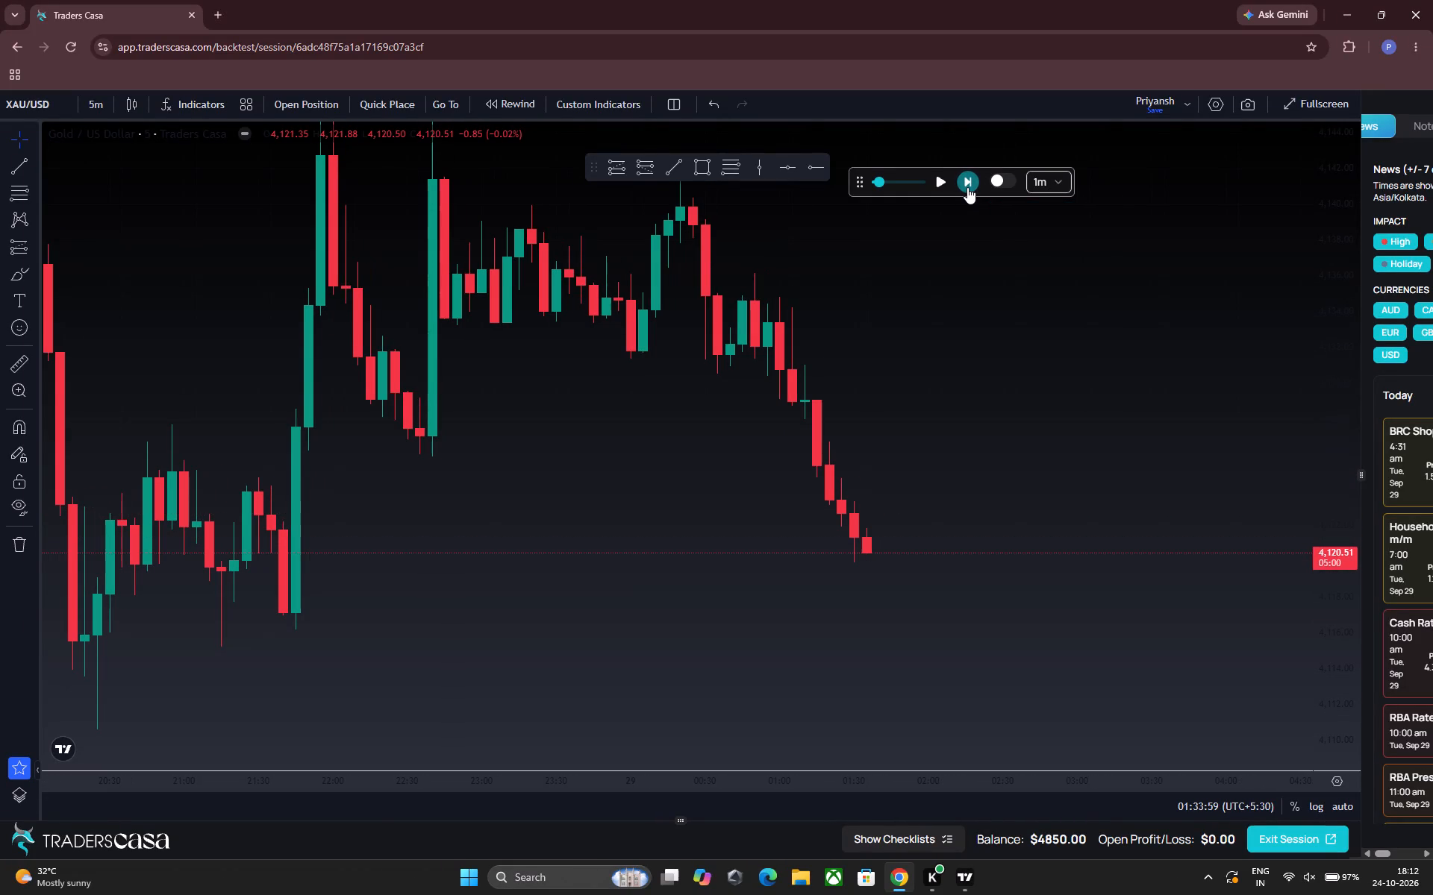
# Set the time advanced per replay step to 5m and advance the backtest to 02:20:59 on 29 September.
pyautogui.click(1069, 183)
pyautogui.click(1070, 283)
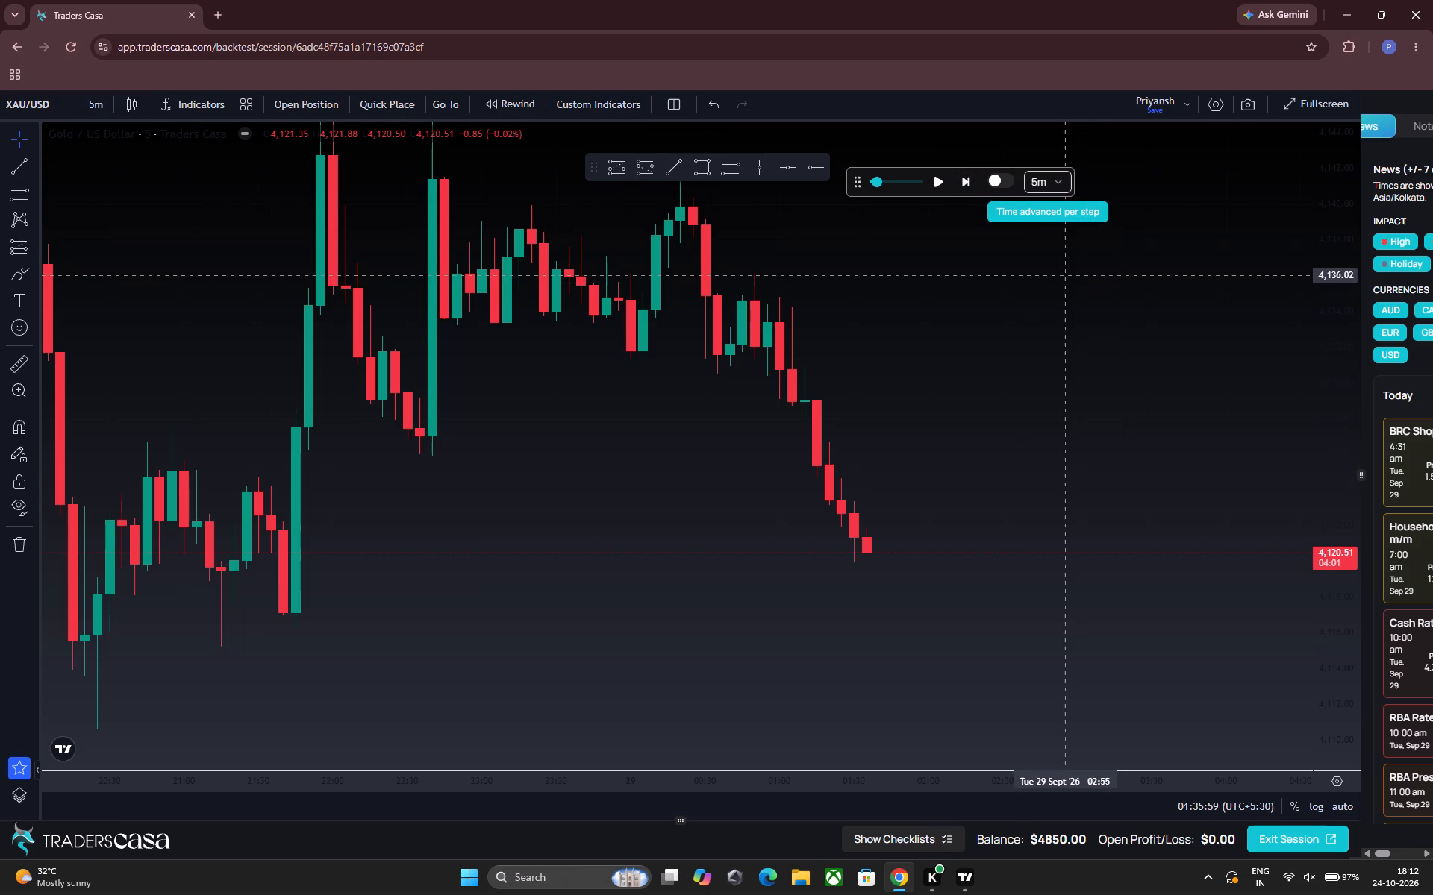
pyautogui.click(960, 180)
pyautogui.click(961, 180)
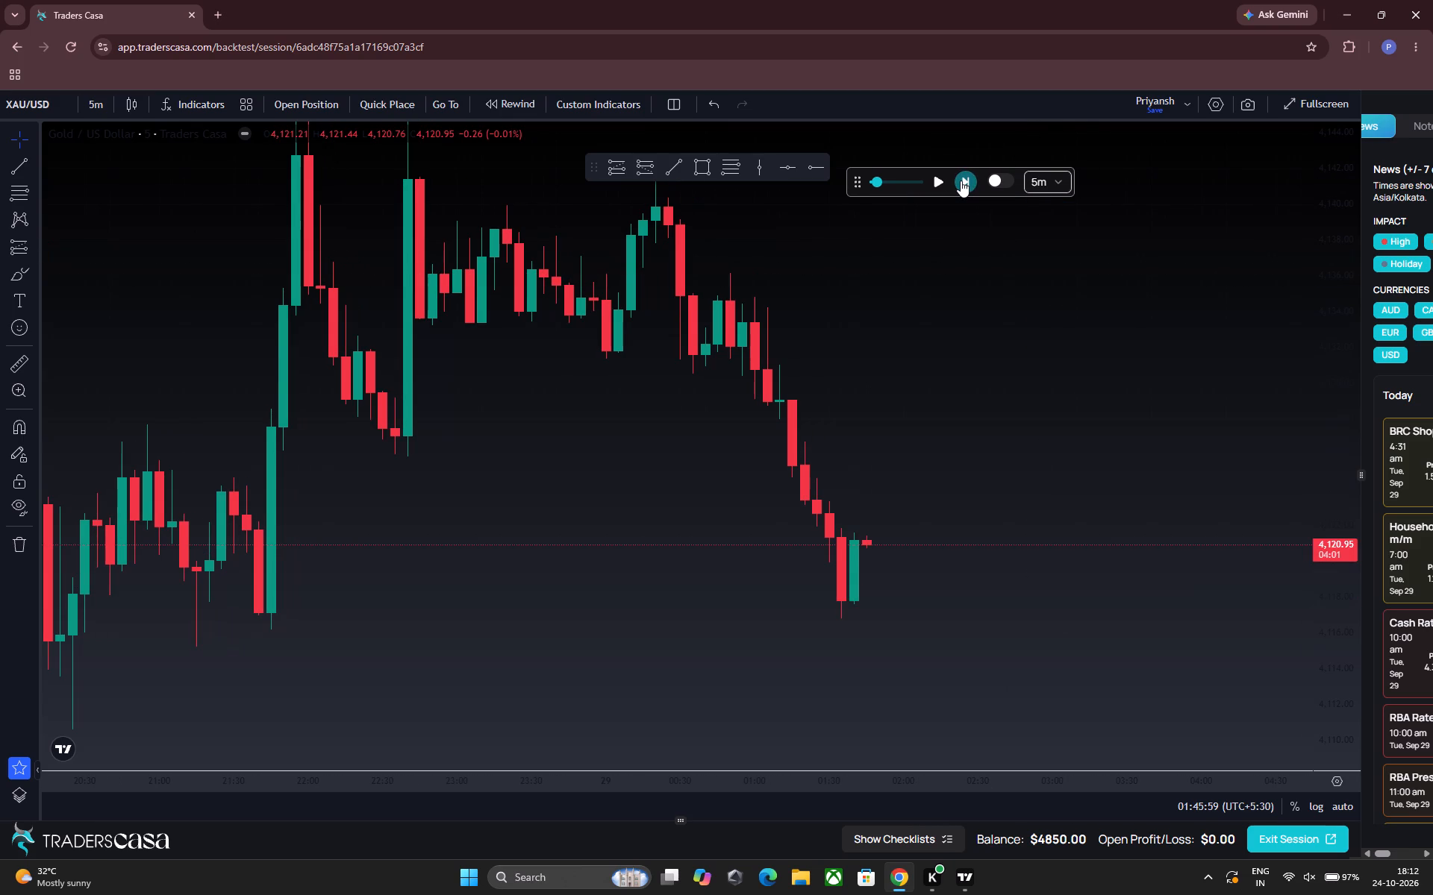
pyautogui.click(961, 180)
pyautogui.click(961, 180)
pyautogui.click(961, 180)
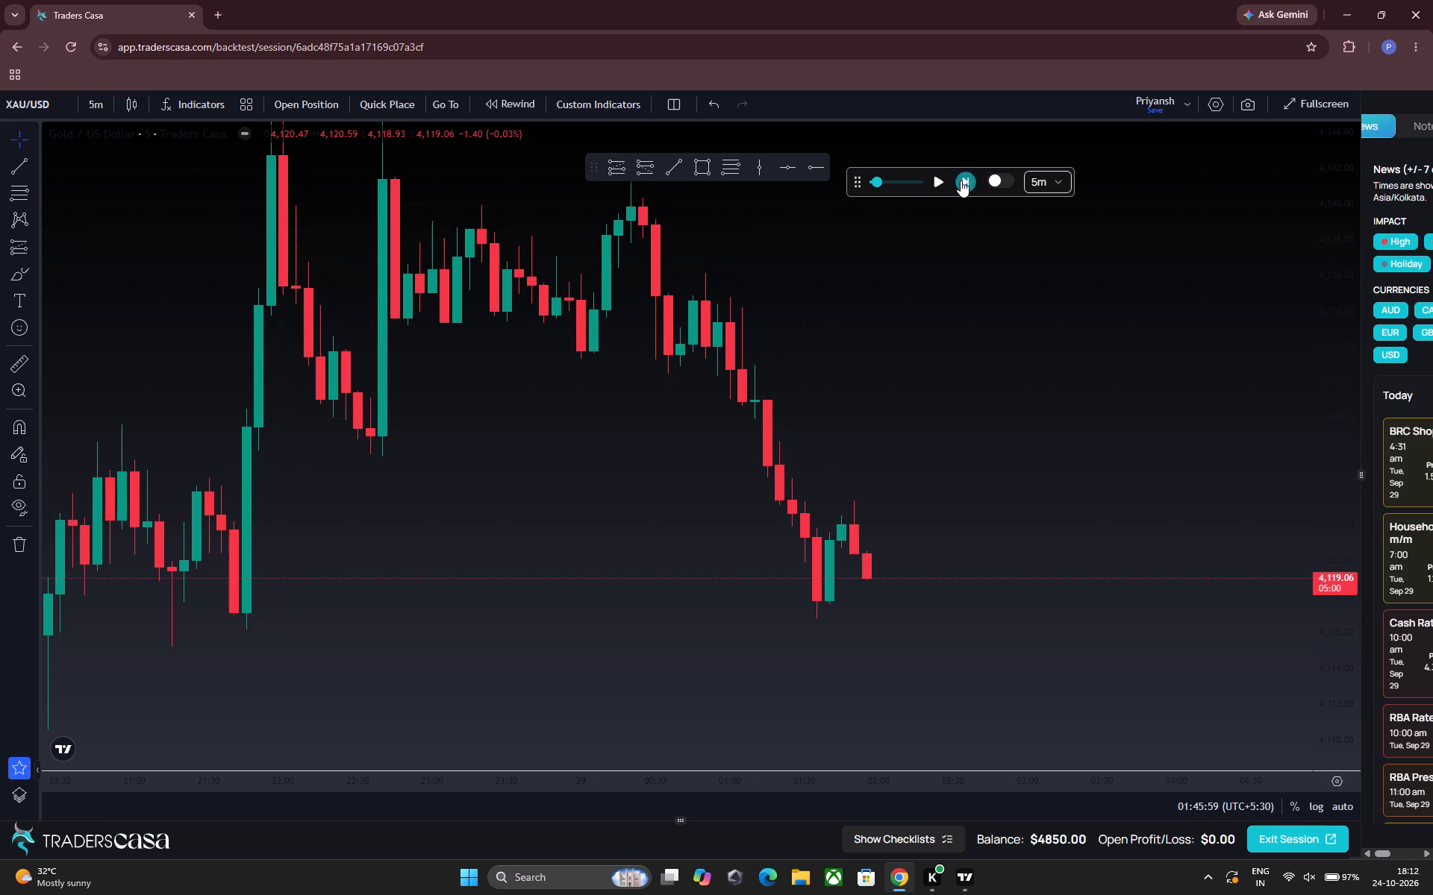
pyautogui.click(961, 180)
pyautogui.click(961, 180)
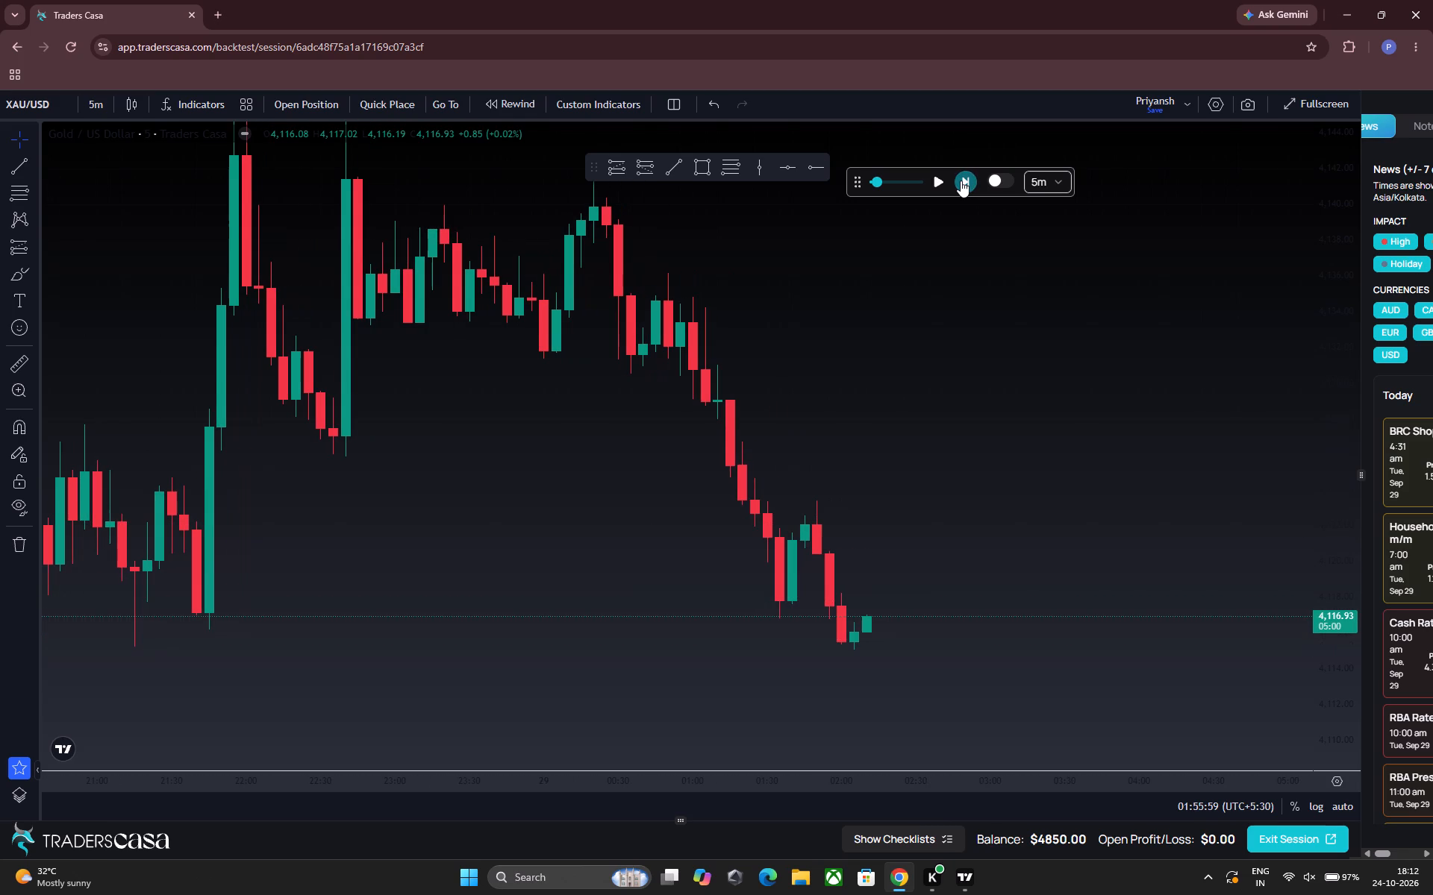
pyautogui.click(961, 180)
pyautogui.click(961, 180)
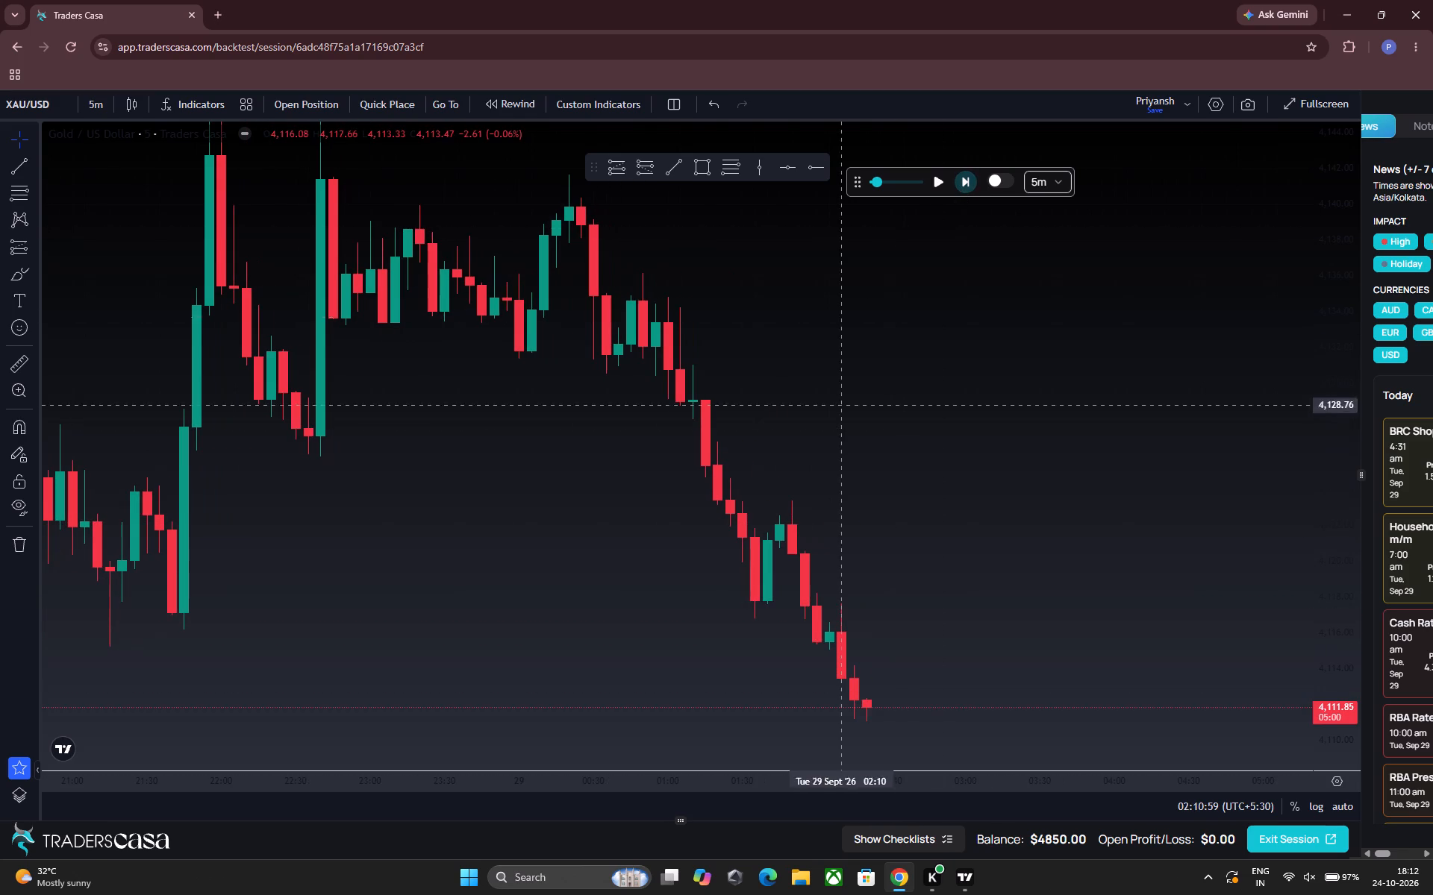
pyautogui.moveTo(838, 427); pyautogui.dragTo(1016, 346)
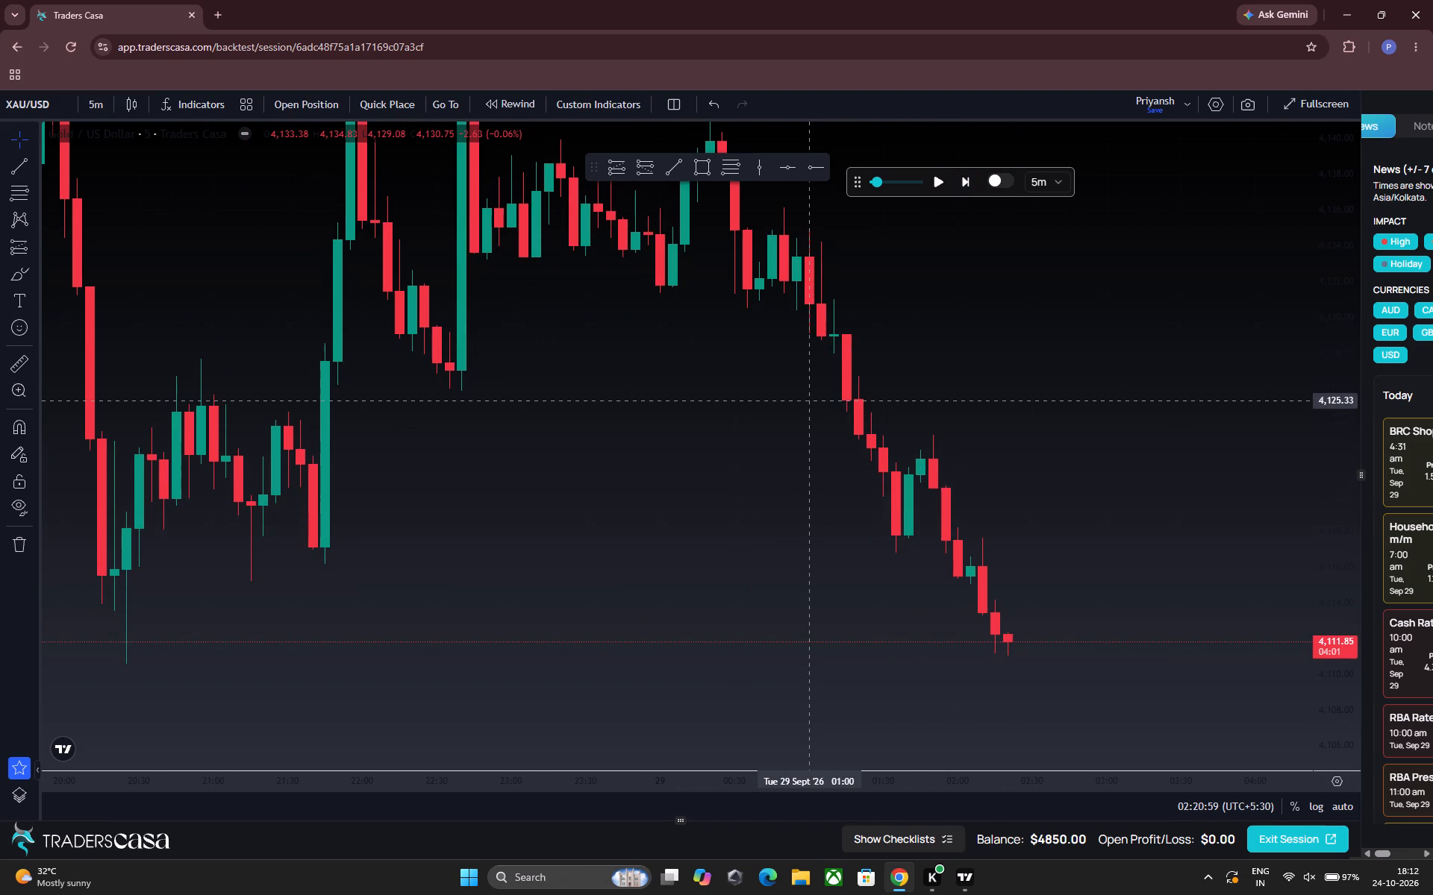
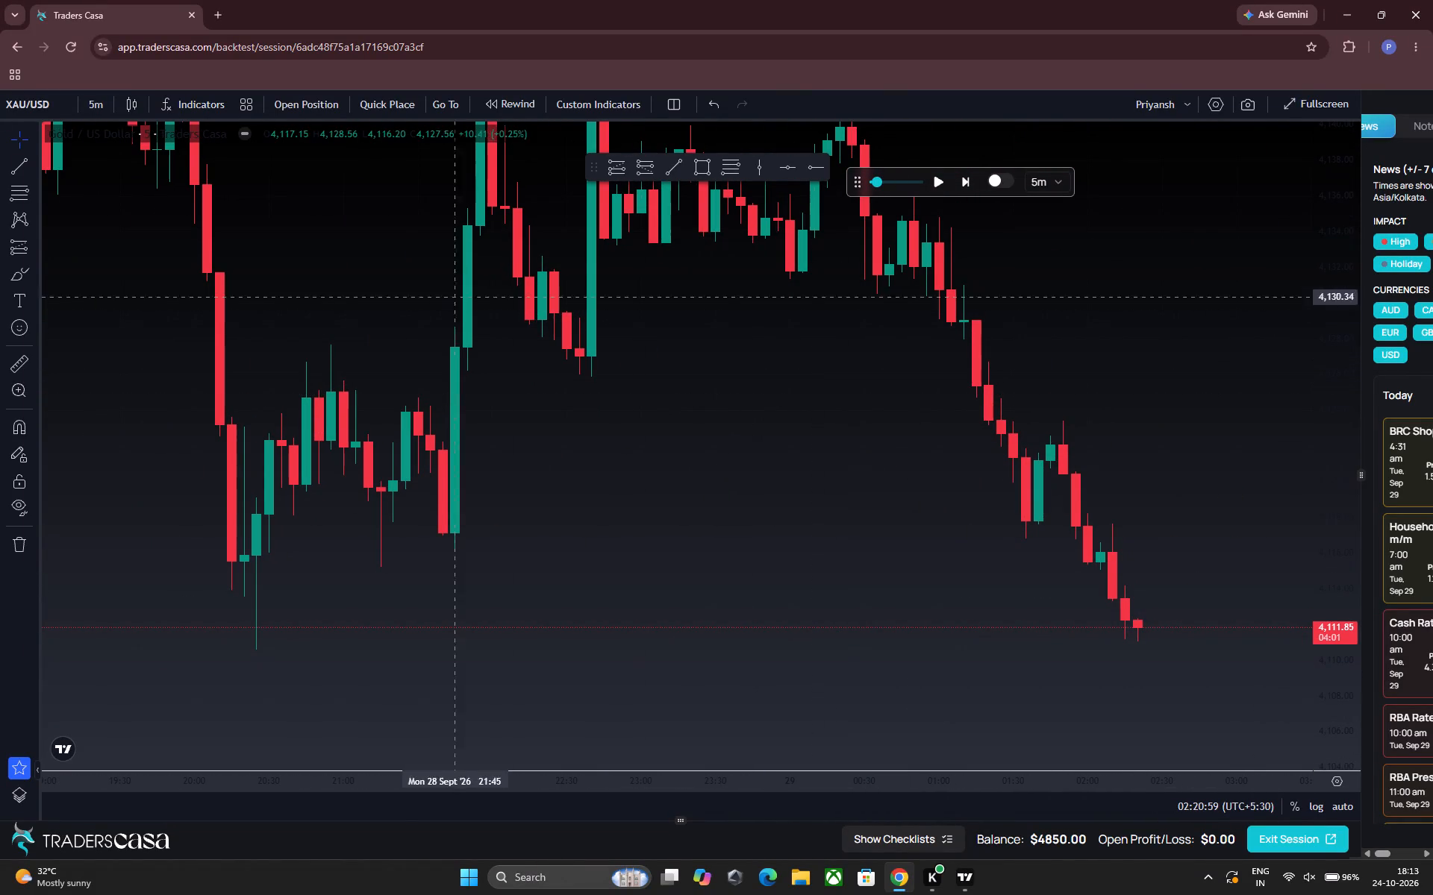
# Draw a horizontal ray at about 4,110.55 from the low of the 20:25 candle on 28 September.
pyautogui.click(814, 164)
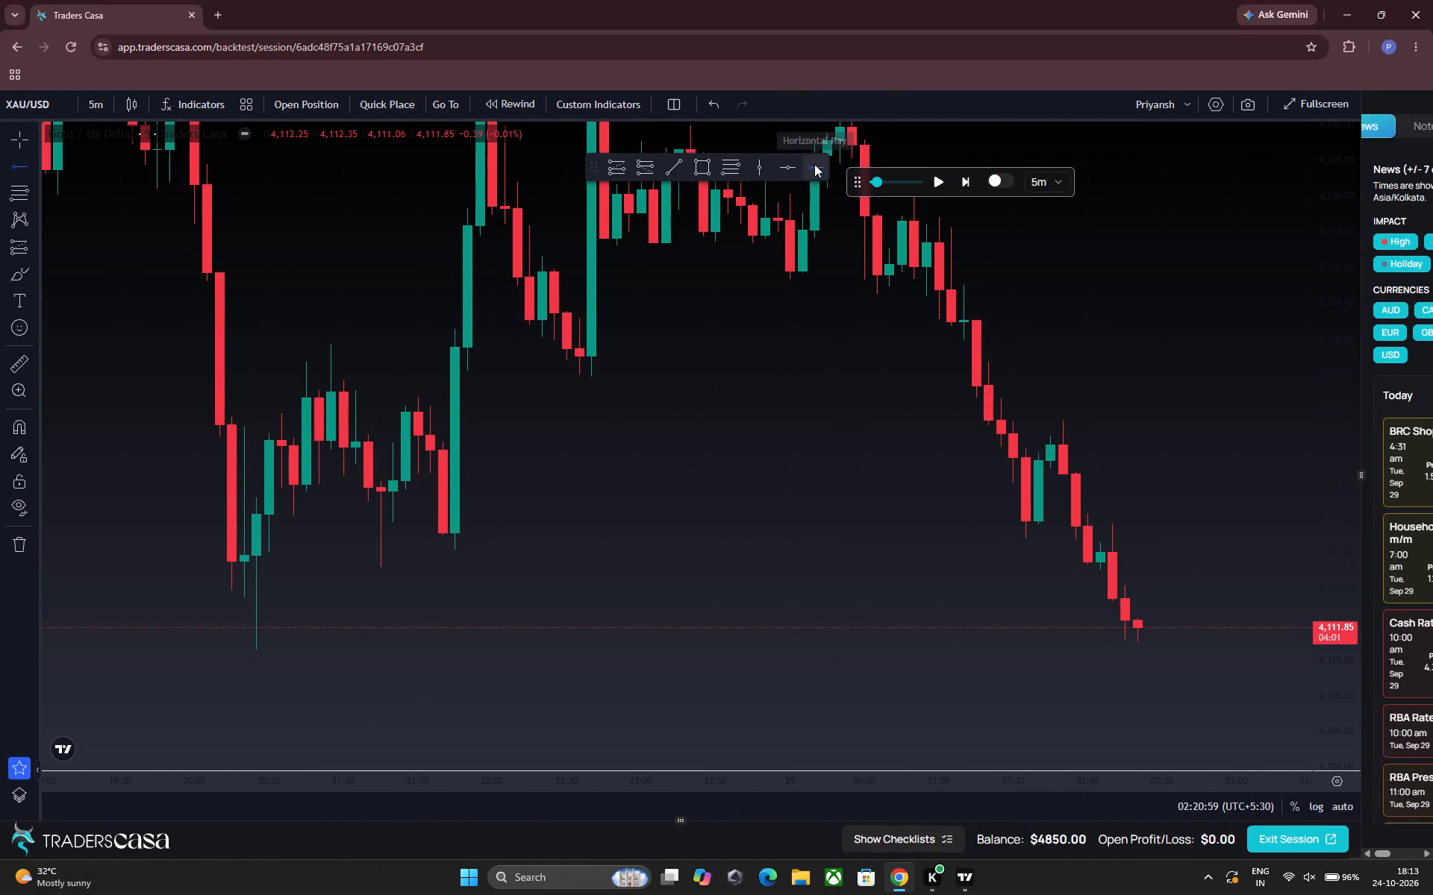
pyautogui.click(256, 650)
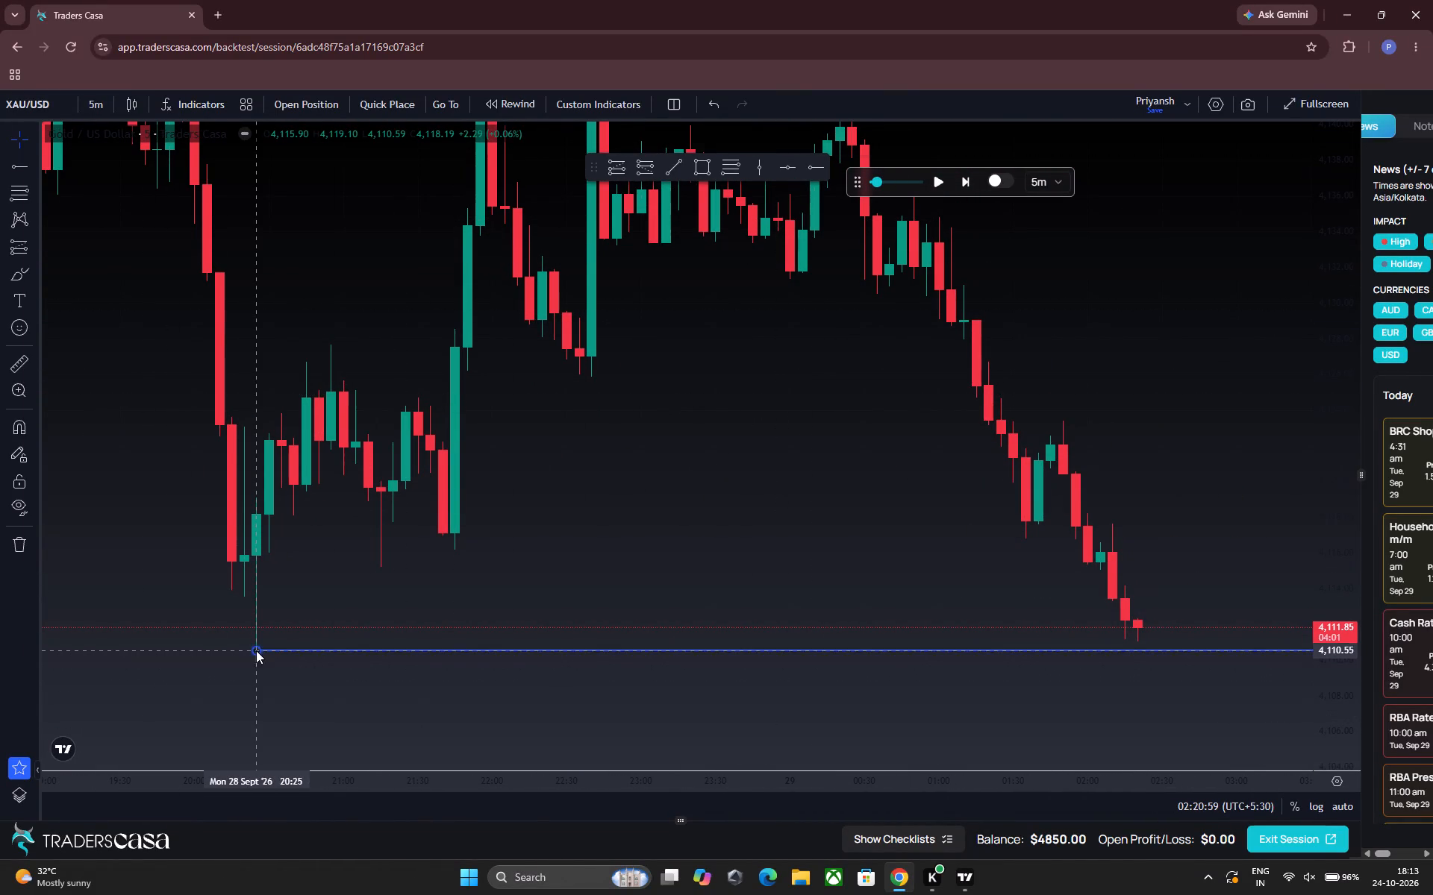
pyautogui.click(612, 503)
# Advance the backtest replay in 5-minute steps to 06:45:59 on 29 September.
pyautogui.moveTo(612, 503); pyautogui.dragTo(470, 424)
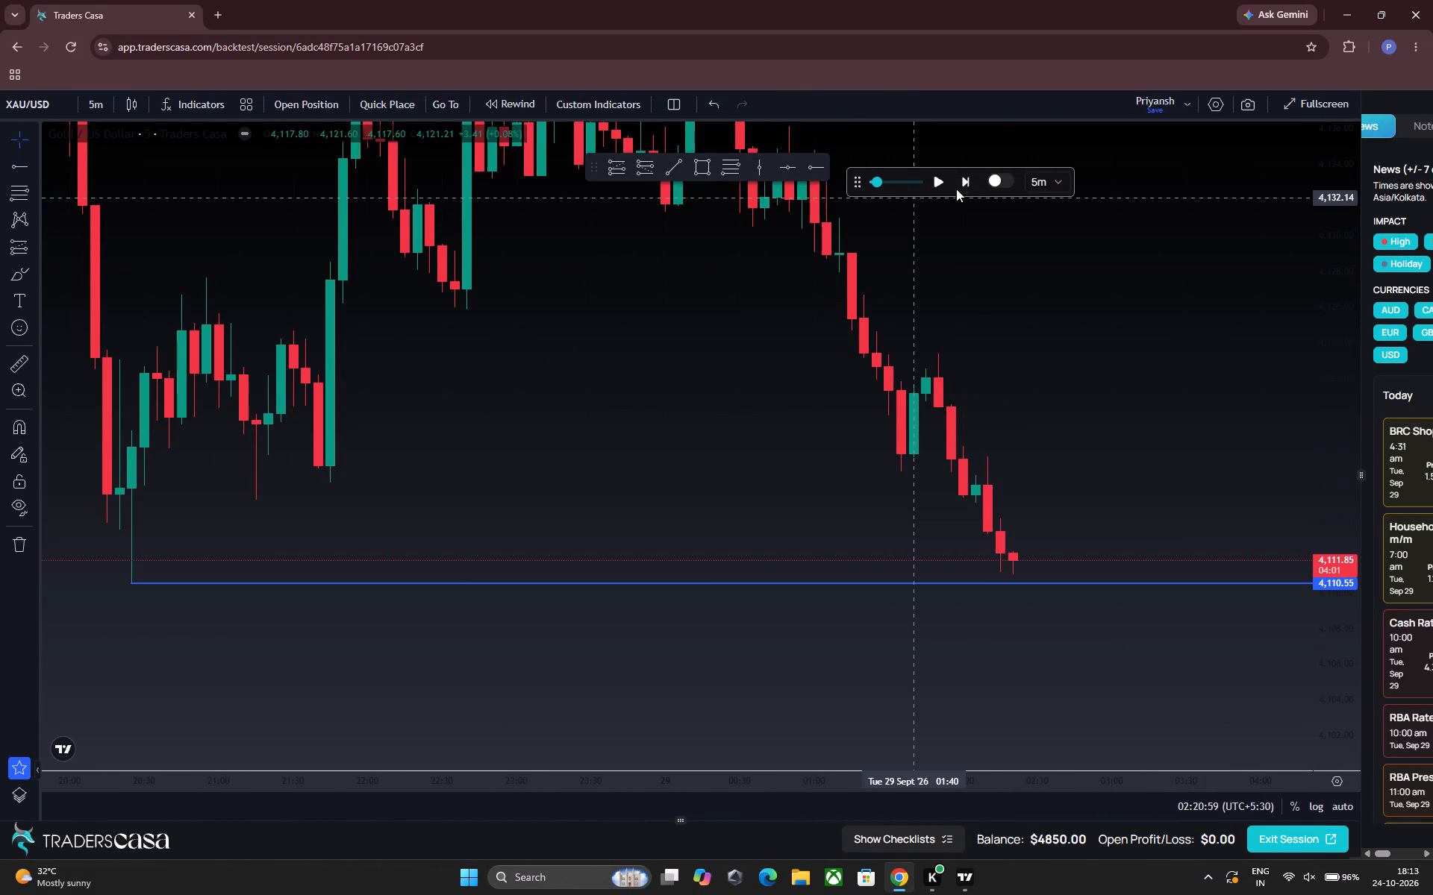
pyautogui.click(961, 185)
pyautogui.click(961, 185)
pyautogui.click(961, 185)
pyautogui.click(961, 185)
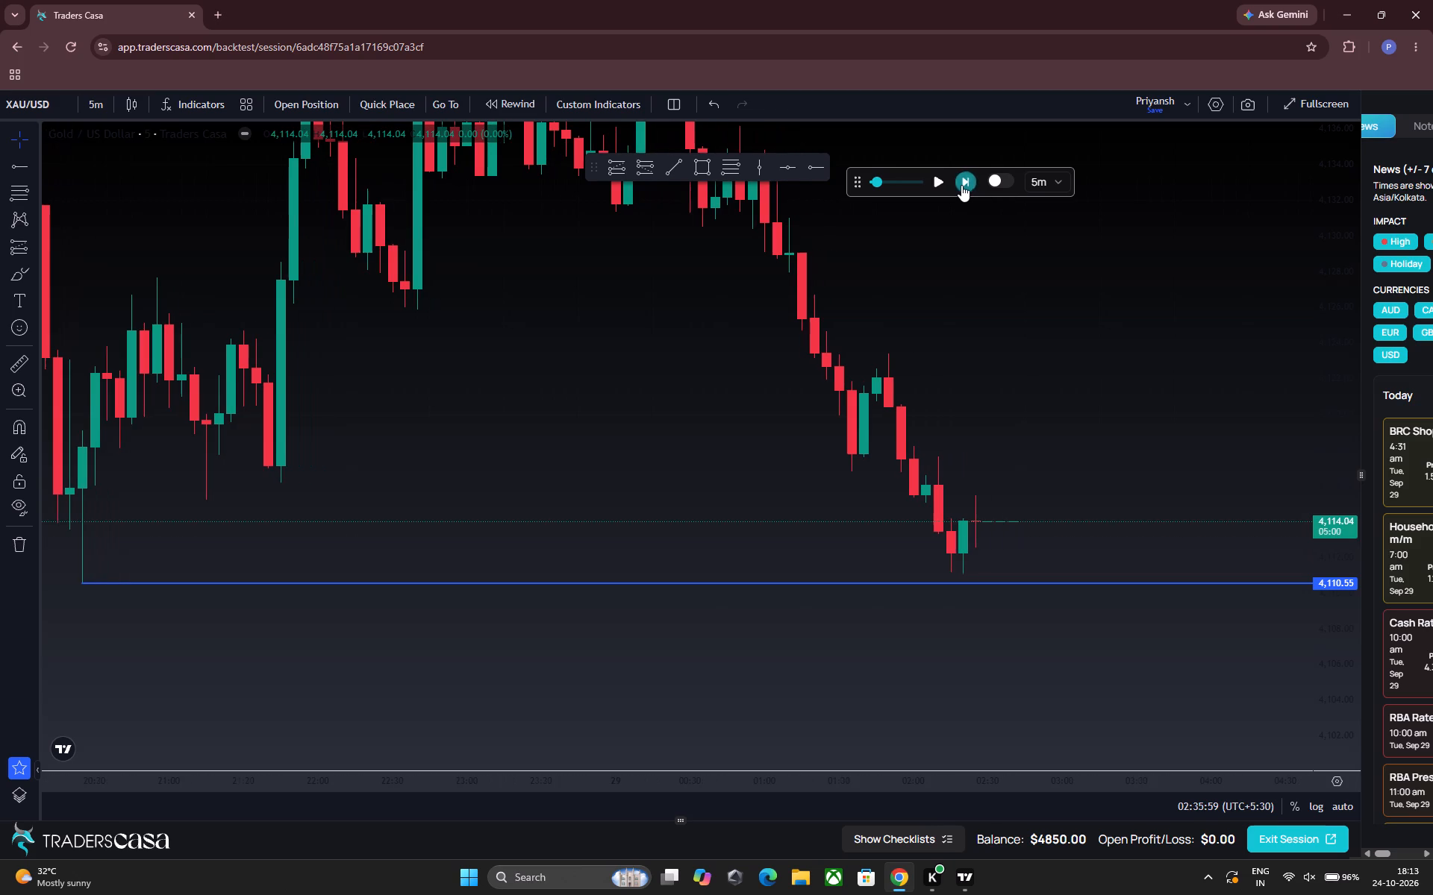
pyautogui.click(961, 185)
pyautogui.tripleClick(961, 185)
pyautogui.tripleClick(961, 185)
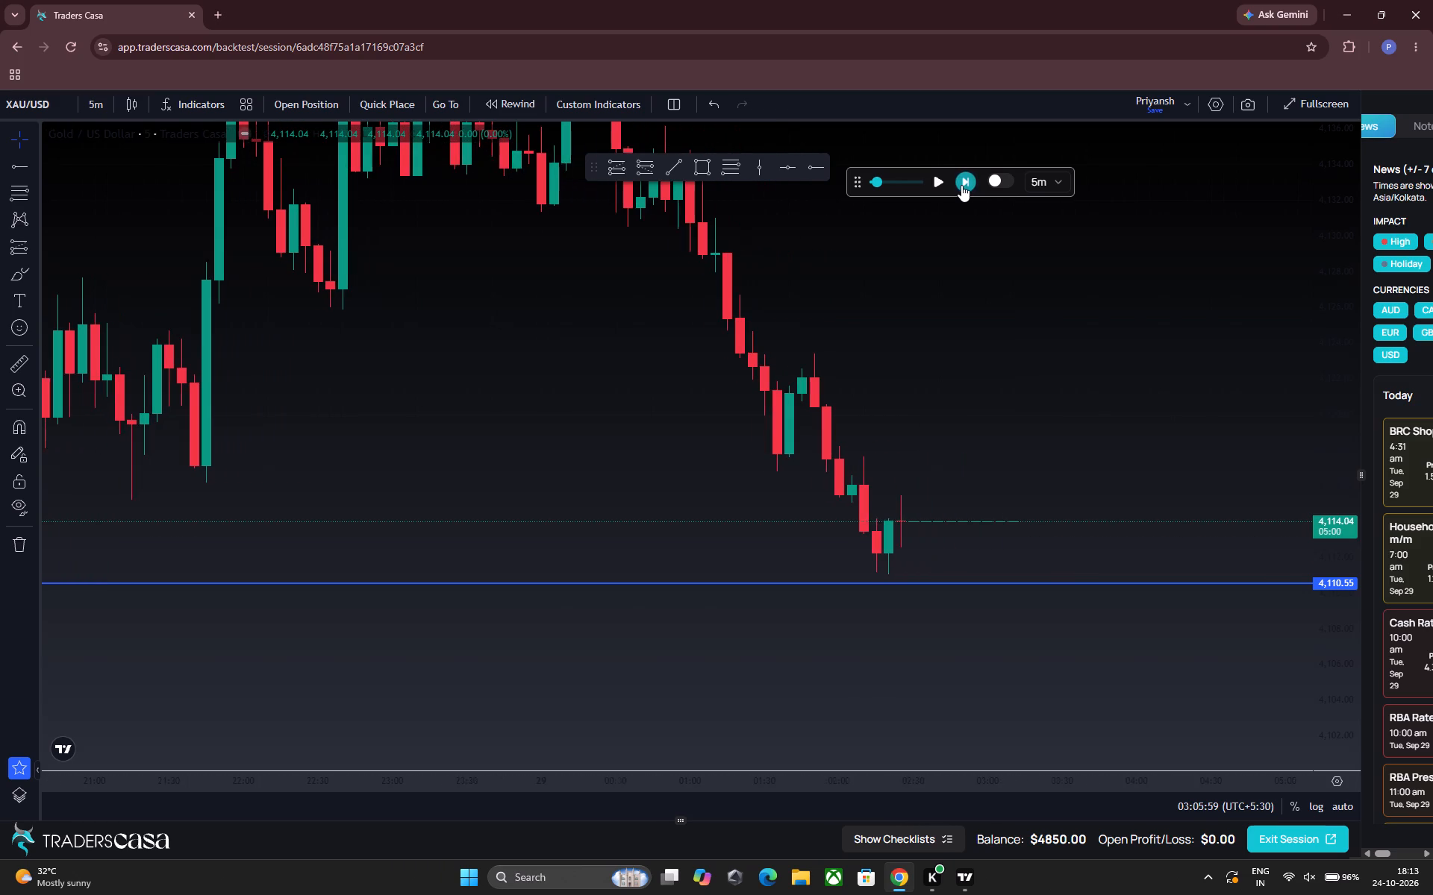
pyautogui.tripleClick(961, 185)
pyautogui.doubleClick(961, 185)
pyautogui.click(961, 185)
pyautogui.click(961, 185)
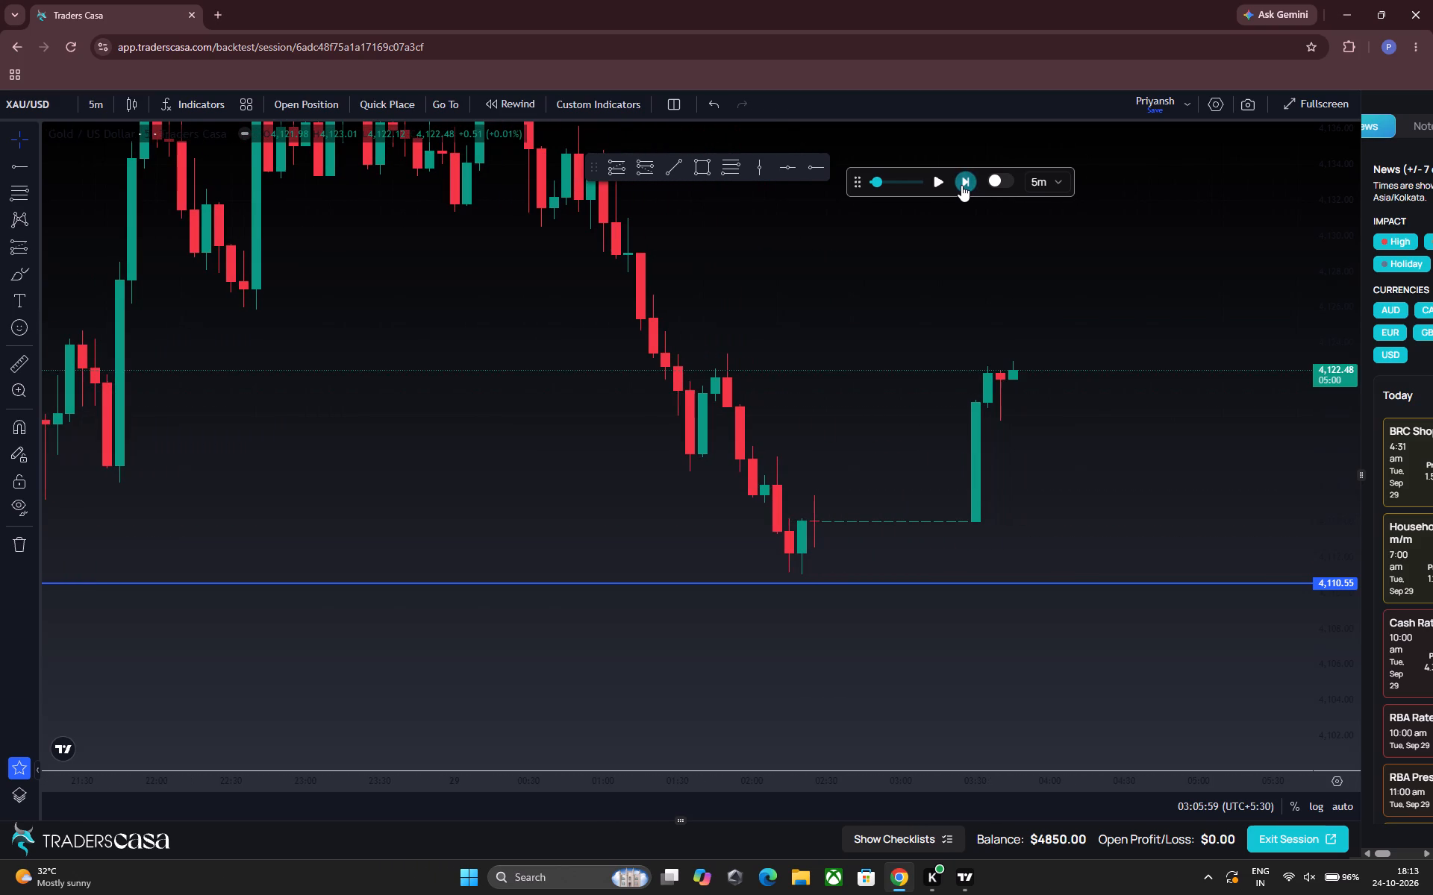
pyautogui.click(961, 185)
pyautogui.click(961, 185)
pyautogui.tripleClick(961, 185)
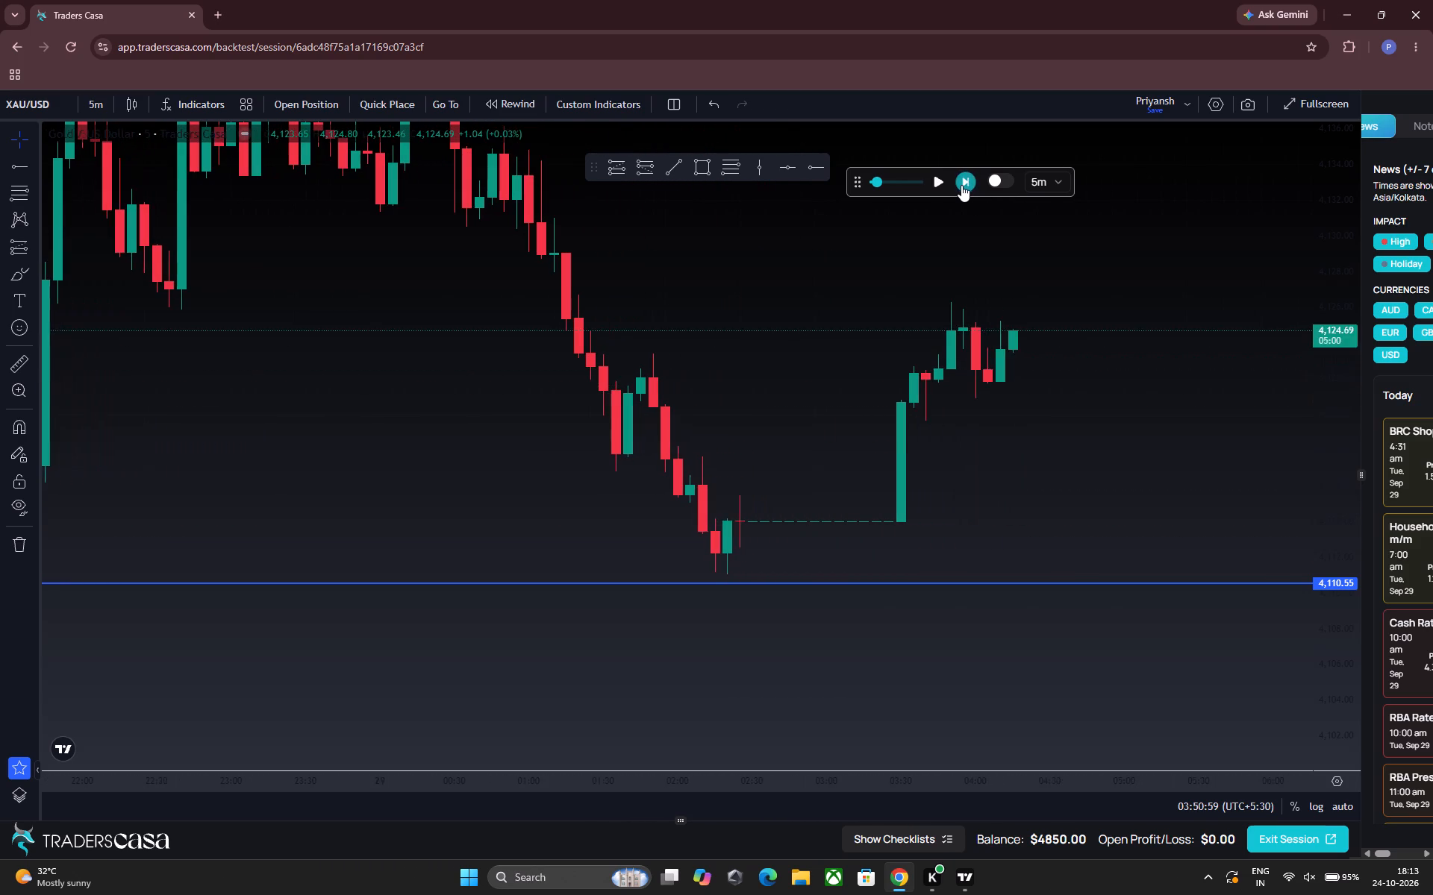
pyautogui.tripleClick(961, 185)
pyautogui.tripleClick(961, 185)
pyautogui.tripleClick(961, 185)
pyautogui.tripleClick(961, 185)
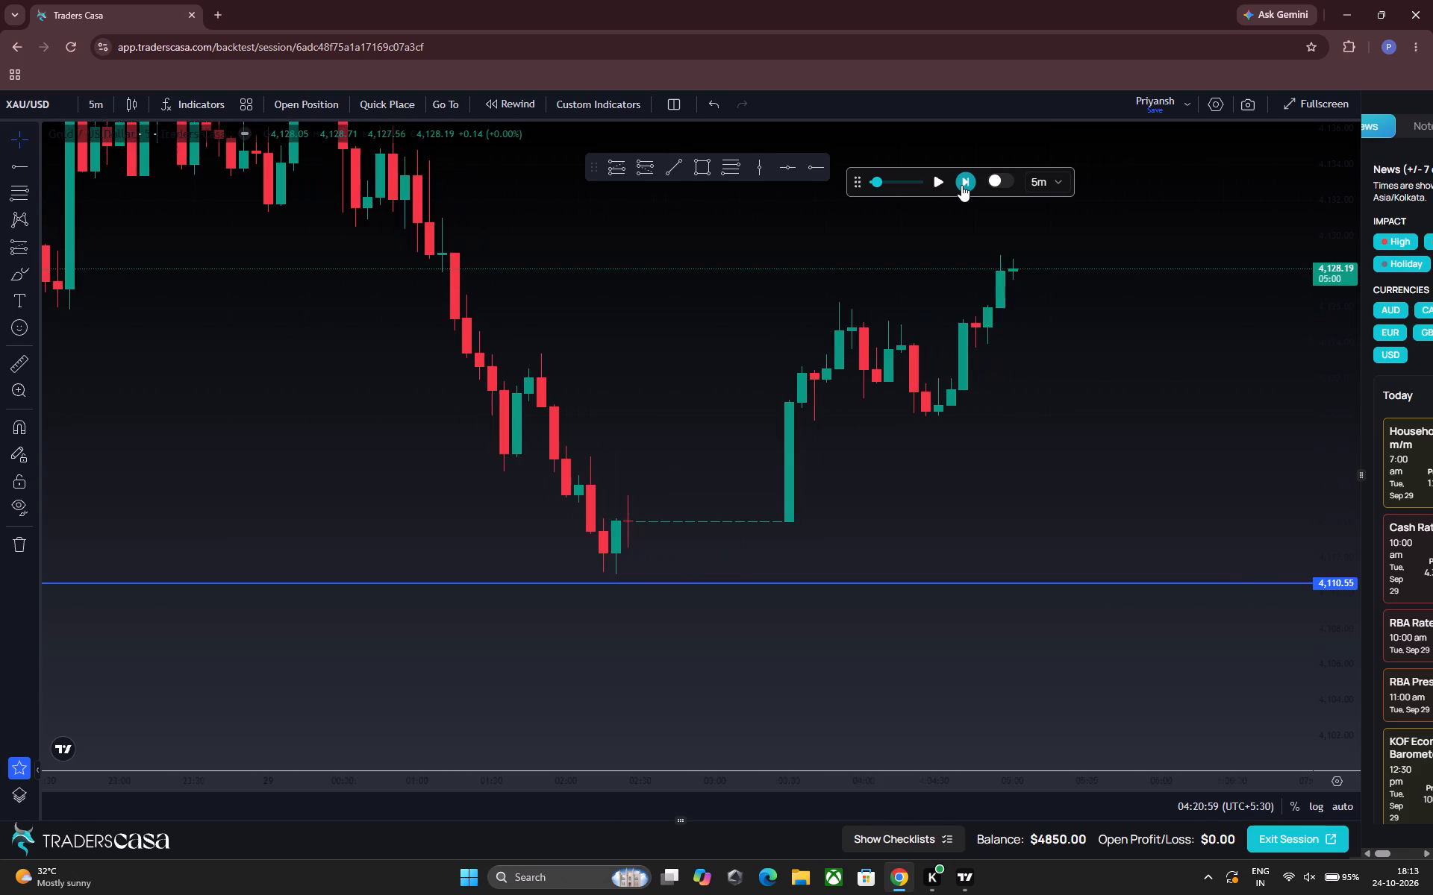
pyautogui.tripleClick(961, 185)
pyautogui.tripleClick(961, 185)
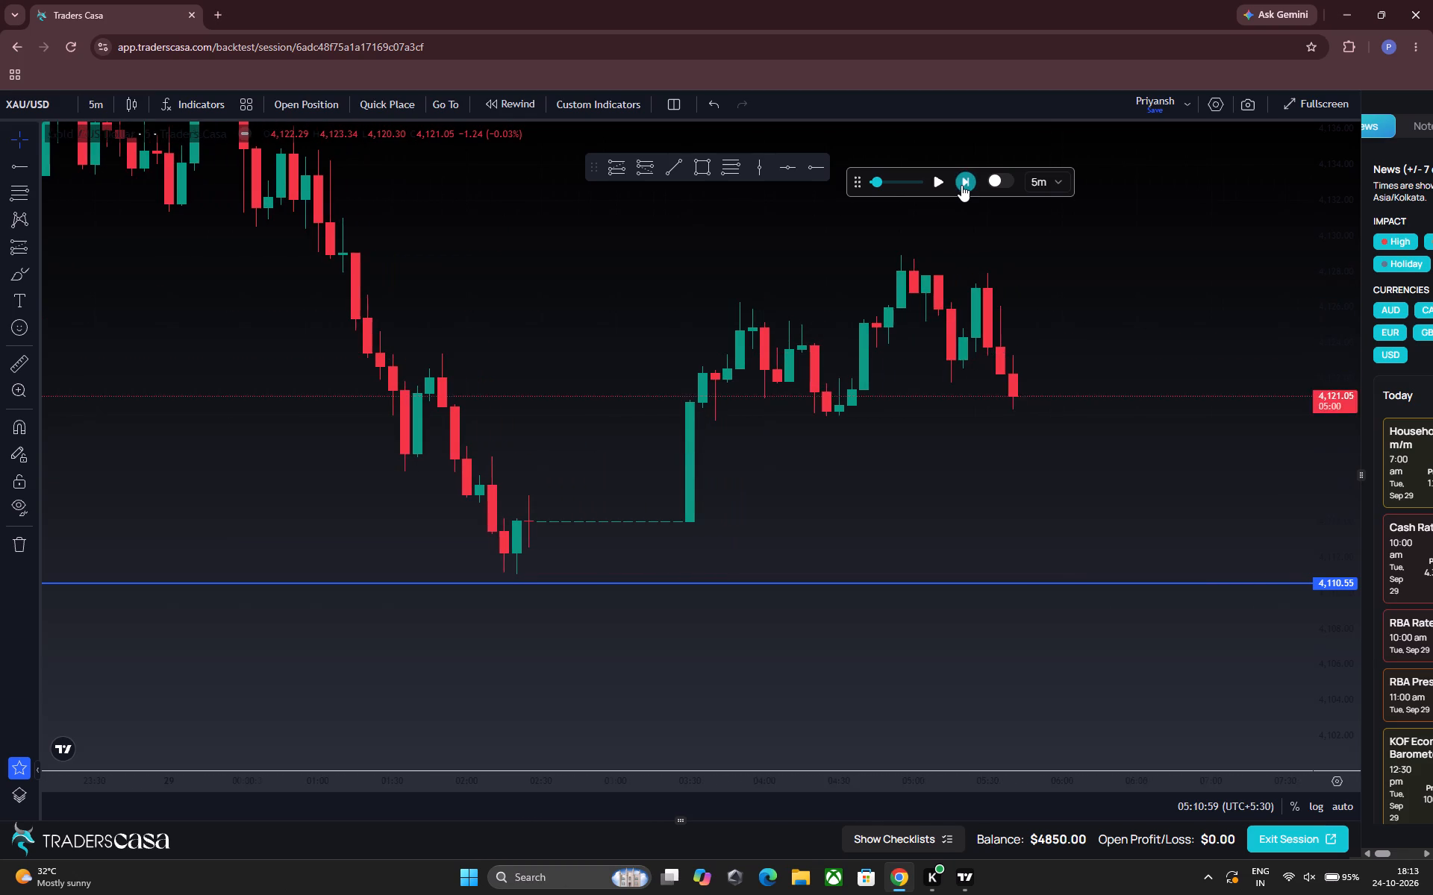
pyautogui.doubleClick(961, 185)
pyautogui.tripleClick(961, 185)
pyautogui.tripleClick(961, 185)
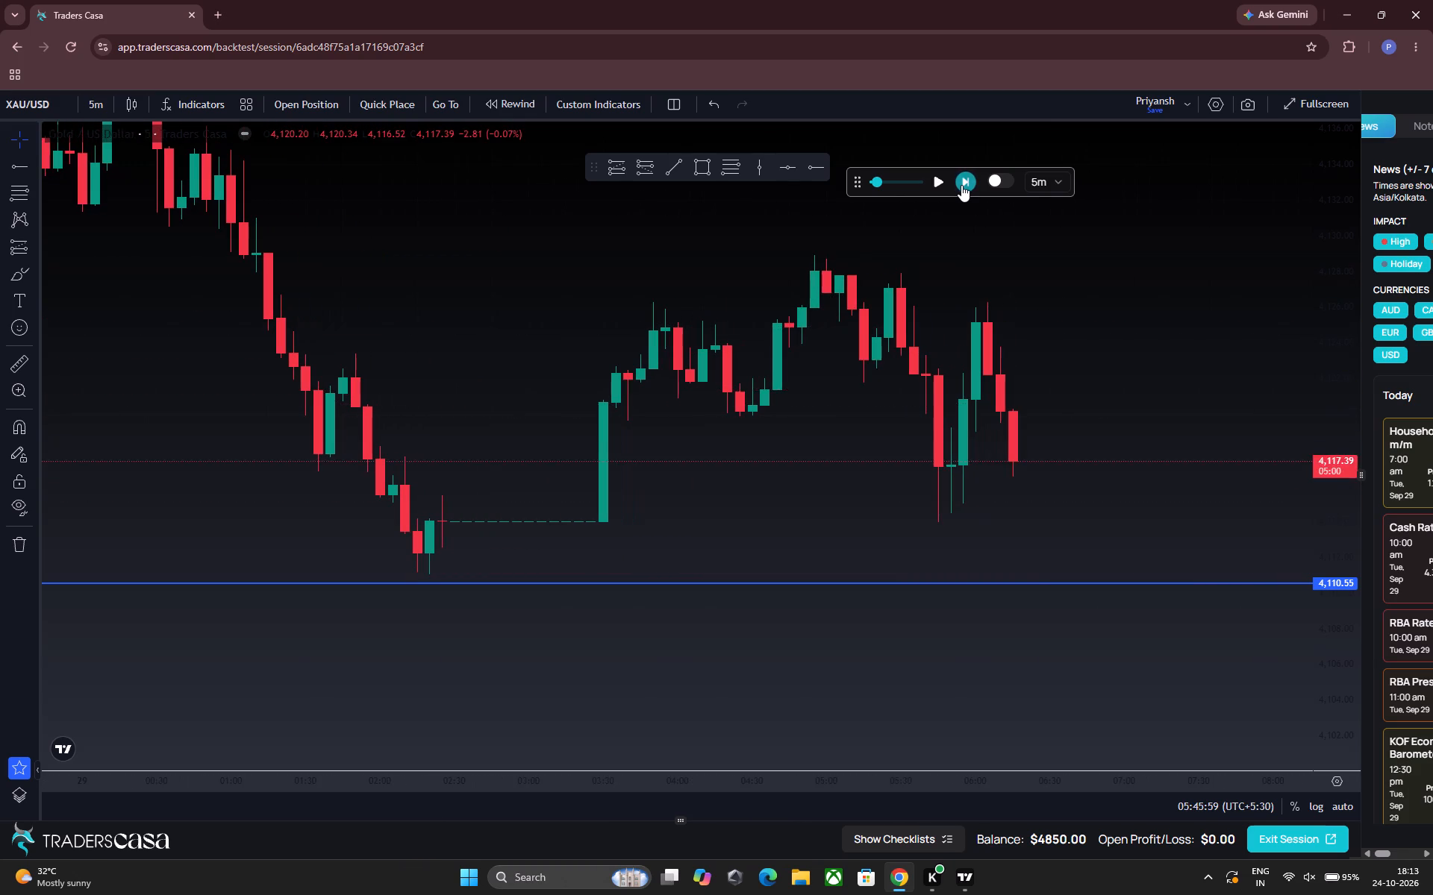
pyautogui.tripleClick(961, 185)
pyautogui.click(961, 185)
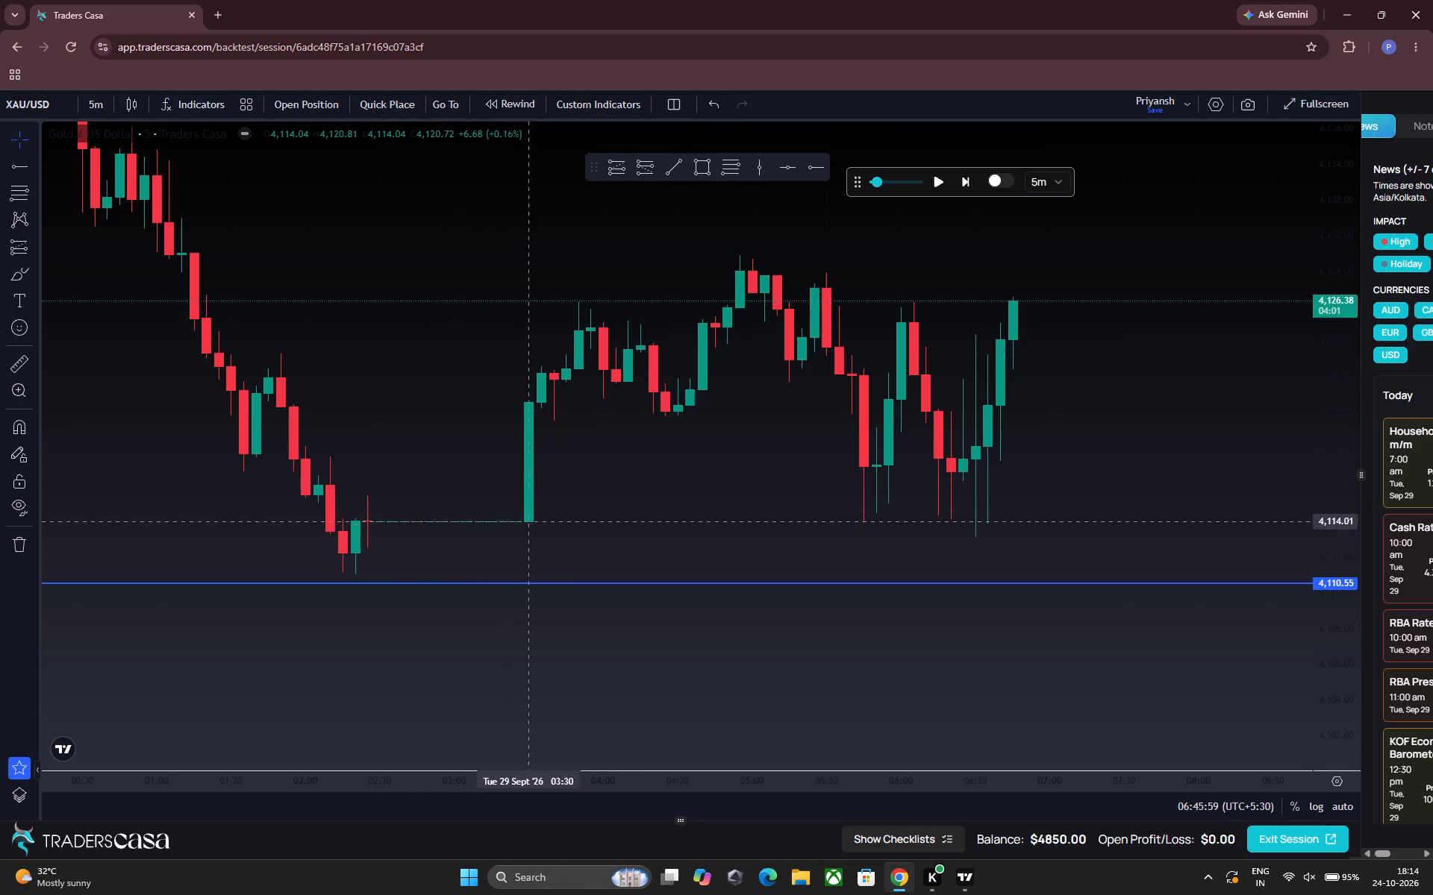
# Advance the backtest replay in 5-minute steps to 08:05:59 on 29 September.
pyautogui.moveTo(731, 468); pyautogui.dragTo(515, 589)
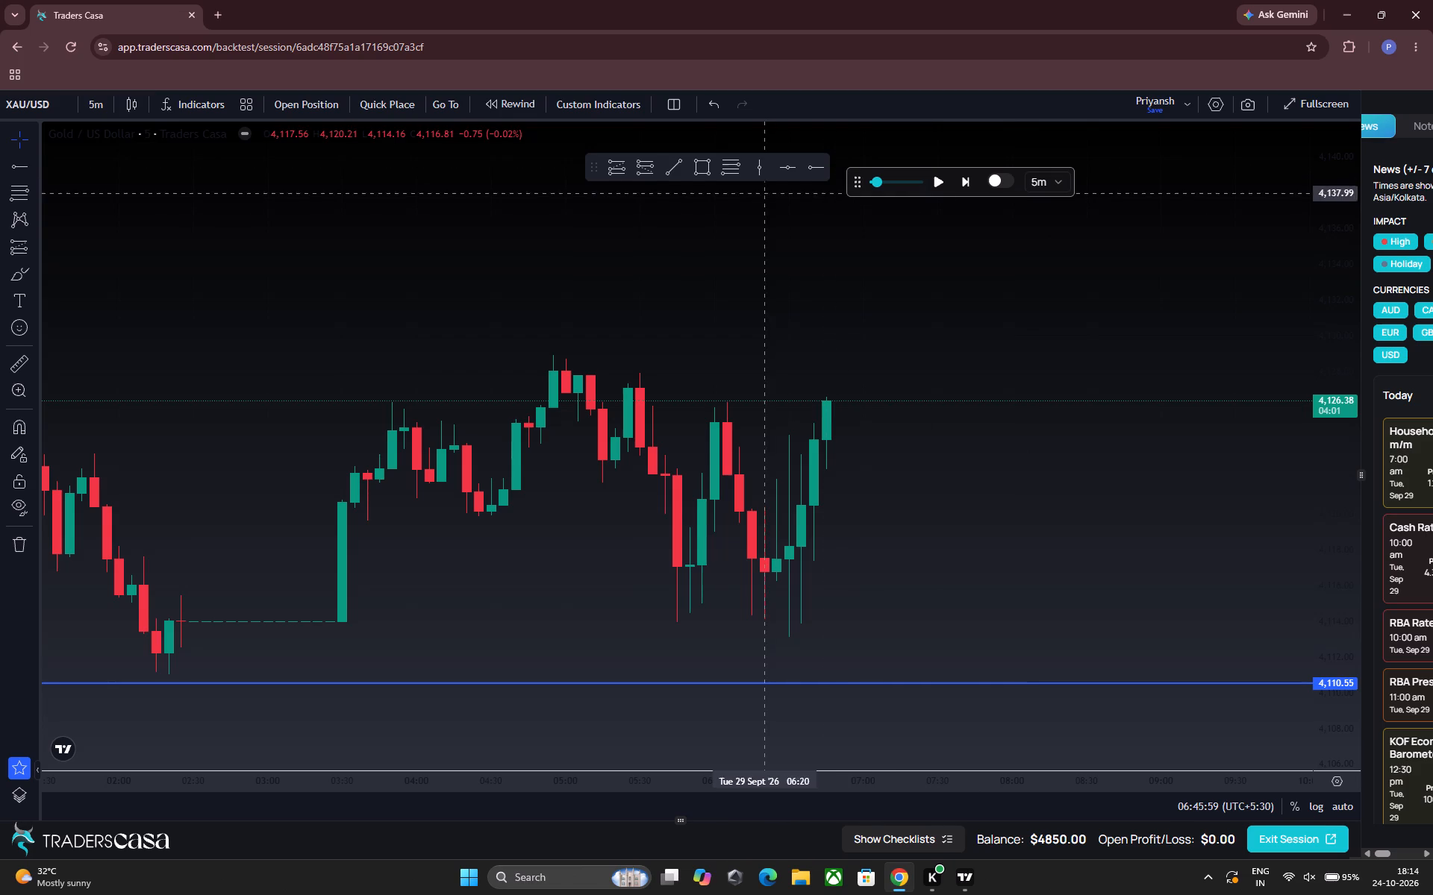
pyautogui.click(975, 182)
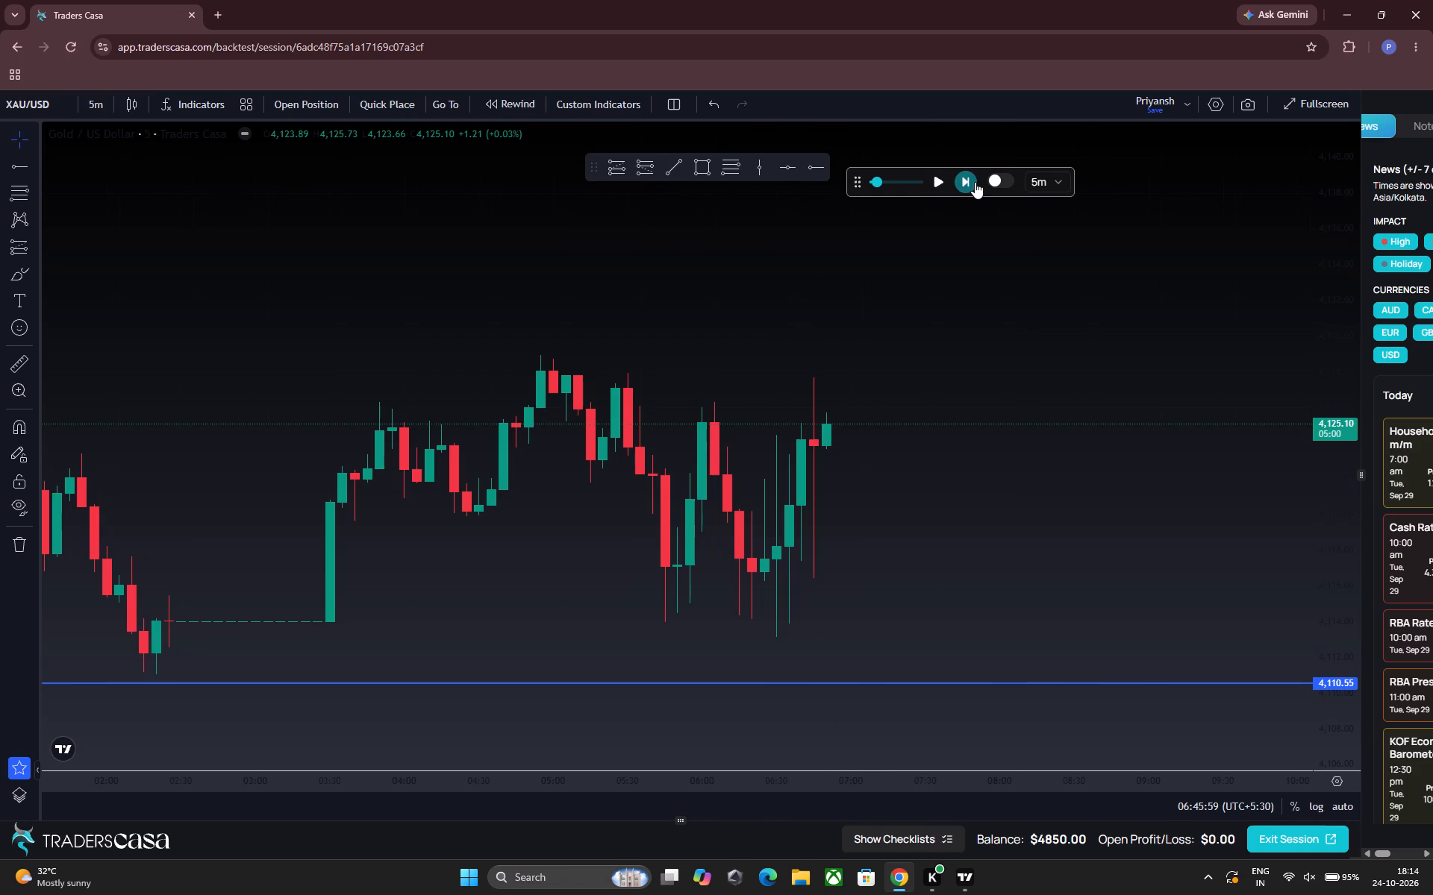
pyautogui.click(975, 182)
pyautogui.click(975, 182)
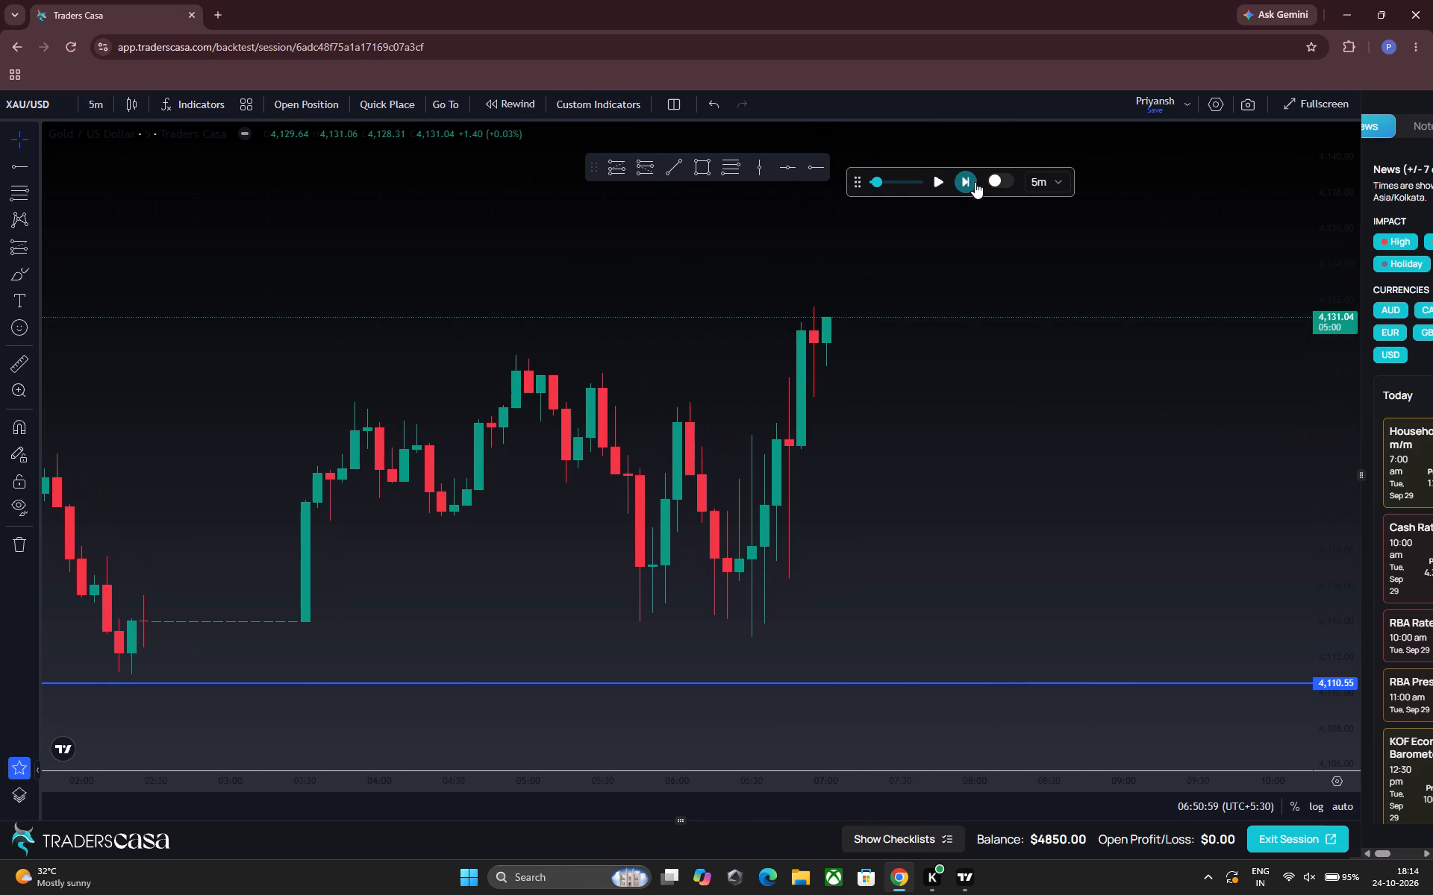
pyautogui.click(975, 182)
pyautogui.click(975, 182)
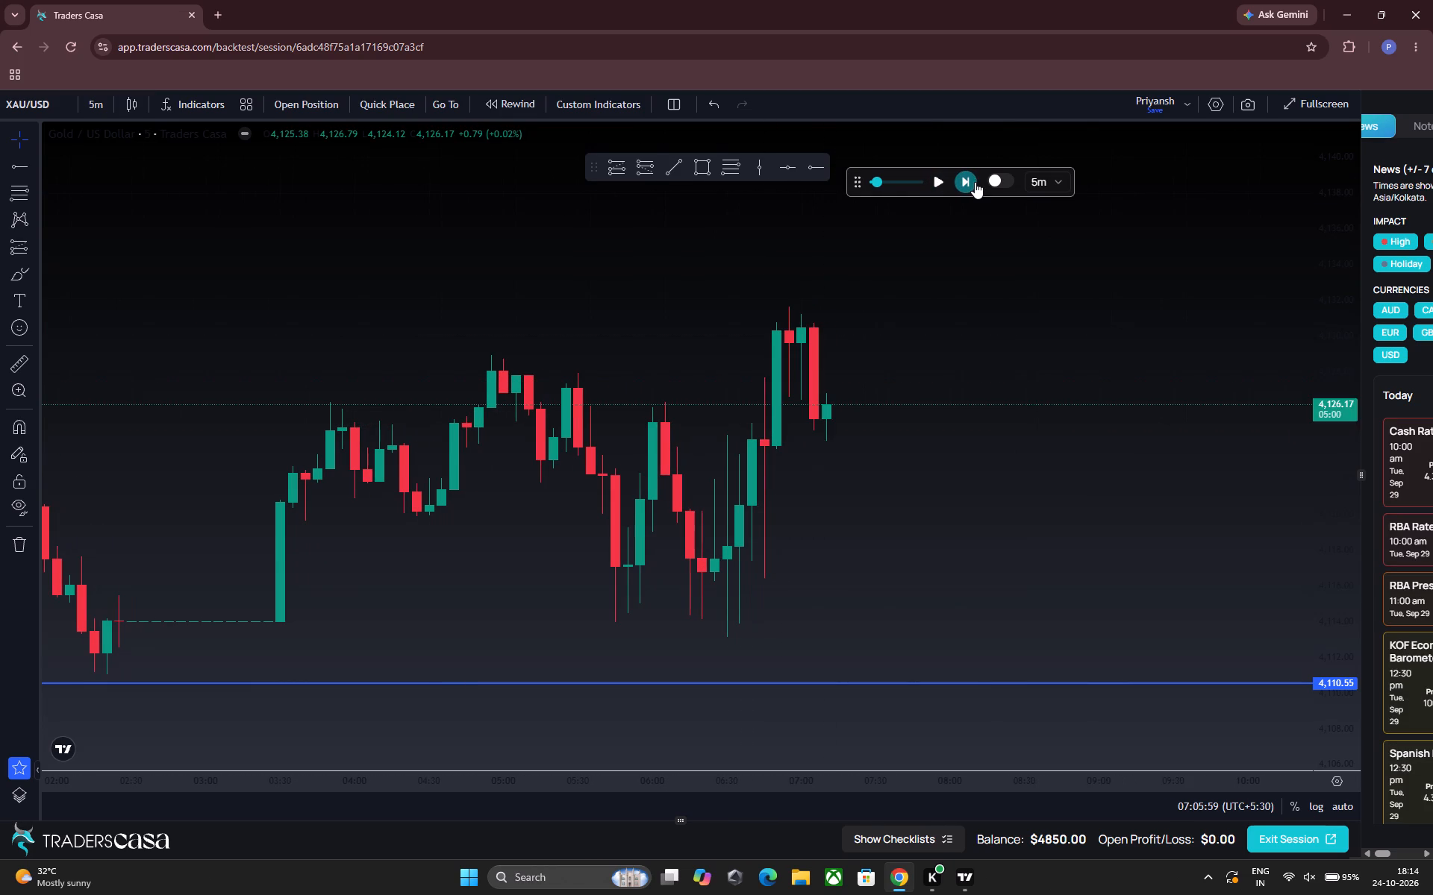
pyautogui.click(975, 182)
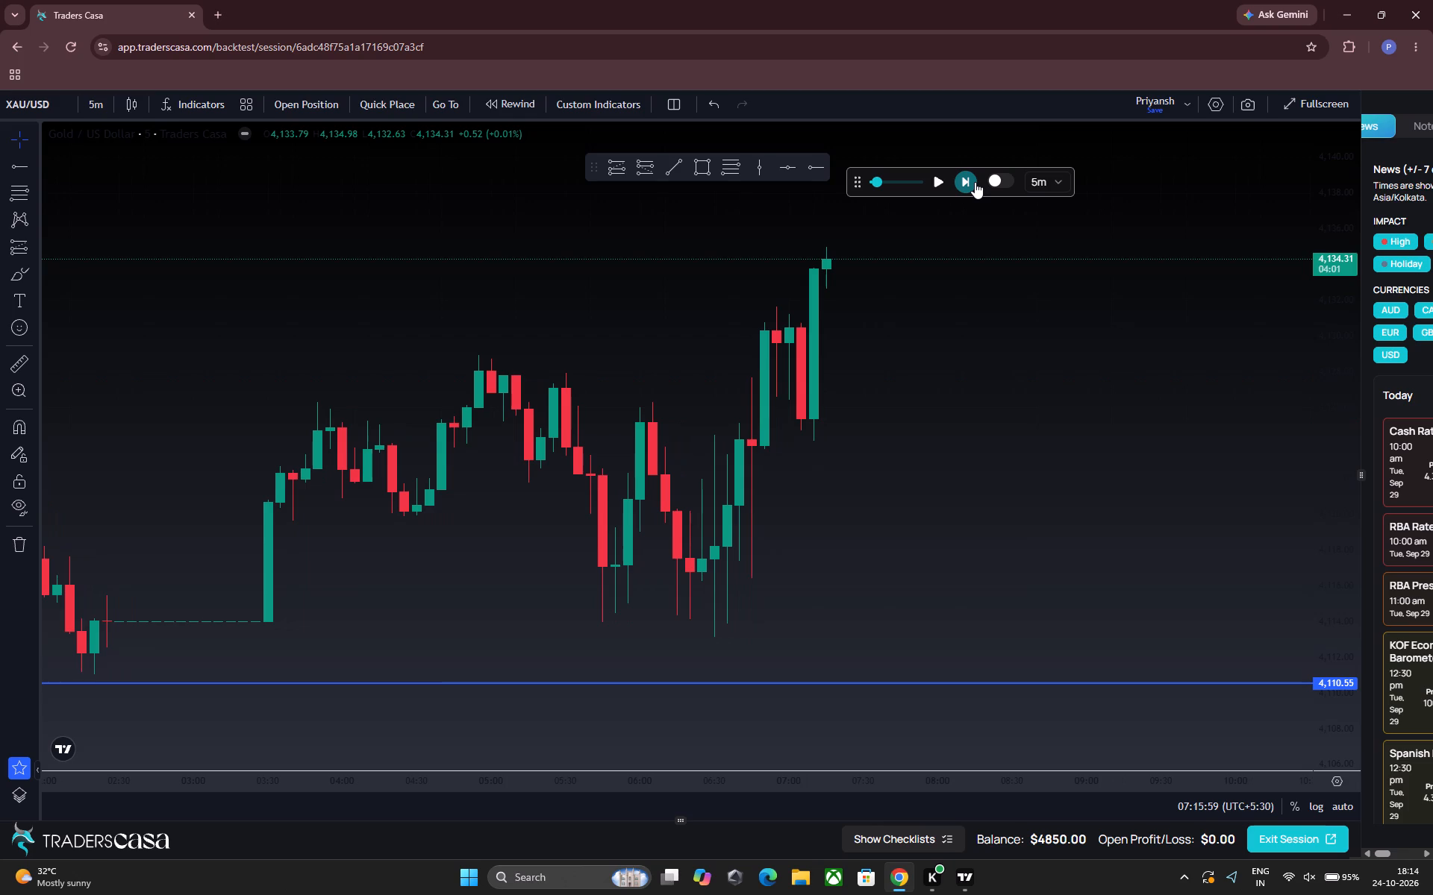
pyautogui.click(975, 182)
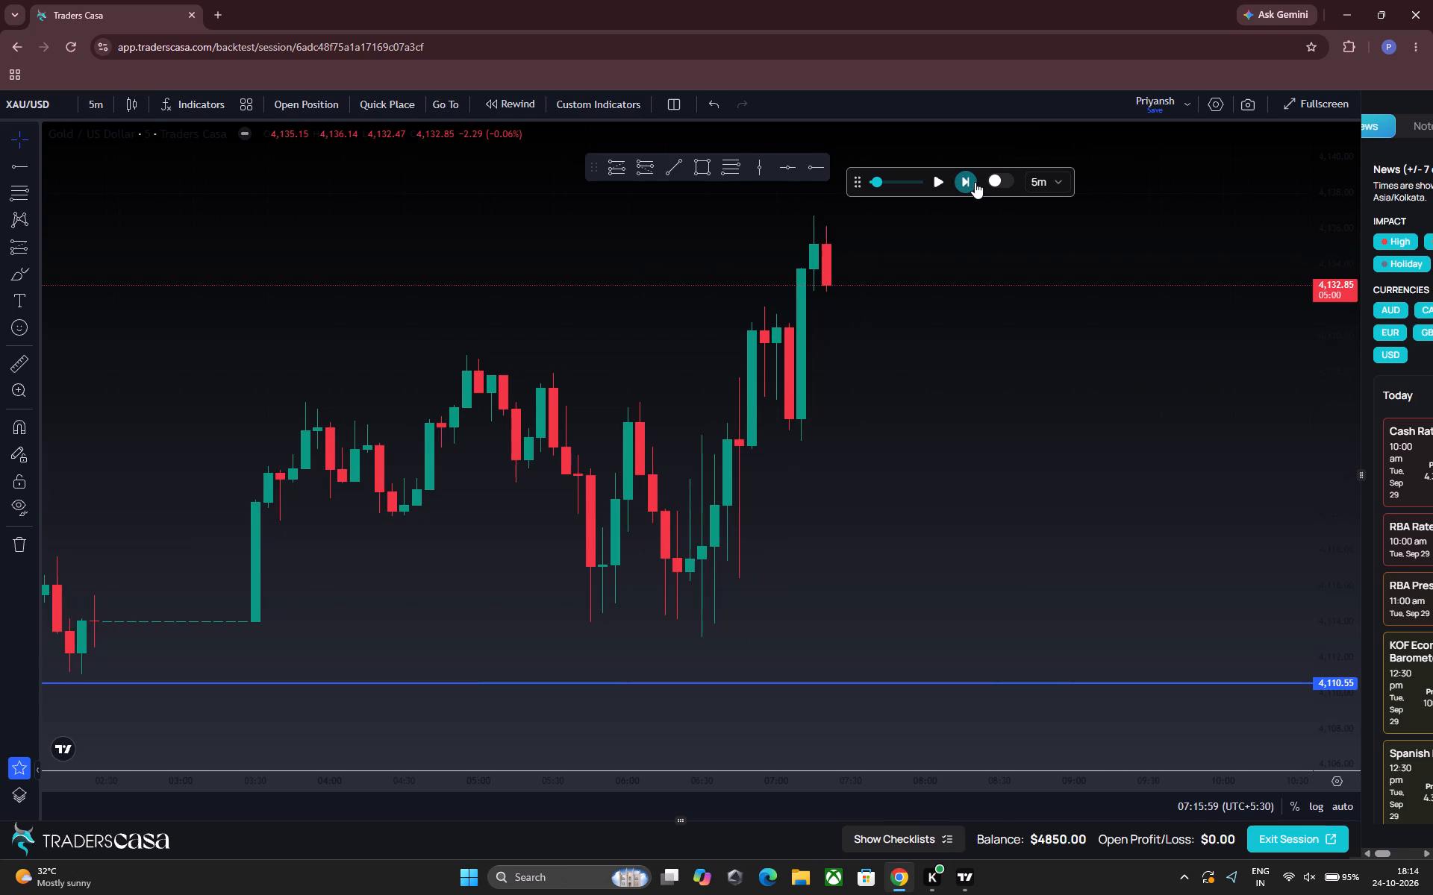
pyautogui.click(975, 182)
pyautogui.click(975, 182)
pyautogui.click(975, 182)
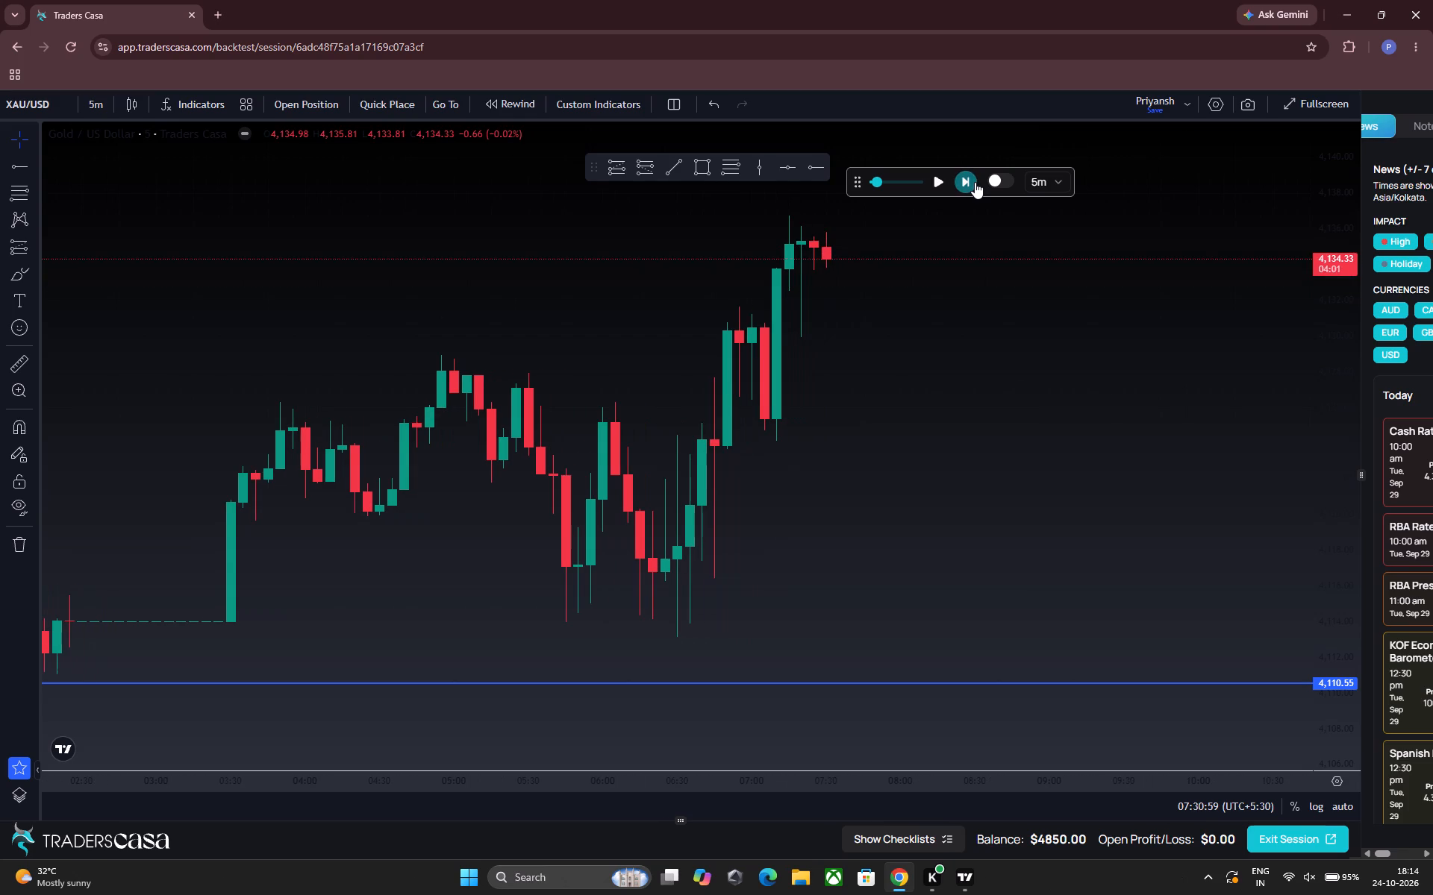
pyautogui.click(975, 182)
pyautogui.click(975, 182)
pyautogui.click(975, 182)
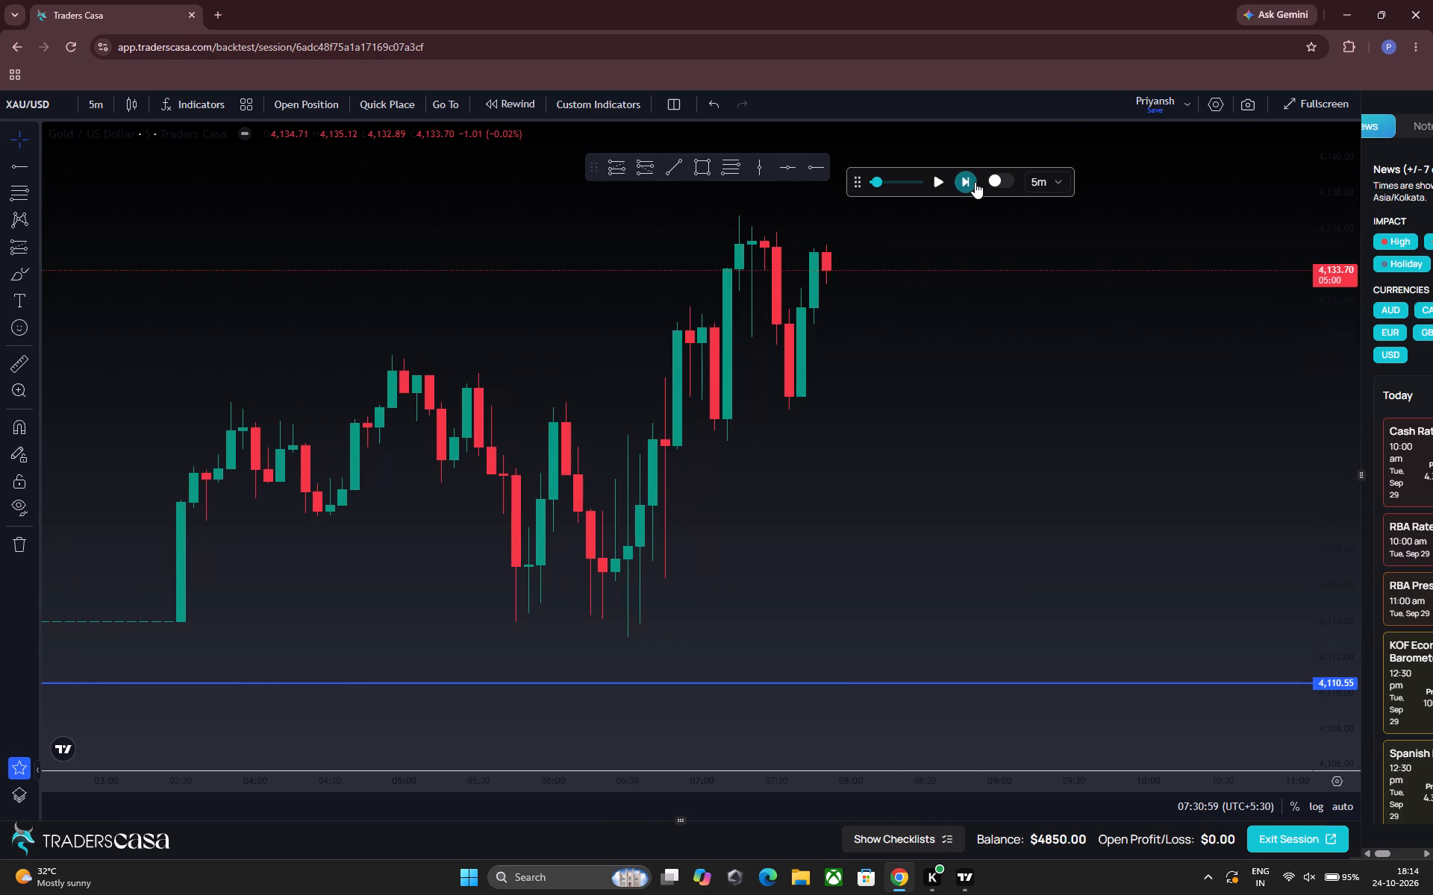
pyautogui.click(975, 182)
pyautogui.click(975, 182)
pyautogui.click(975, 182)
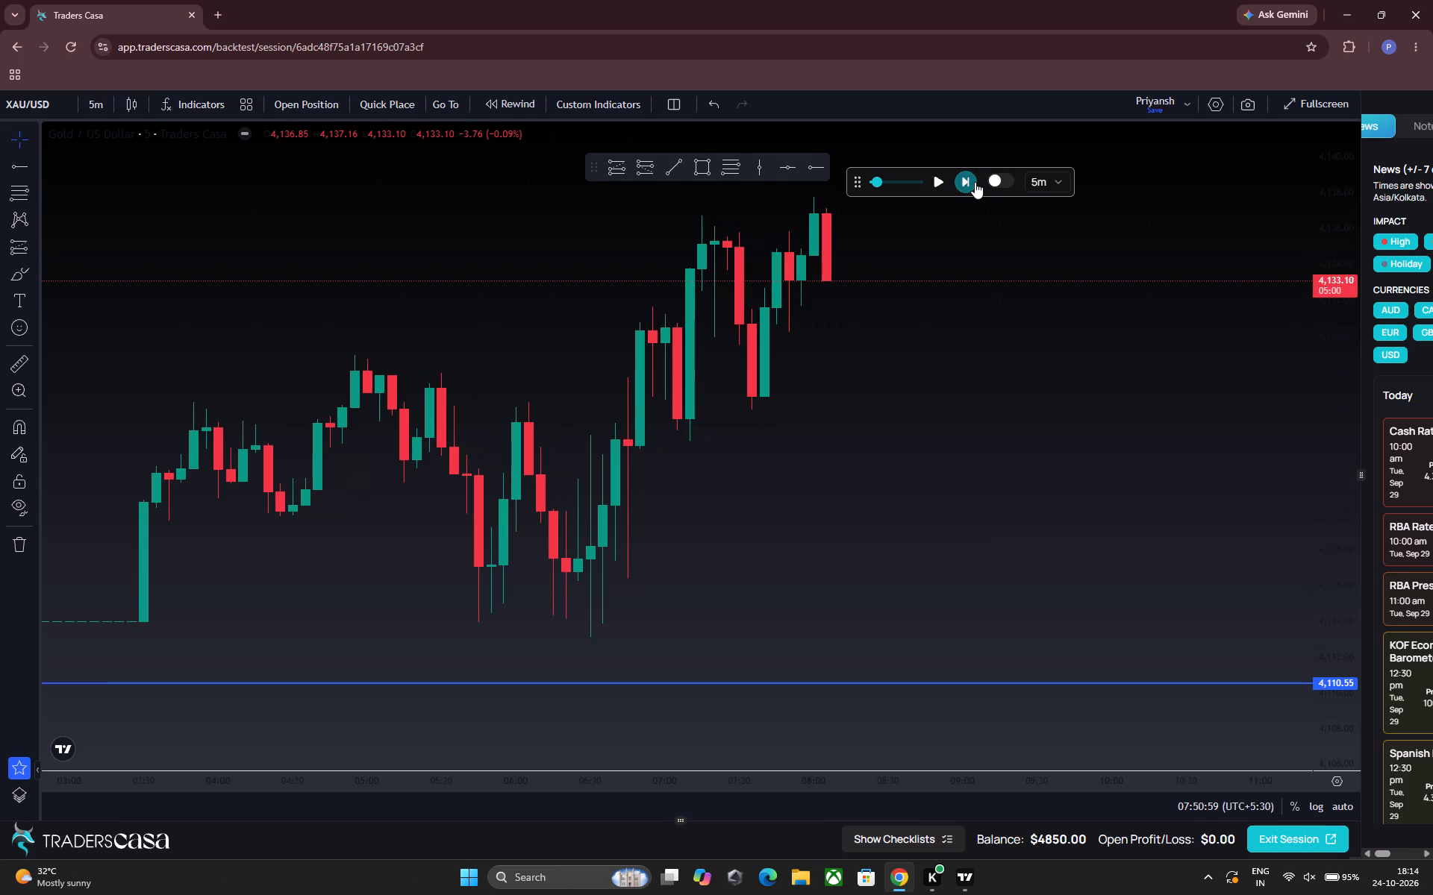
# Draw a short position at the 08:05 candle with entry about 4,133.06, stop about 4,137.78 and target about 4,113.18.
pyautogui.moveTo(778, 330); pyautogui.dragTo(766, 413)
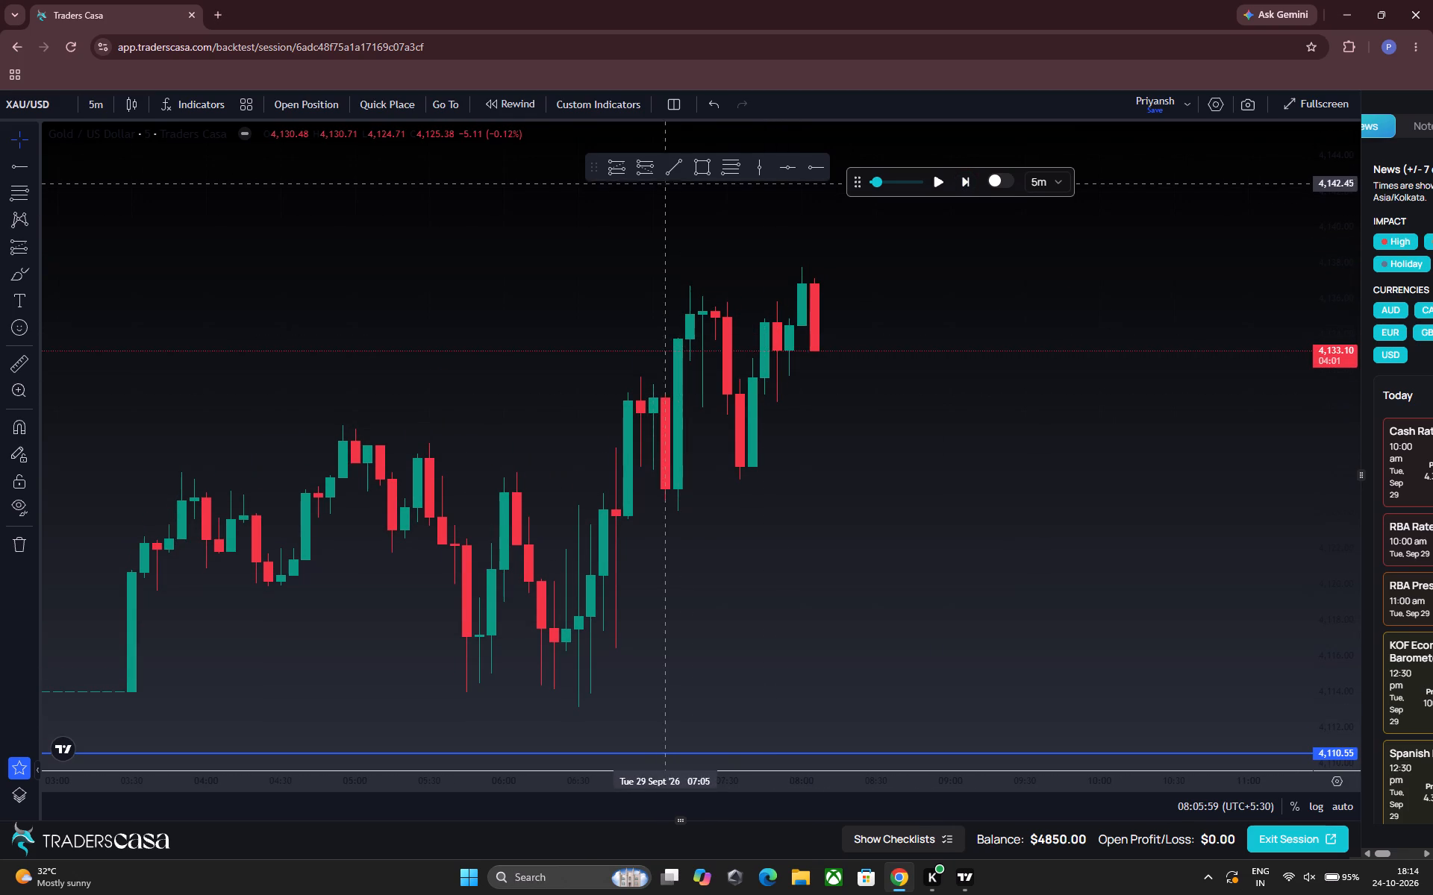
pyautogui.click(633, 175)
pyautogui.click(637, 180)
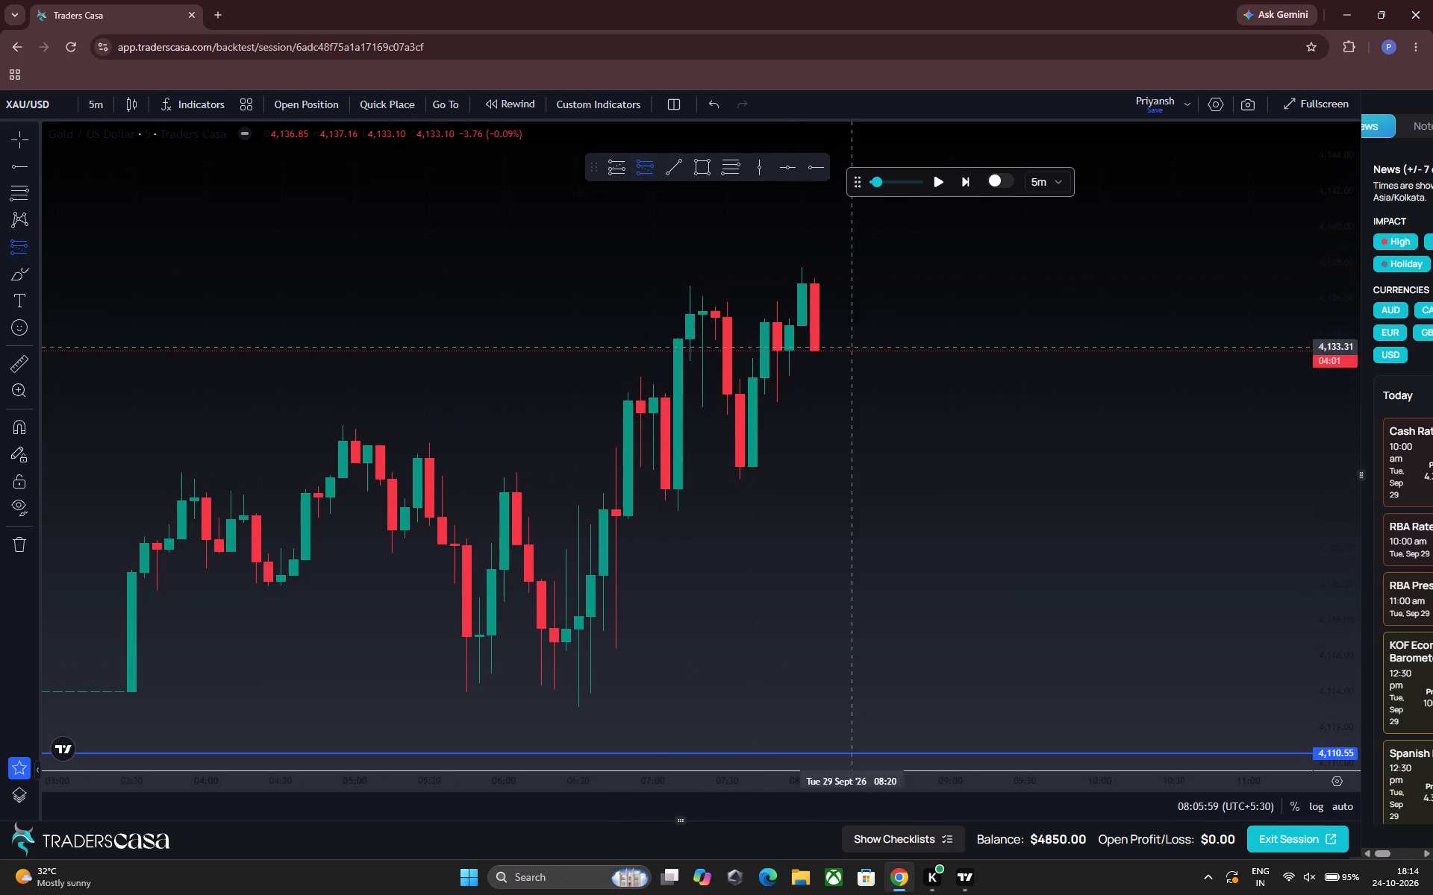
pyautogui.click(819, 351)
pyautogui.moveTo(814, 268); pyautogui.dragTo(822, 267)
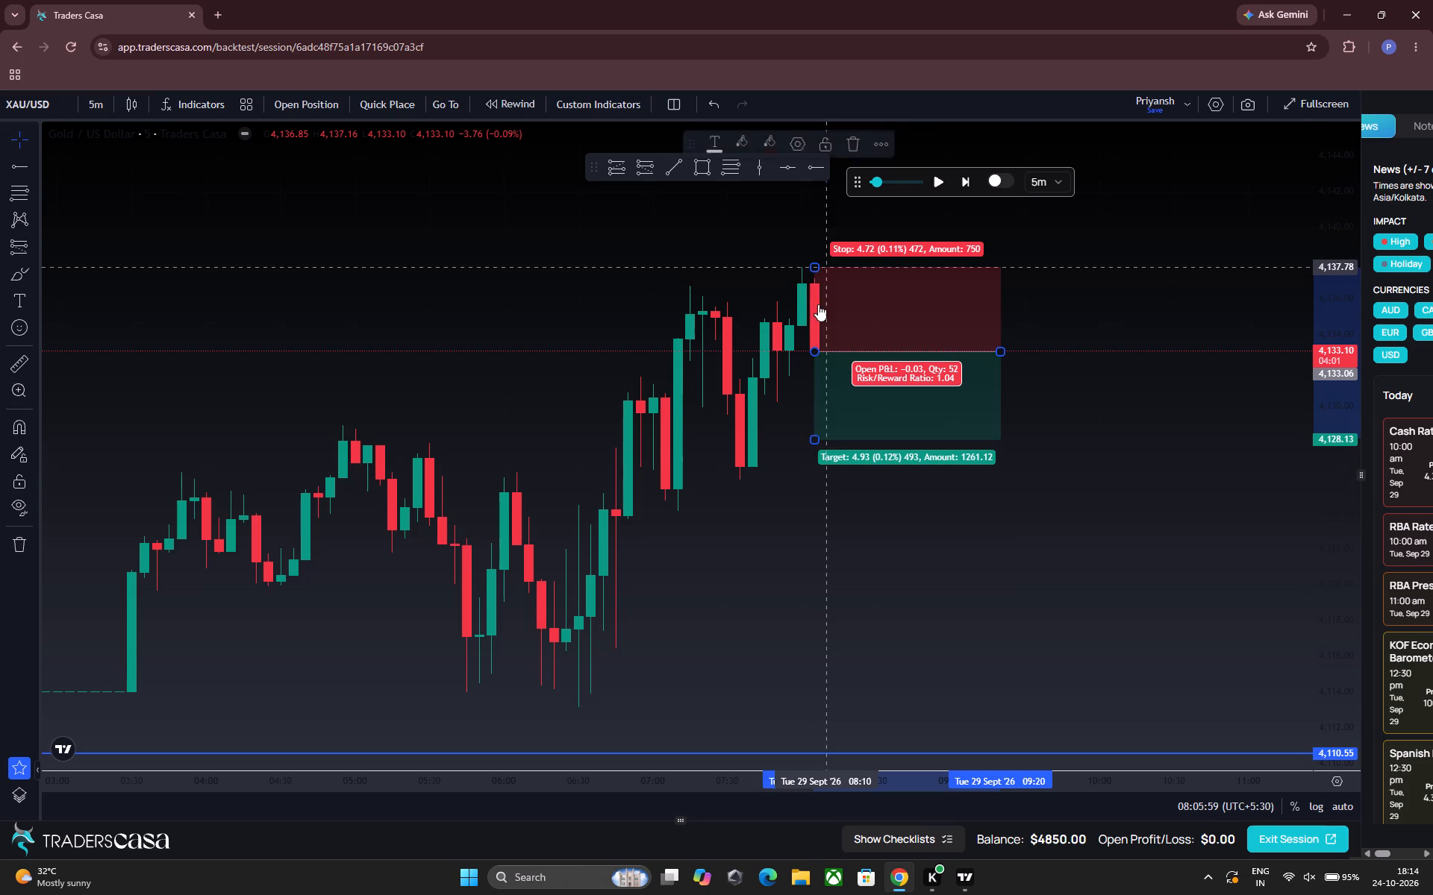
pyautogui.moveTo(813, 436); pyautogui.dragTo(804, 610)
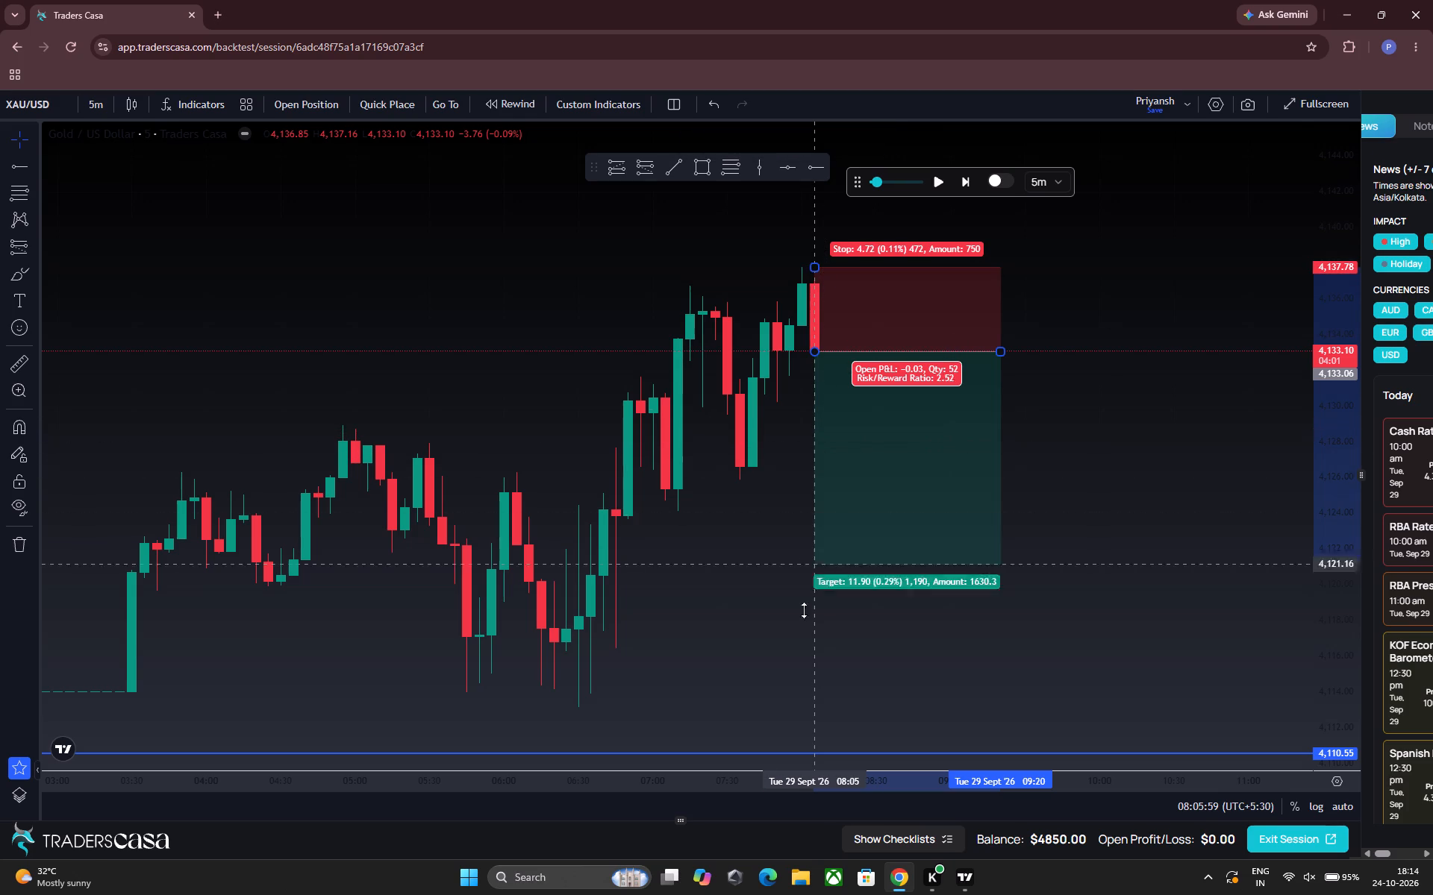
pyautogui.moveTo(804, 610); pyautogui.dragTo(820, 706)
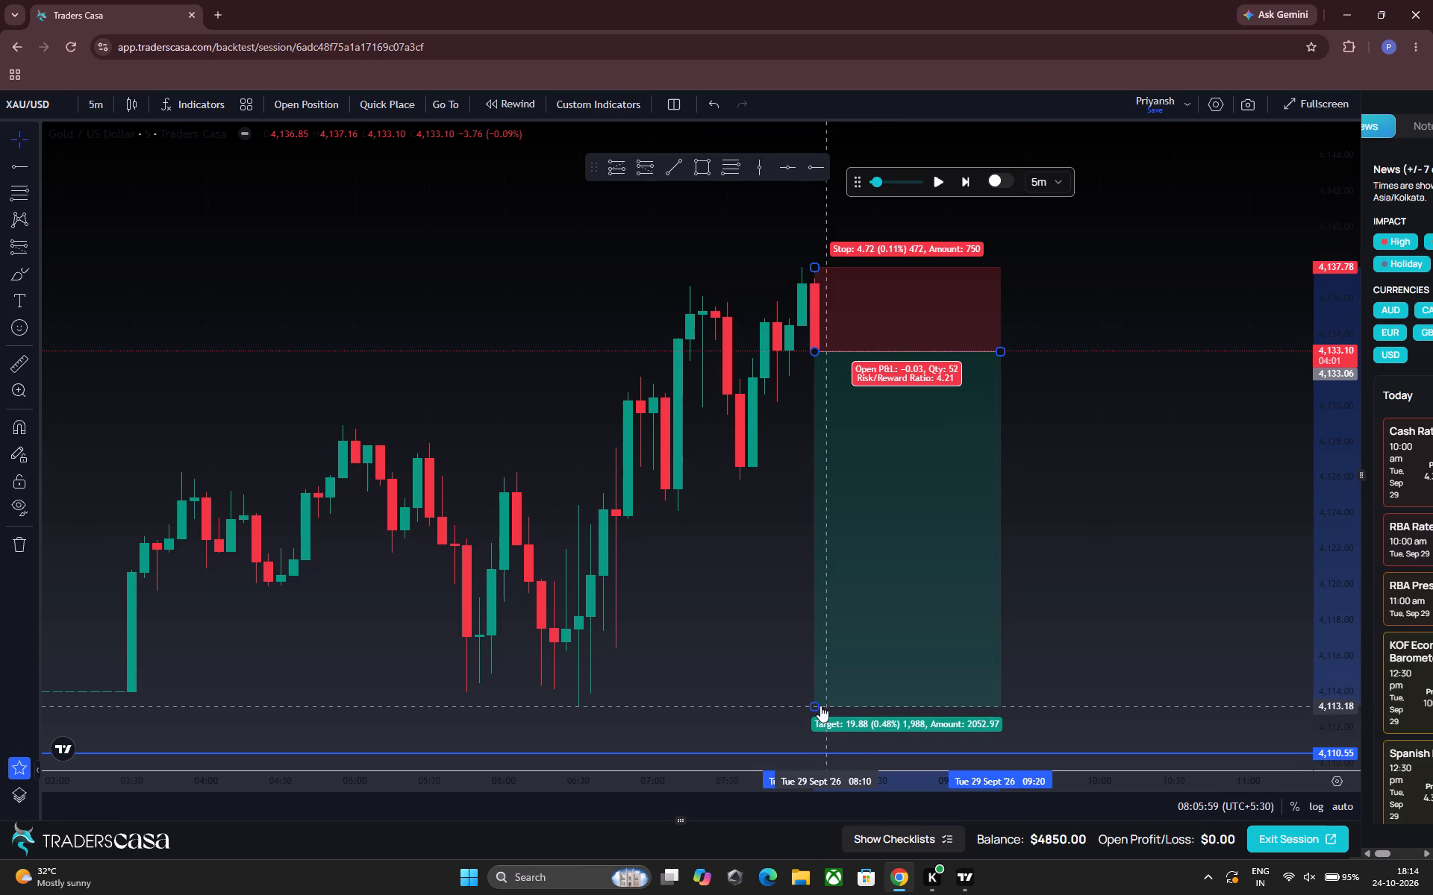
# Advance the backtest replay in 5-minute steps to 08:25:59 to test the drawn short position.
pyautogui.click(964, 182)
pyautogui.click(964, 182)
pyautogui.click(964, 182)
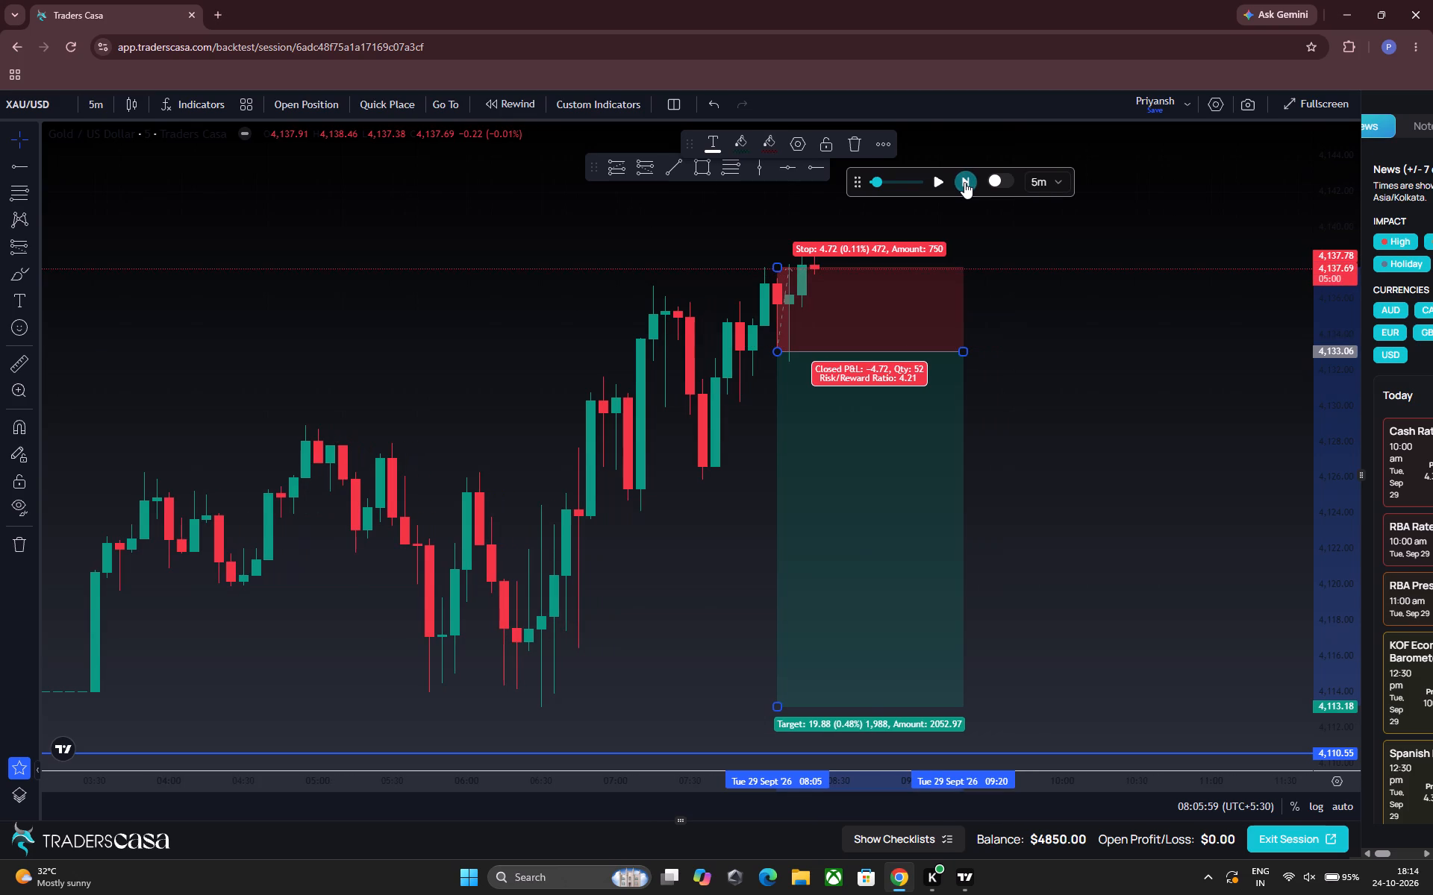
pyautogui.click(964, 182)
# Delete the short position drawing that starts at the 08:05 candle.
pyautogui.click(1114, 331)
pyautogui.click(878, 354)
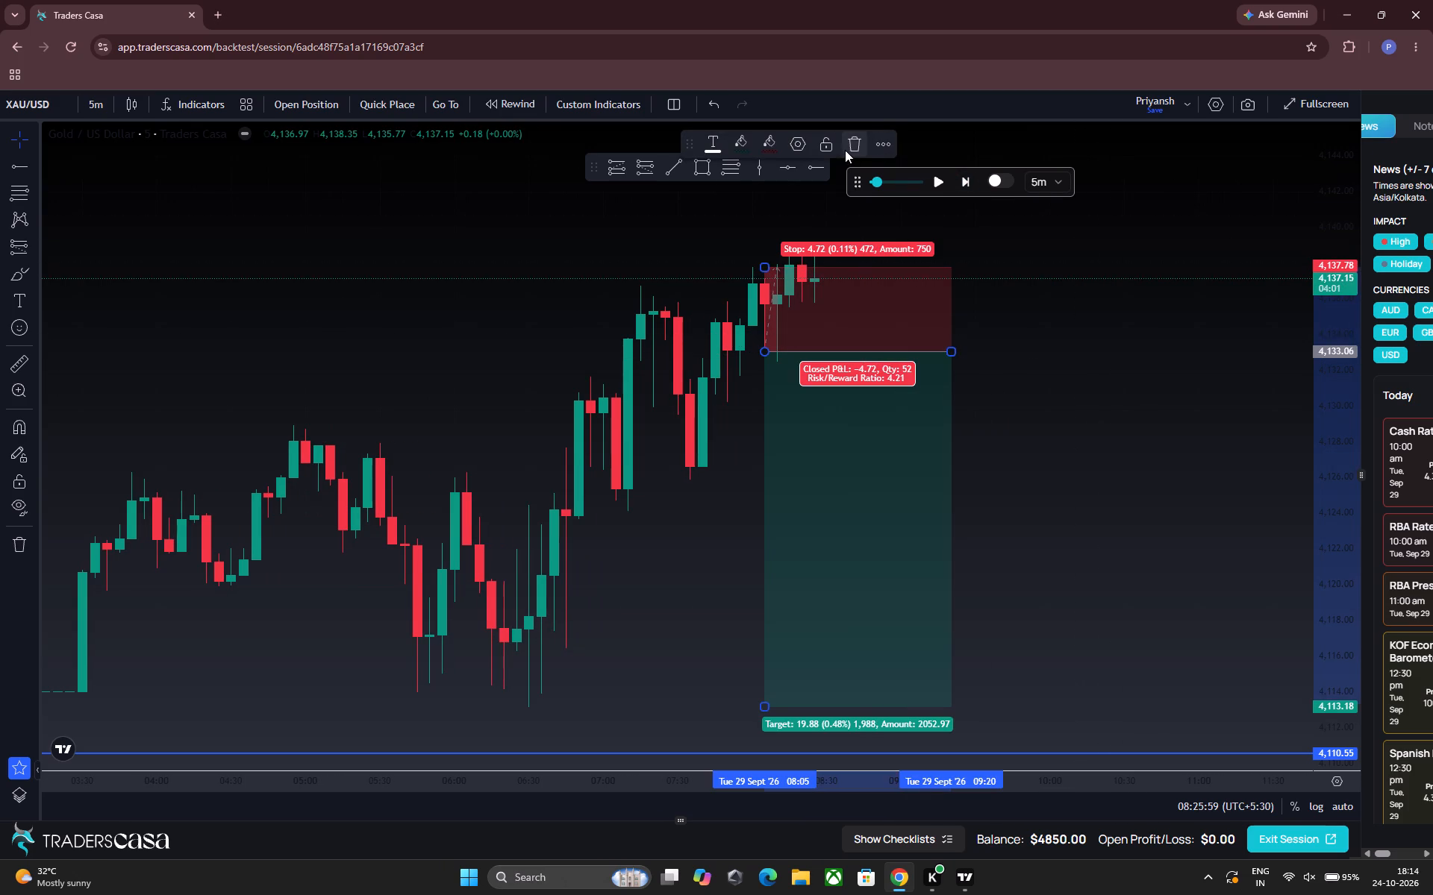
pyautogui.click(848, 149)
# Advance the backtest replay in 5-minute steps to 09:00:59 on 29 September.
pyautogui.click(965, 183)
pyautogui.click(965, 183)
pyautogui.click(965, 183)
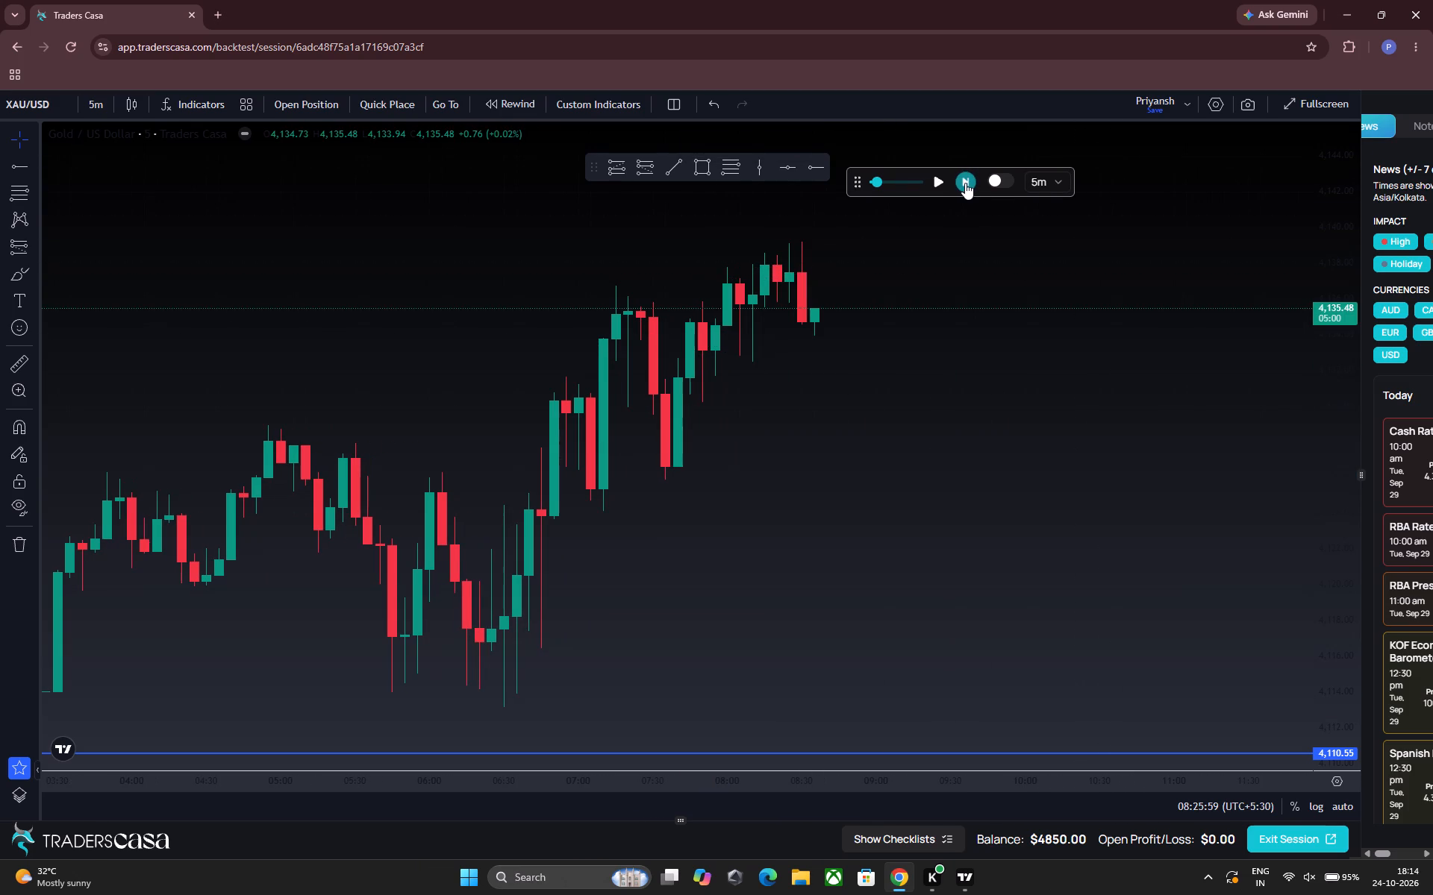
pyautogui.tripleClick(965, 183)
pyautogui.click(964, 183)
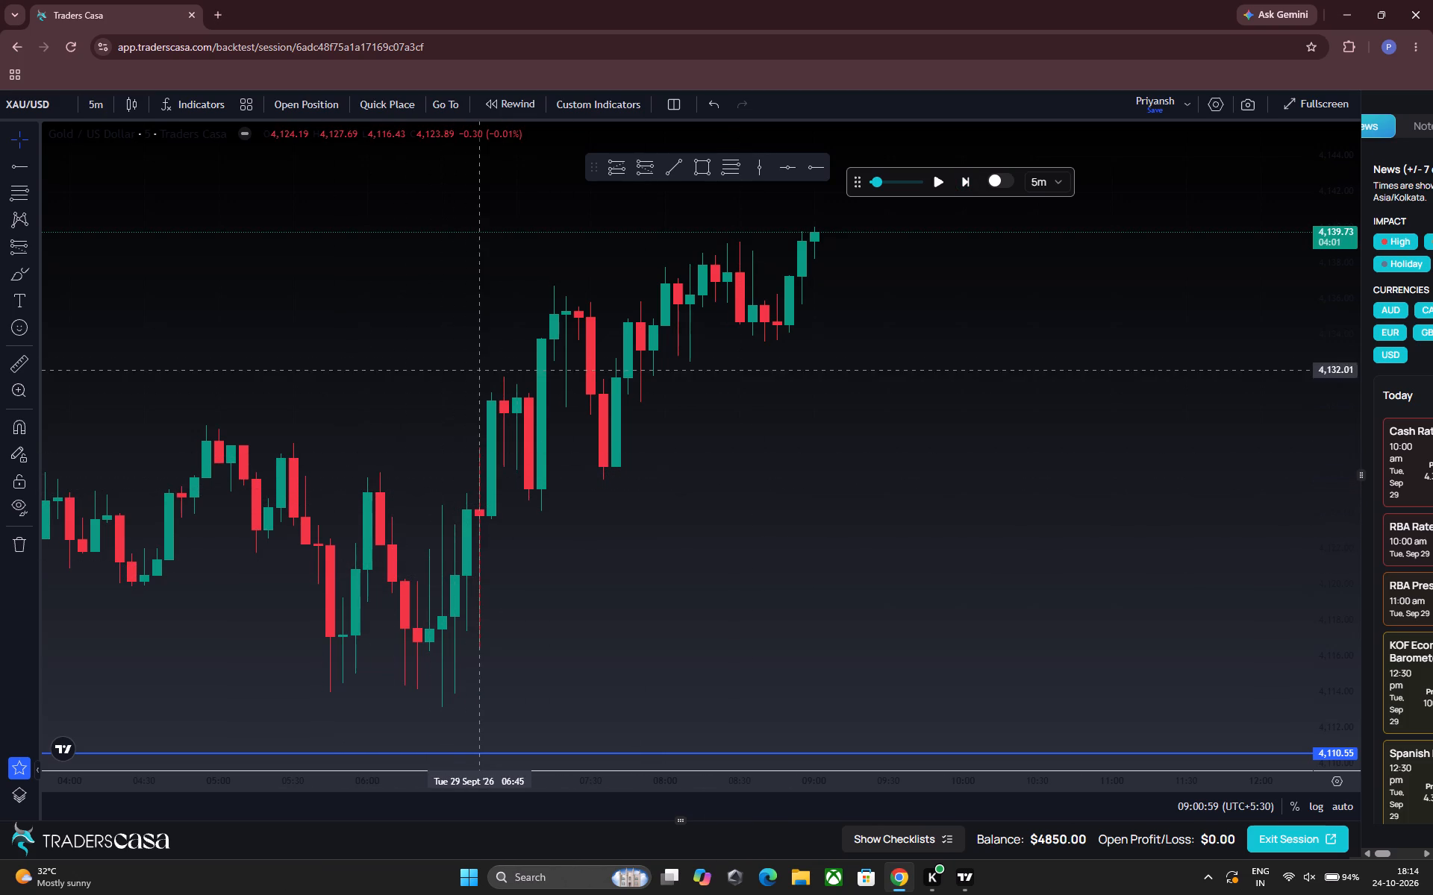
# Advance the backtest replay in 5-minute steps to 11:20:59 on 29 September.
pyautogui.moveTo(763, 462); pyautogui.dragTo(811, 440)
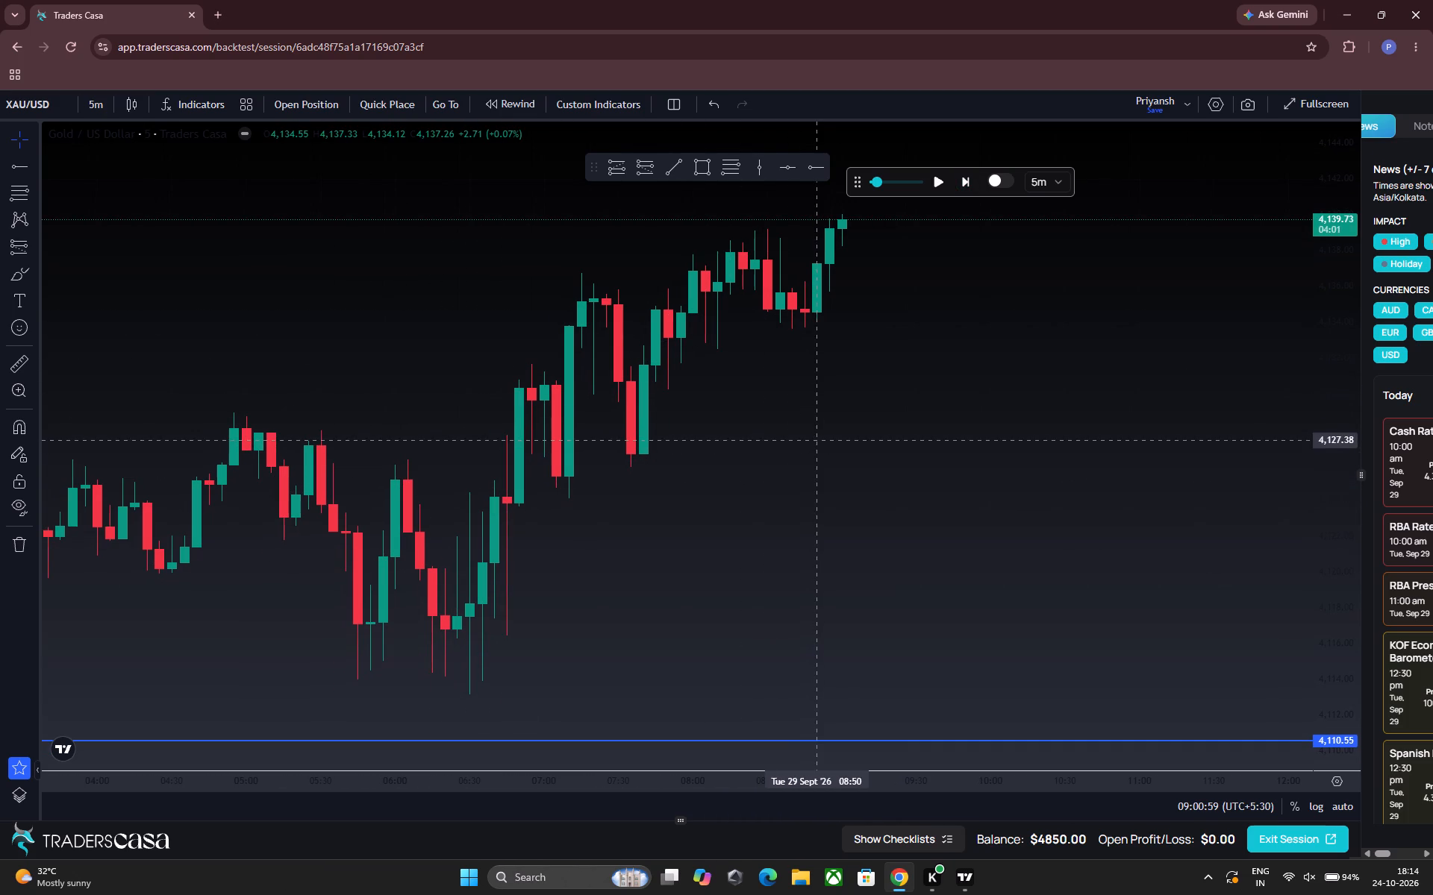
pyautogui.click(961, 178)
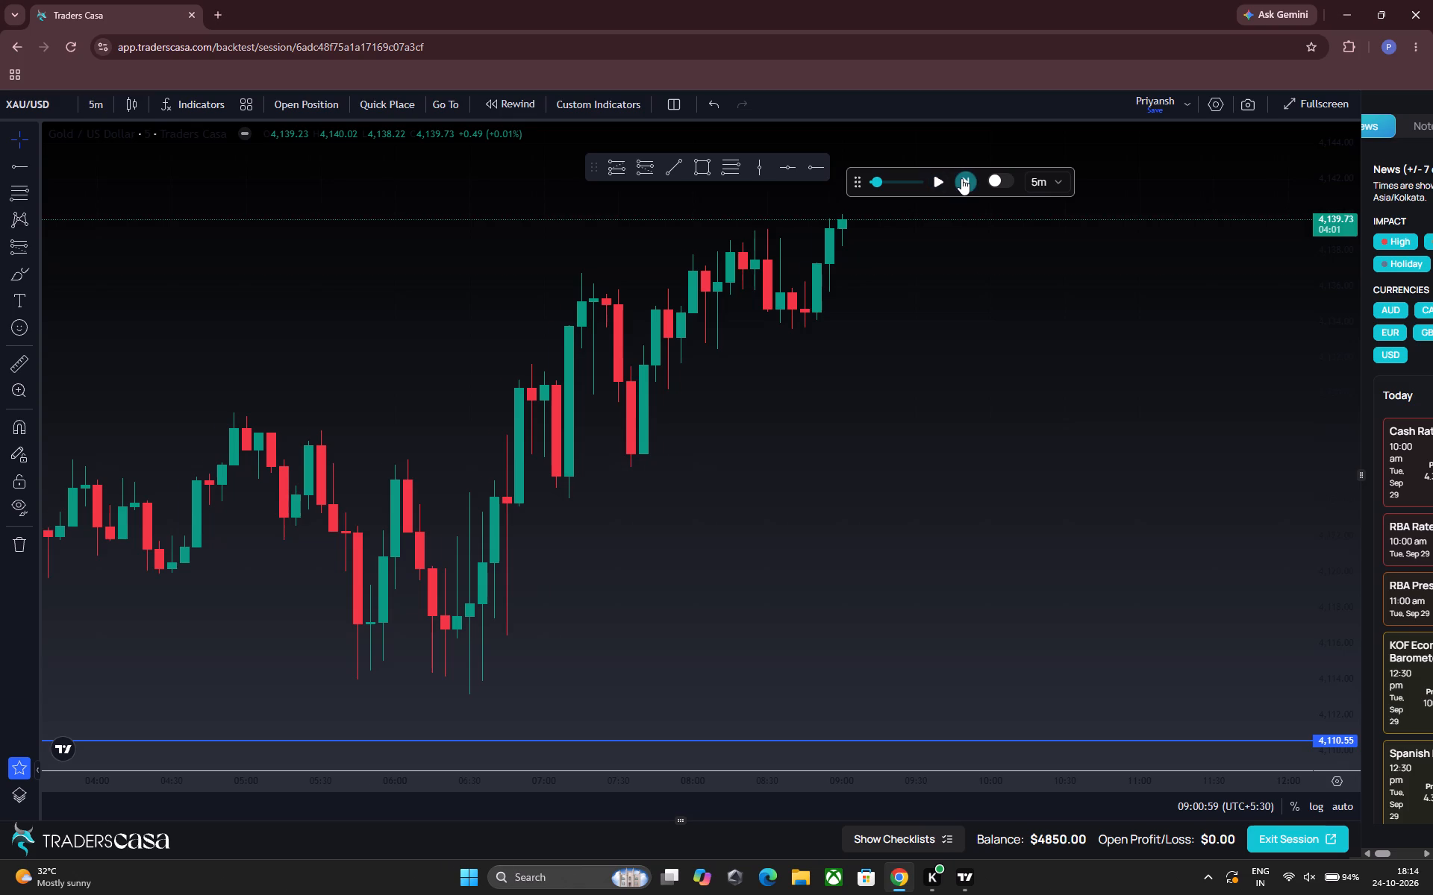
pyautogui.click(961, 178)
pyautogui.click(961, 178)
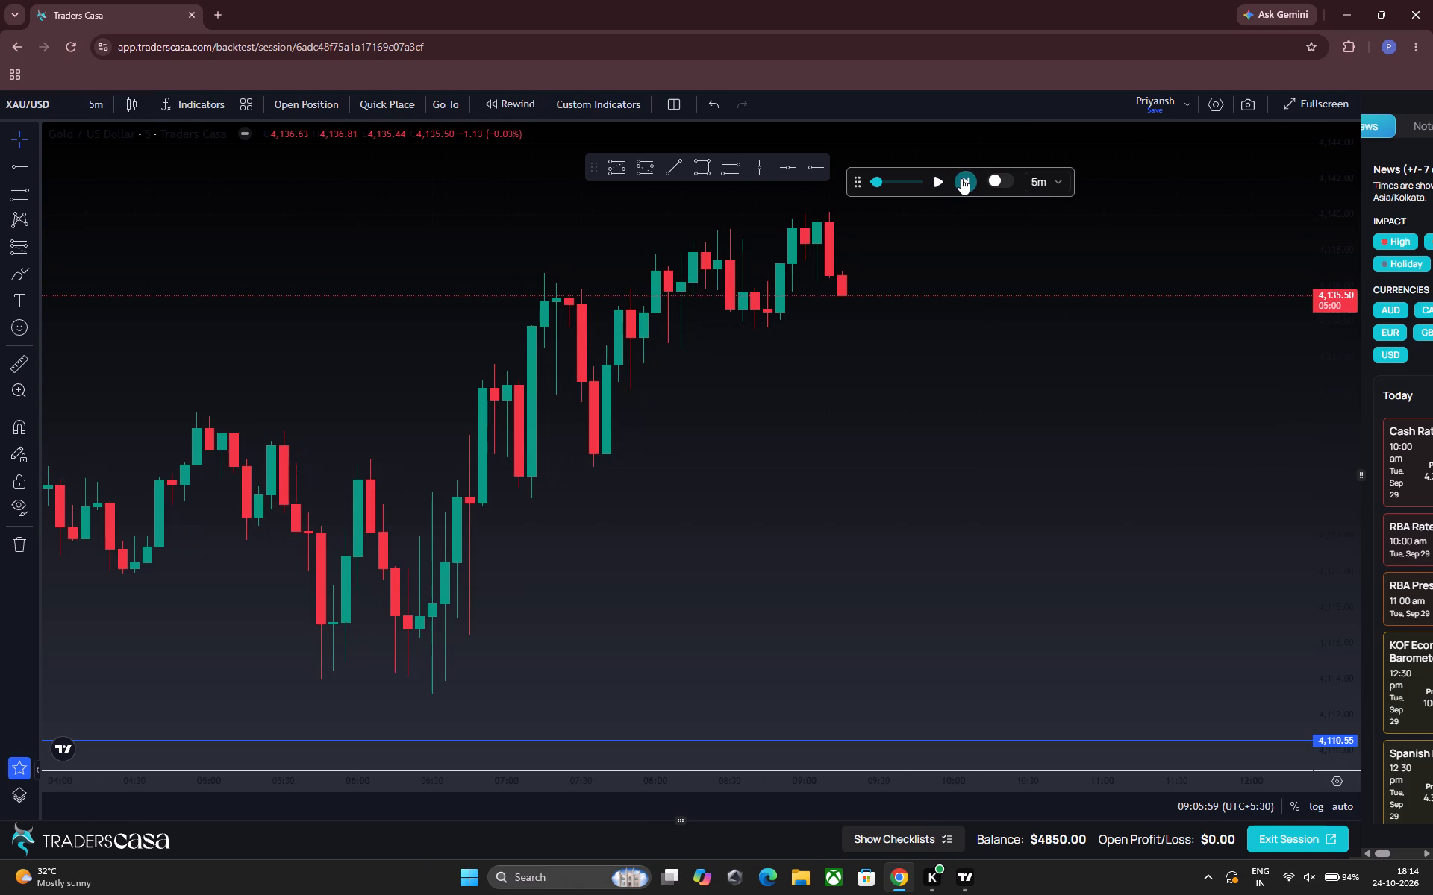
pyautogui.click(961, 178)
pyautogui.click(961, 178)
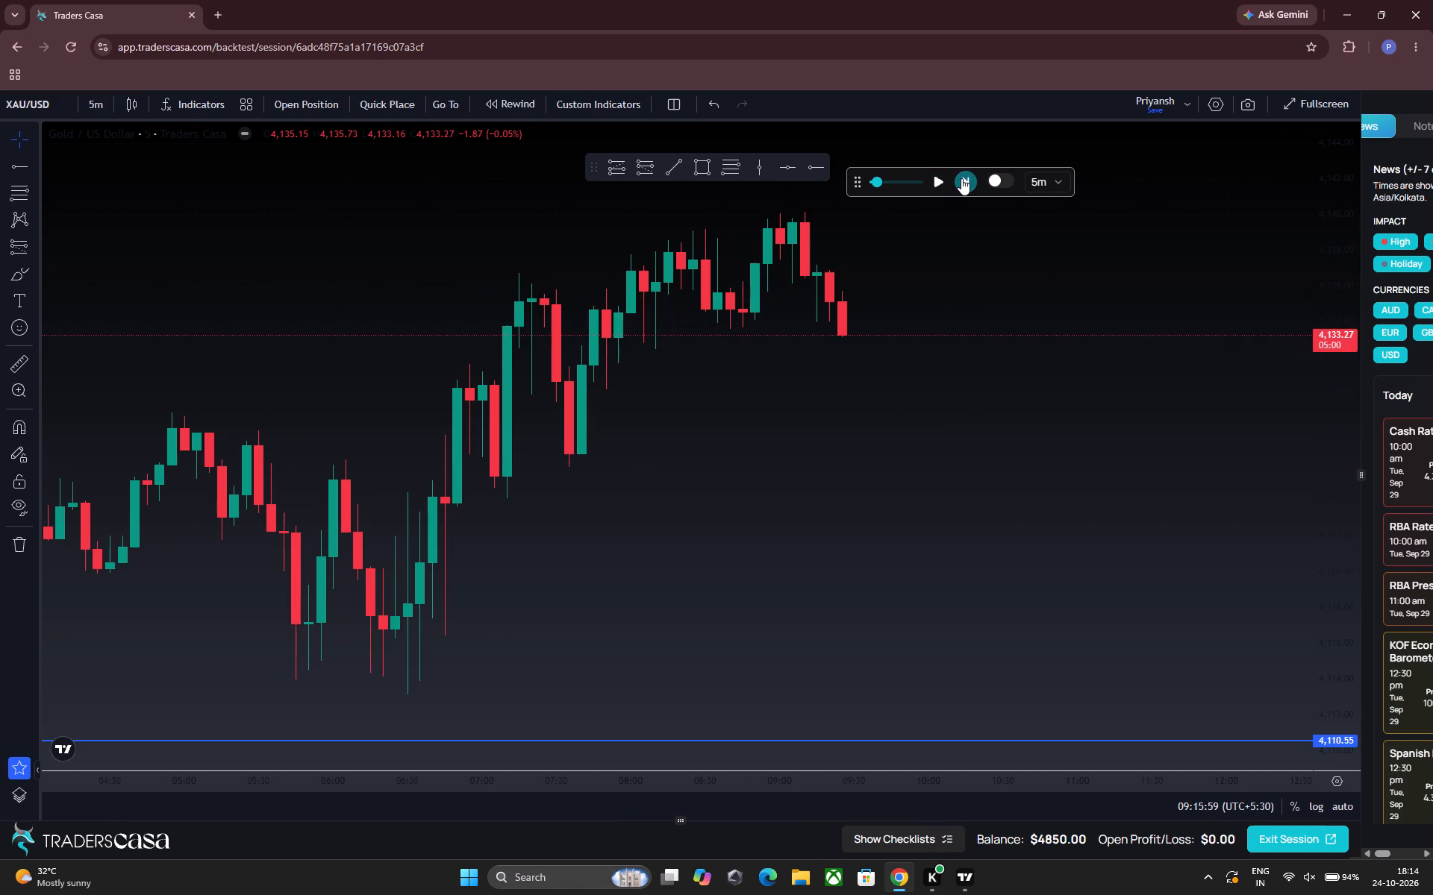
pyautogui.click(961, 178)
pyautogui.click(961, 178)
pyautogui.tripleClick(961, 178)
pyautogui.tripleClick(961, 178)
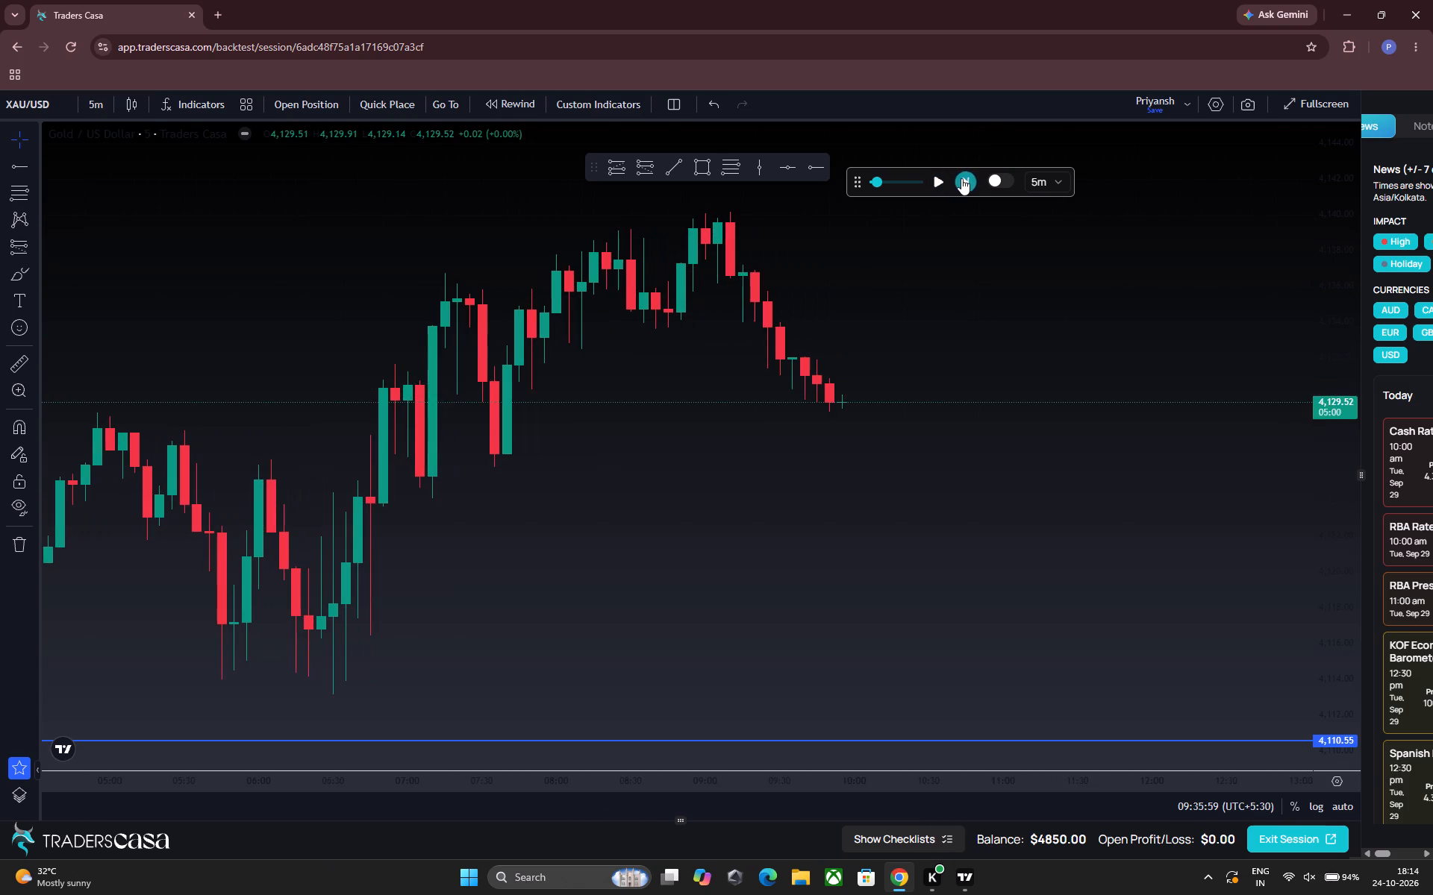
pyautogui.tripleClick(961, 178)
pyautogui.tripleClick(961, 178)
pyautogui.tripleClick(961, 178)
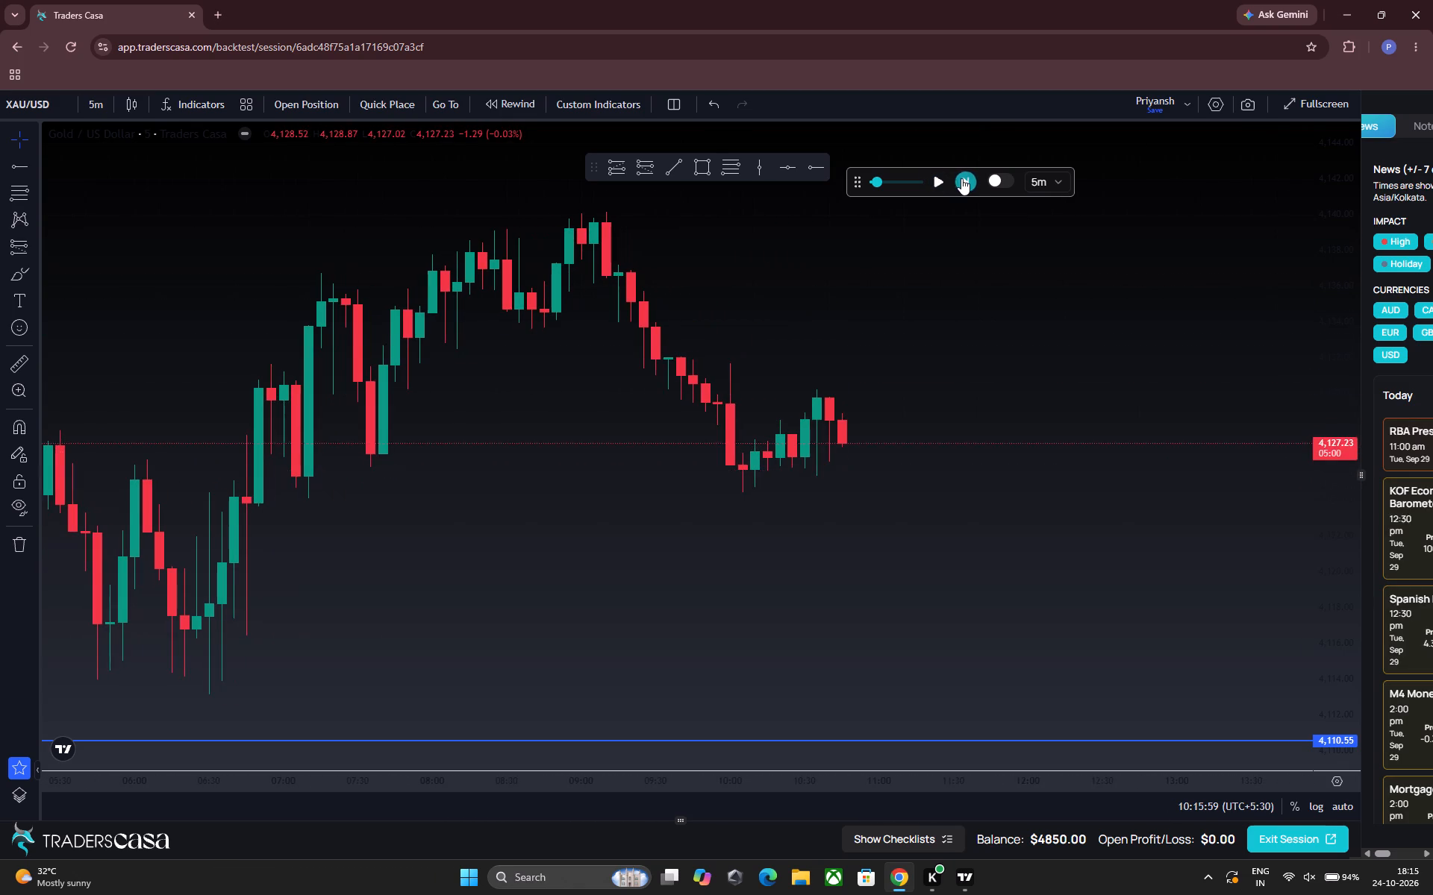
pyautogui.tripleClick(961, 178)
pyautogui.tripleClick(961, 178)
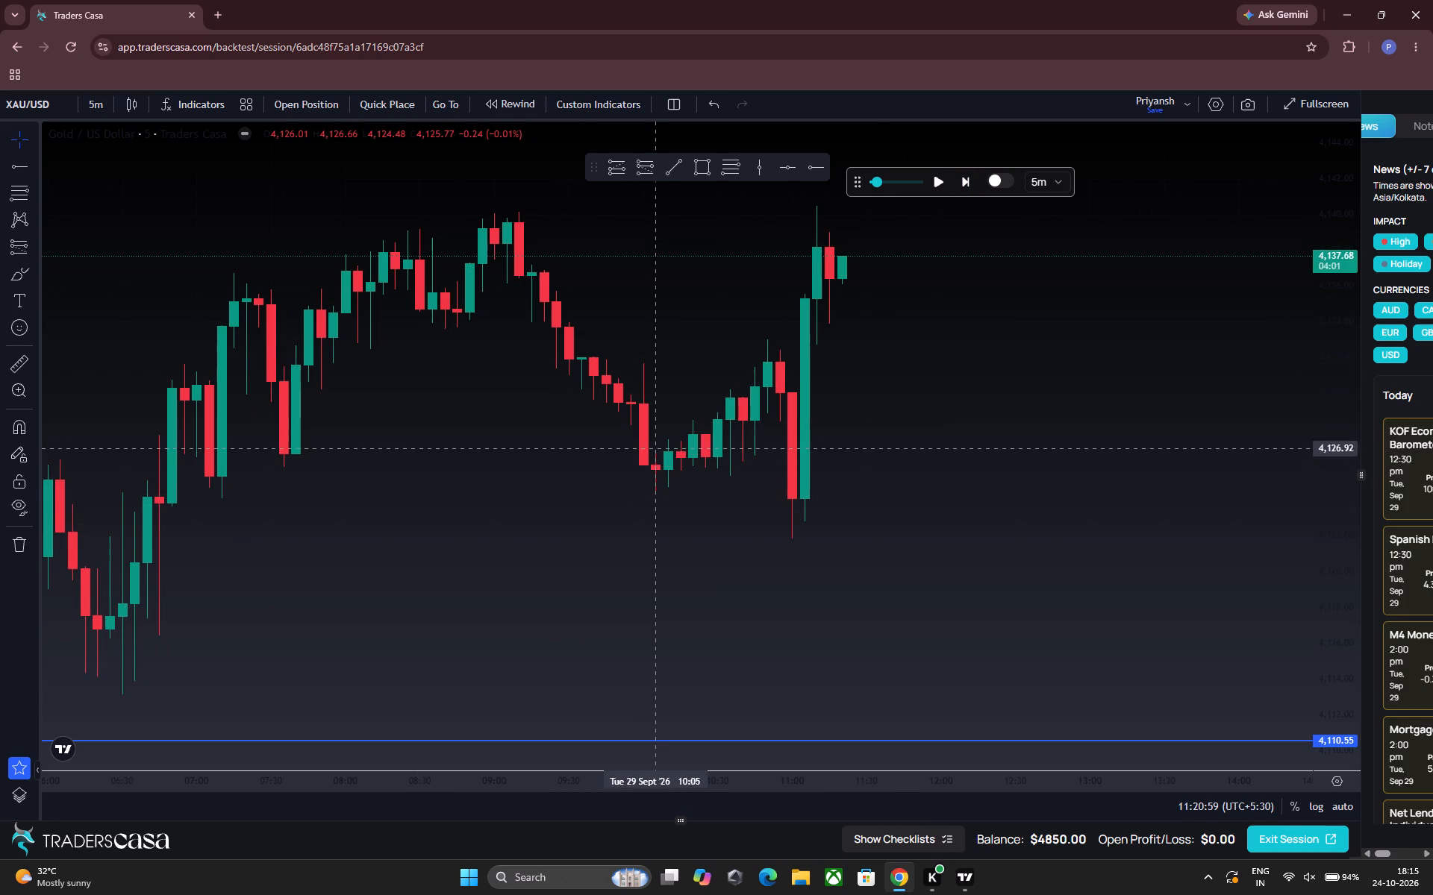
# Continue the backtest replay in 5-minute steps to 13:35:59.
pyautogui.click(960, 181)
pyautogui.click(960, 181)
pyautogui.click(960, 181)
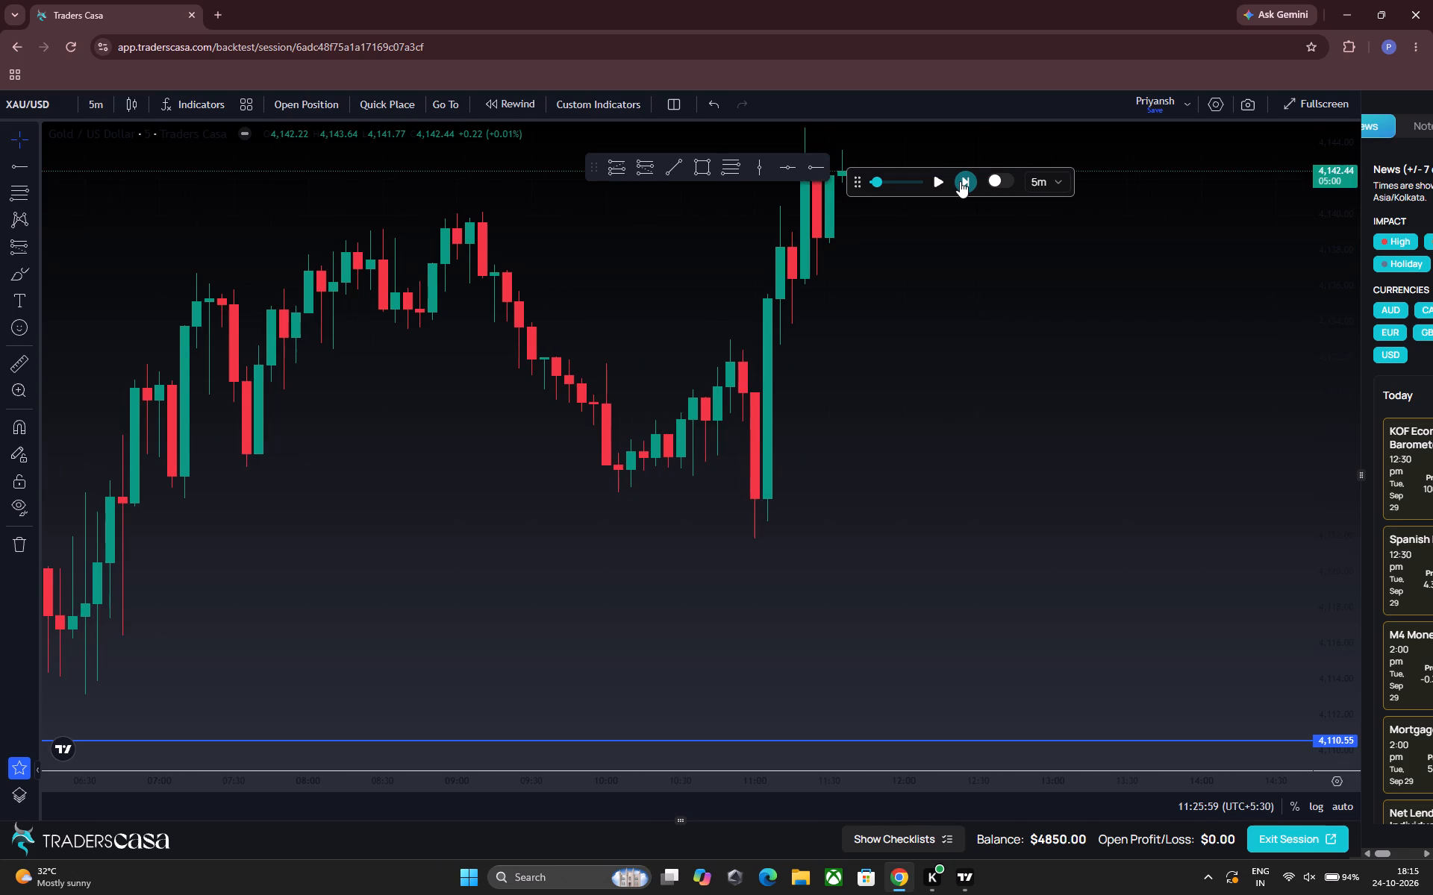
pyautogui.moveTo(837, 336); pyautogui.dragTo(831, 439)
pyautogui.click(960, 186)
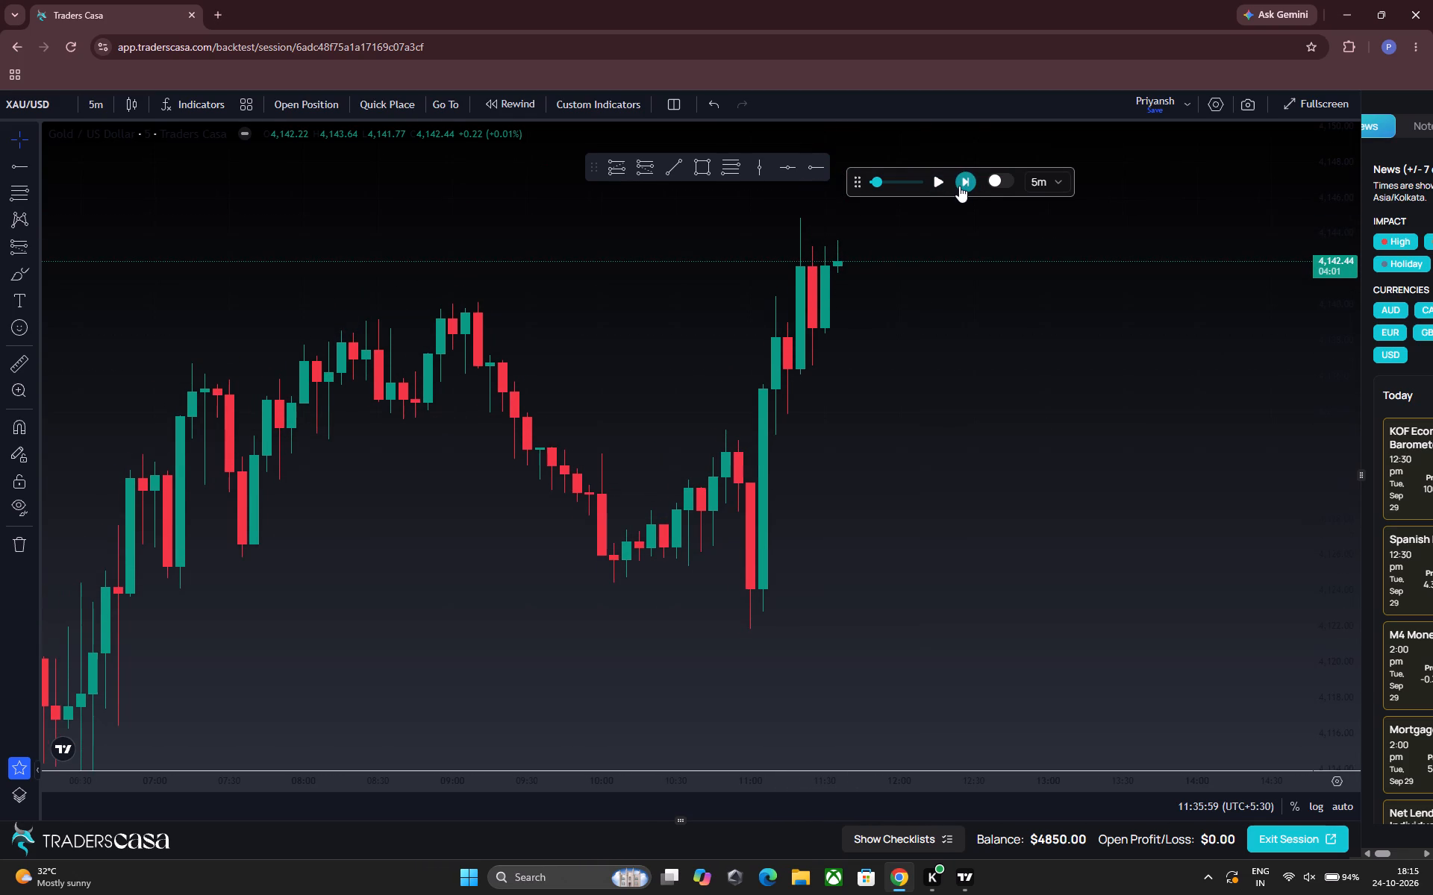
pyautogui.click(959, 186)
pyautogui.click(959, 186)
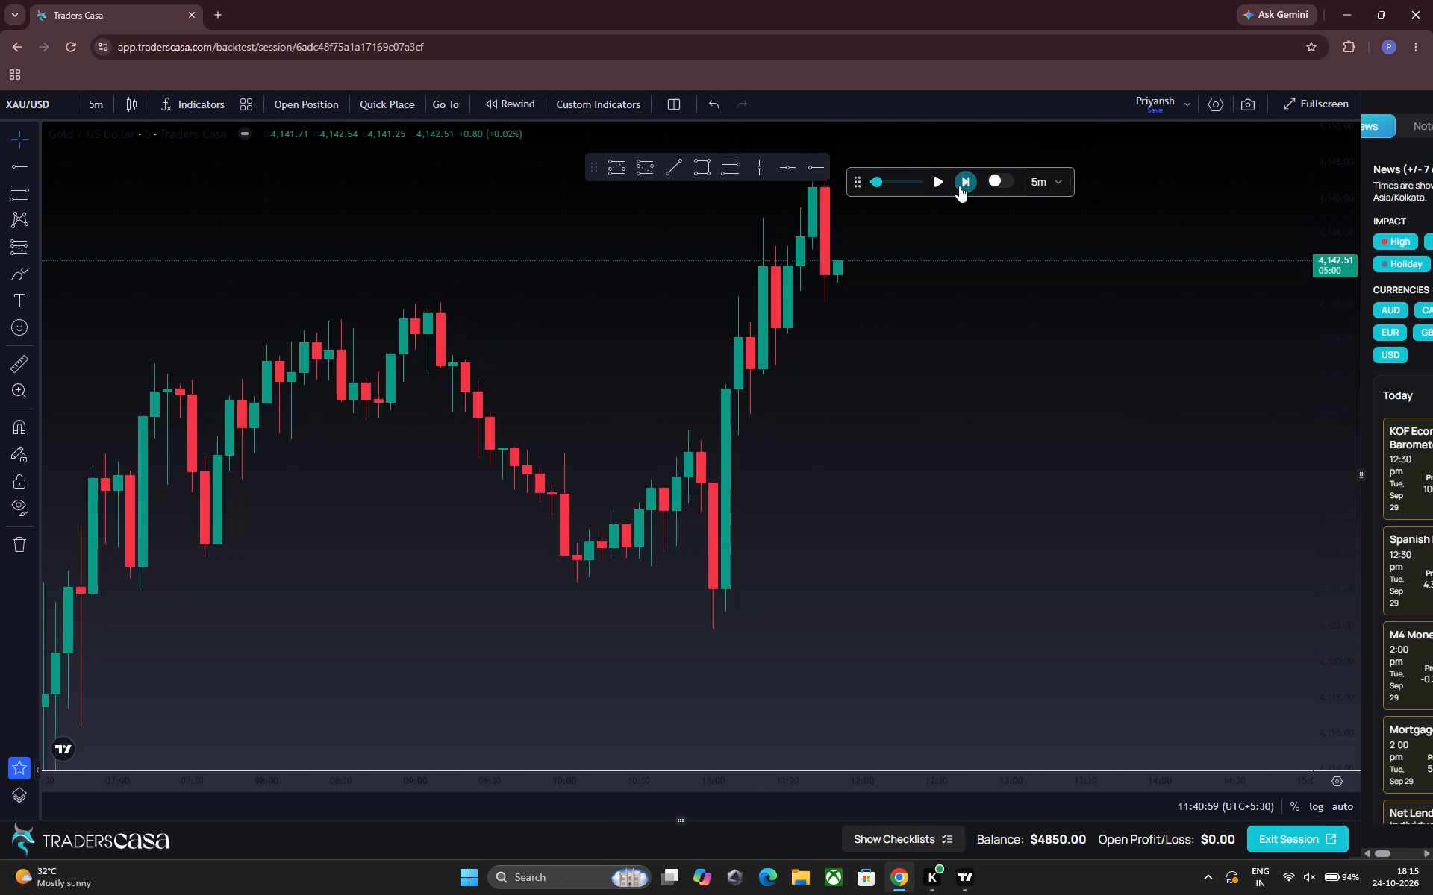
pyautogui.click(959, 186)
pyautogui.tripleClick(959, 186)
pyautogui.tripleClick(959, 186)
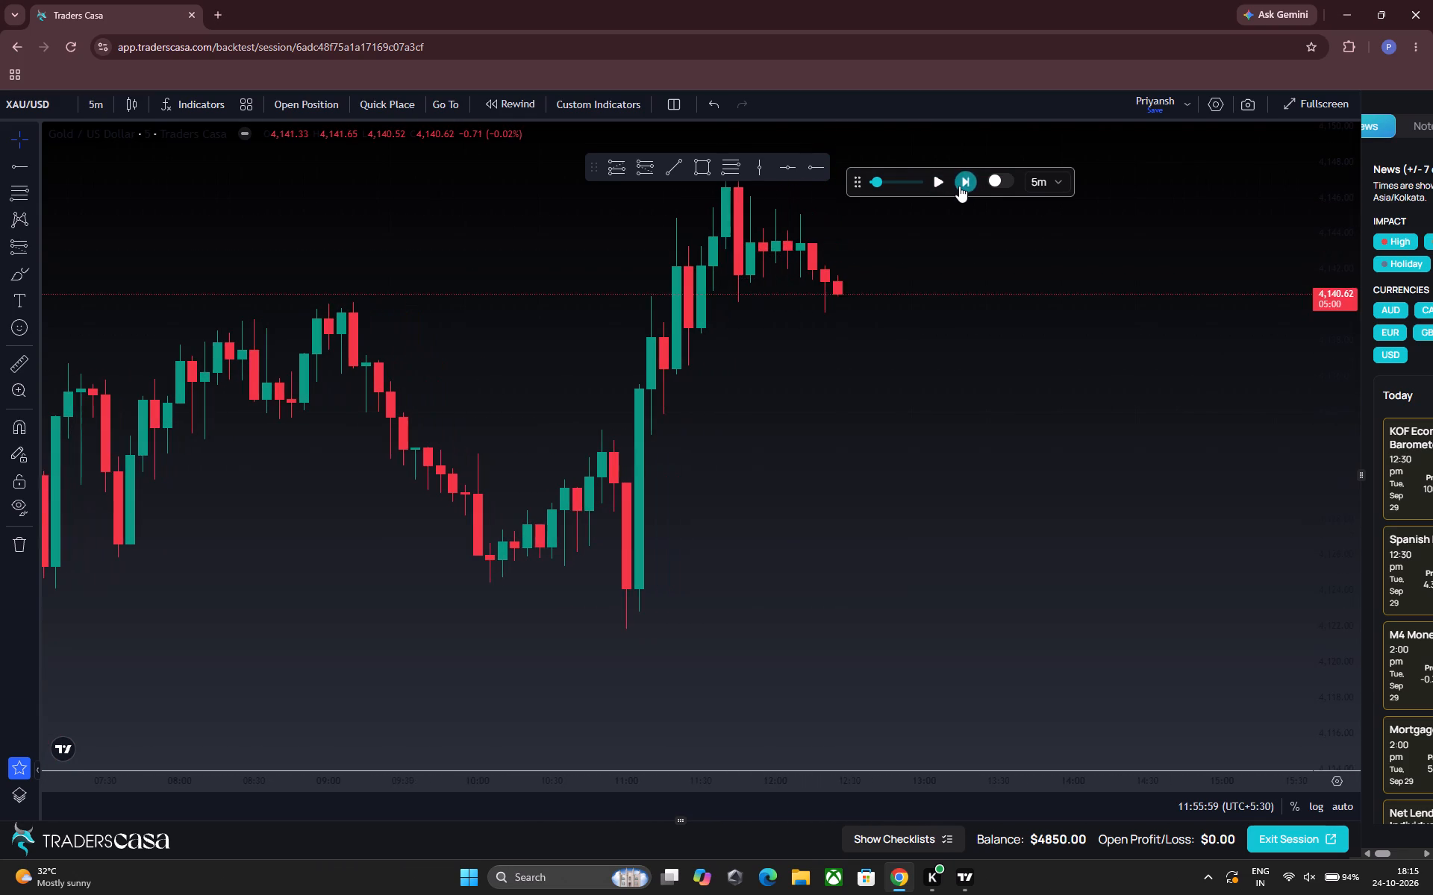
pyautogui.tripleClick(959, 186)
pyautogui.click(959, 186)
pyautogui.click(961, 186)
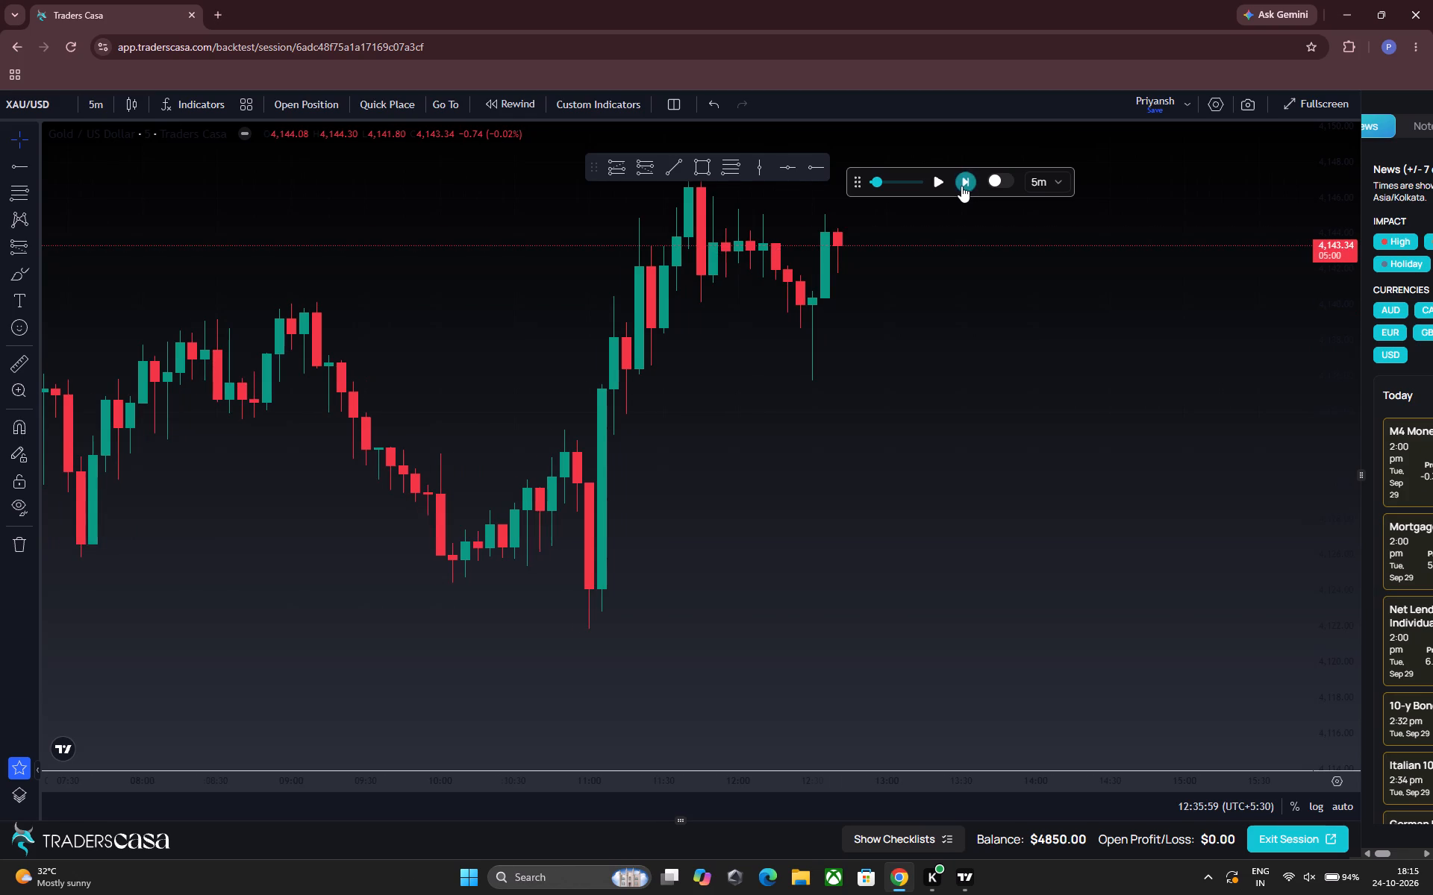
pyautogui.tripleClick(961, 186)
pyautogui.tripleClick(961, 186)
pyautogui.tripleClick(961, 186)
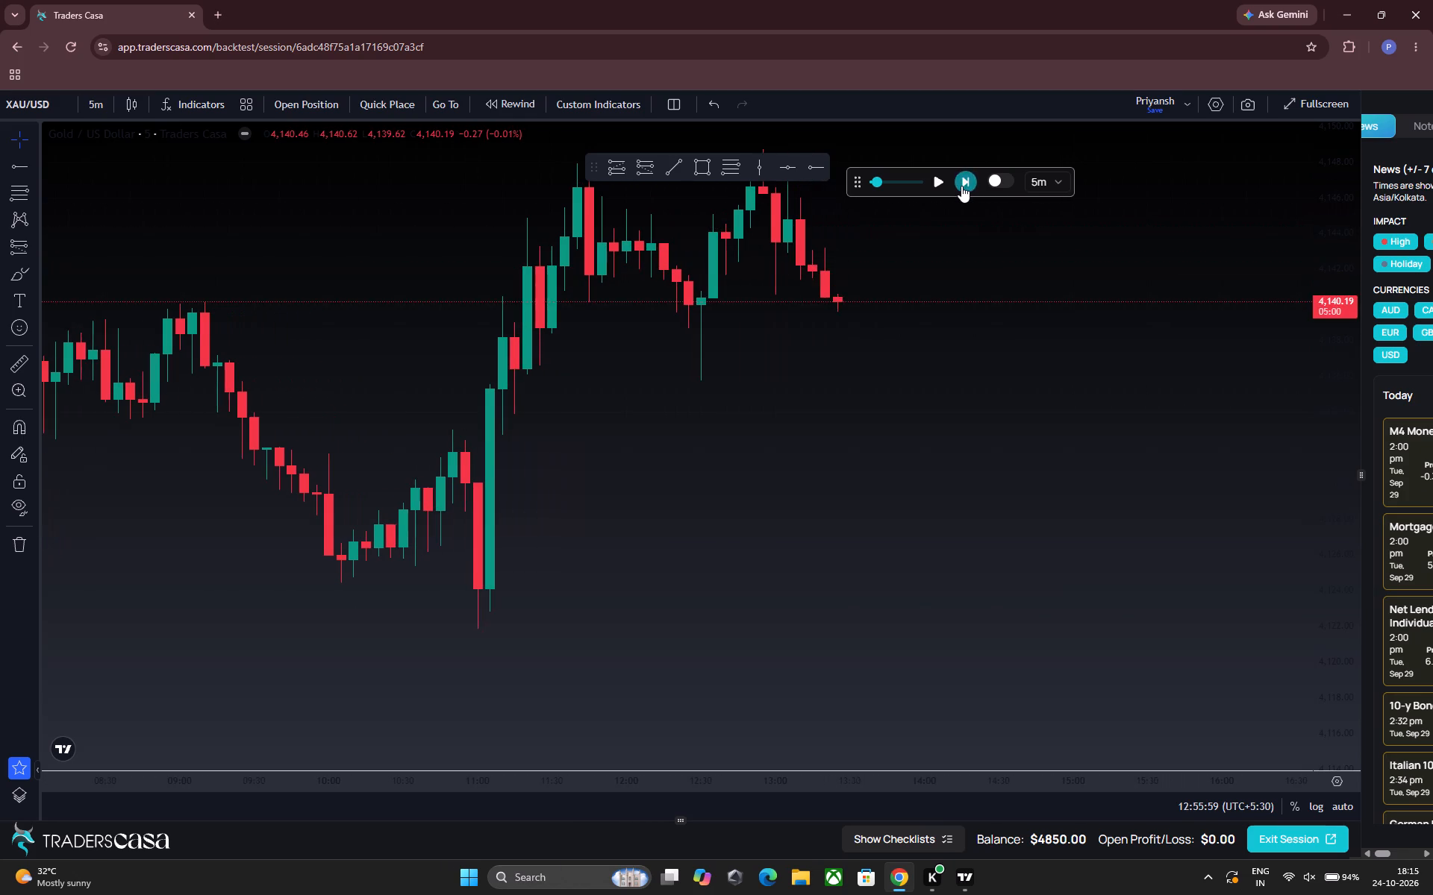
pyautogui.click(961, 186)
# Advance the backtest replay in 5-minute steps to 14:50:59.
pyautogui.moveTo(898, 254); pyautogui.dragTo(896, 387)
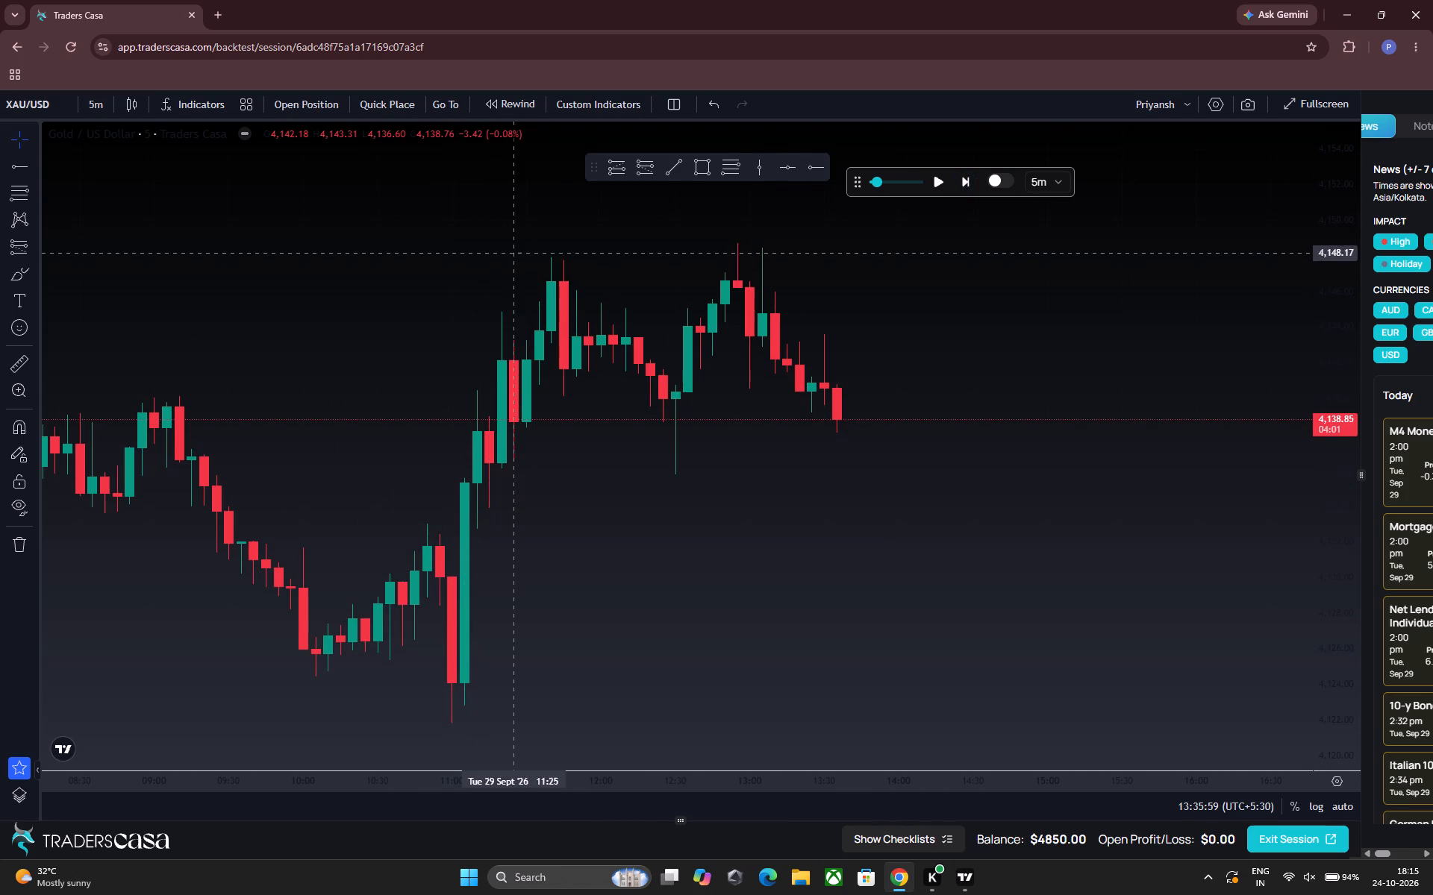
pyautogui.tripleClick(964, 188)
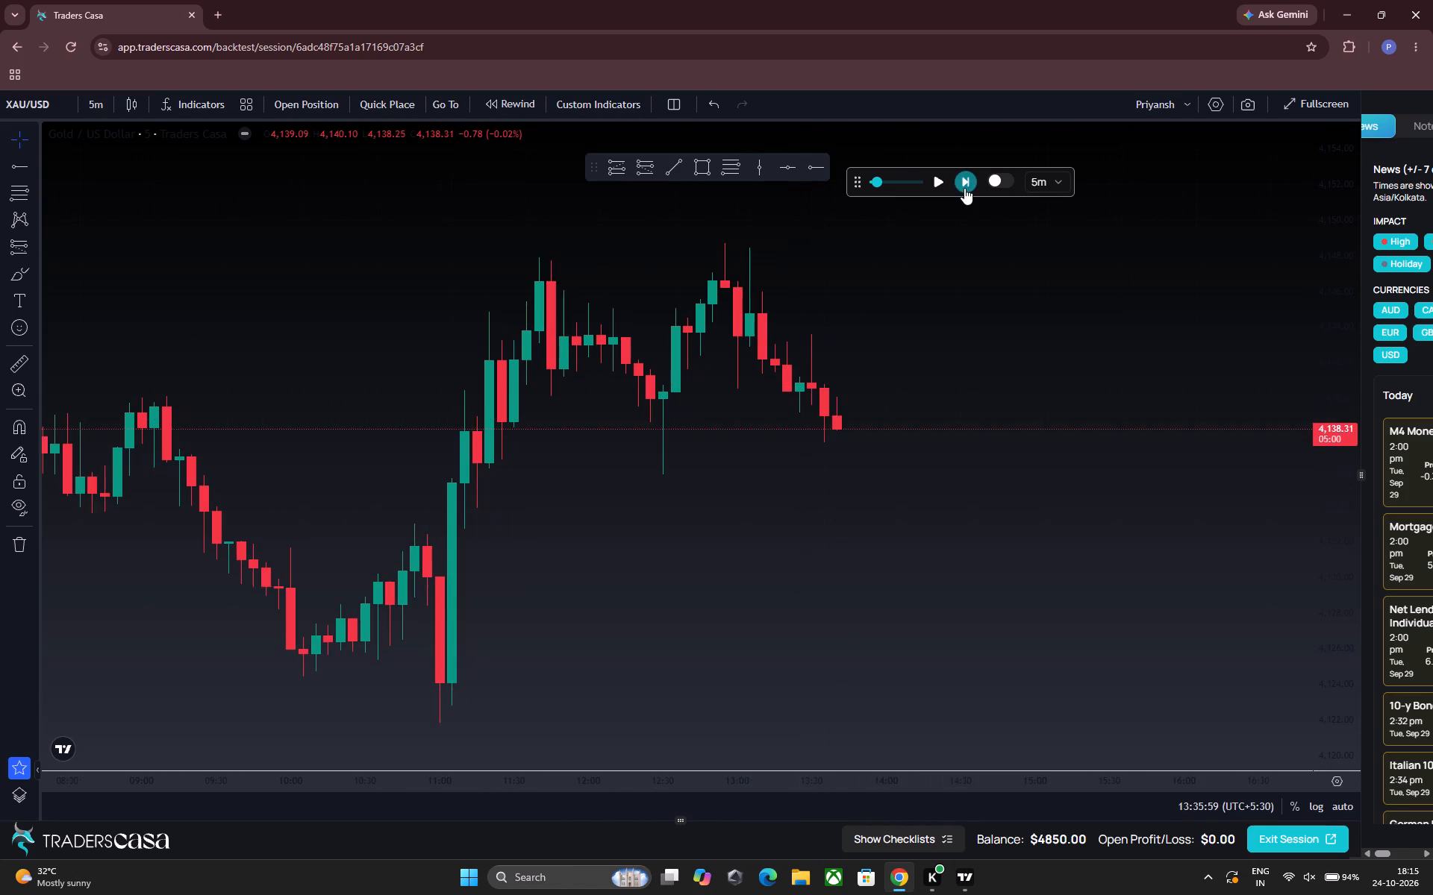
pyautogui.tripleClick(964, 188)
pyautogui.tripleClick(964, 188)
pyautogui.tripleClick(964, 188)
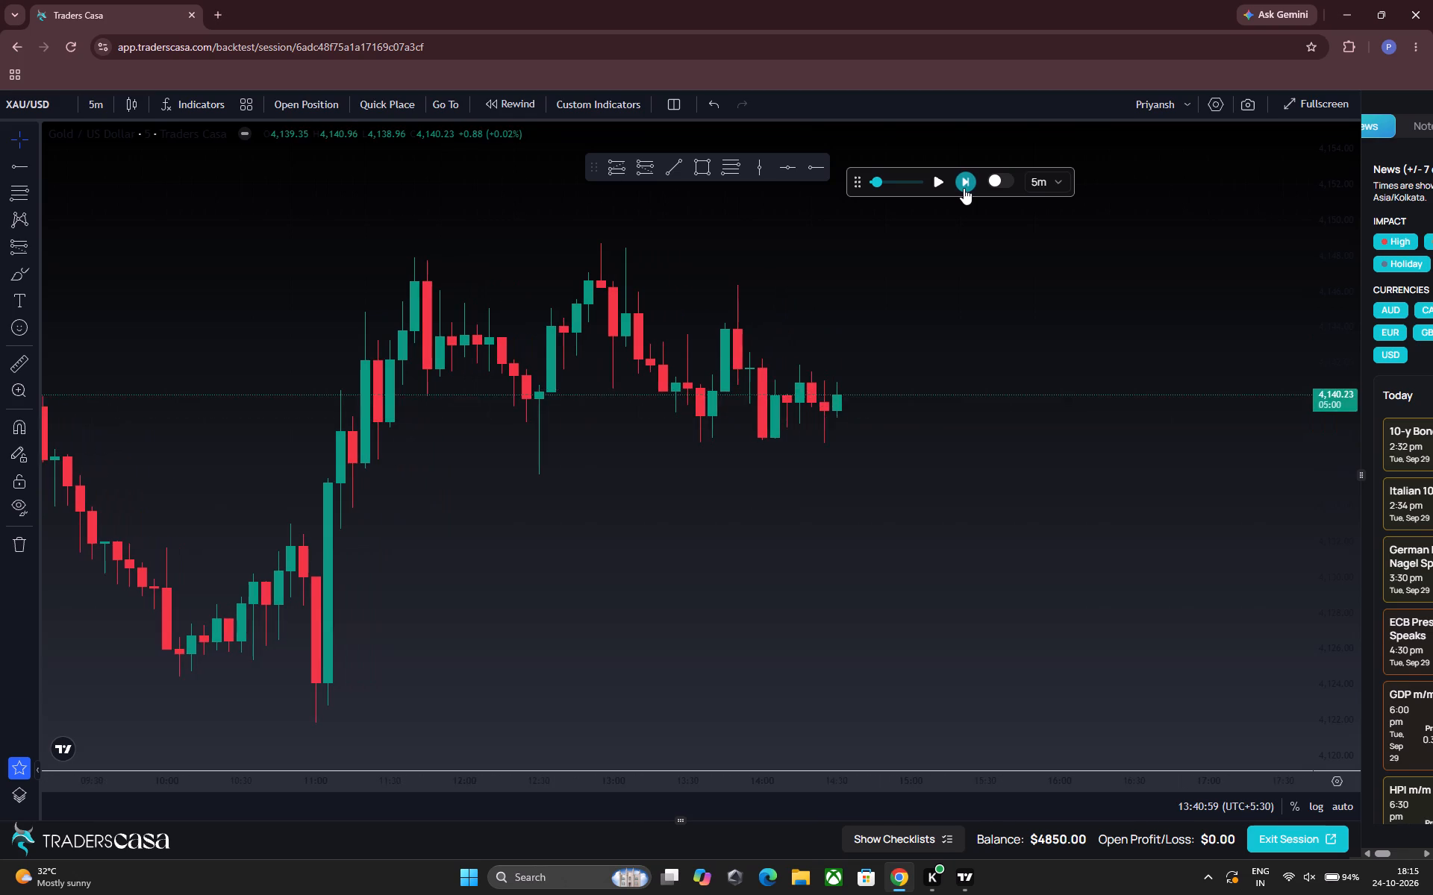
pyautogui.tripleClick(964, 188)
# Switch the XAU/USD chart to the 1-hour timeframe.
pyautogui.write('1h')
pyautogui.press('Return')
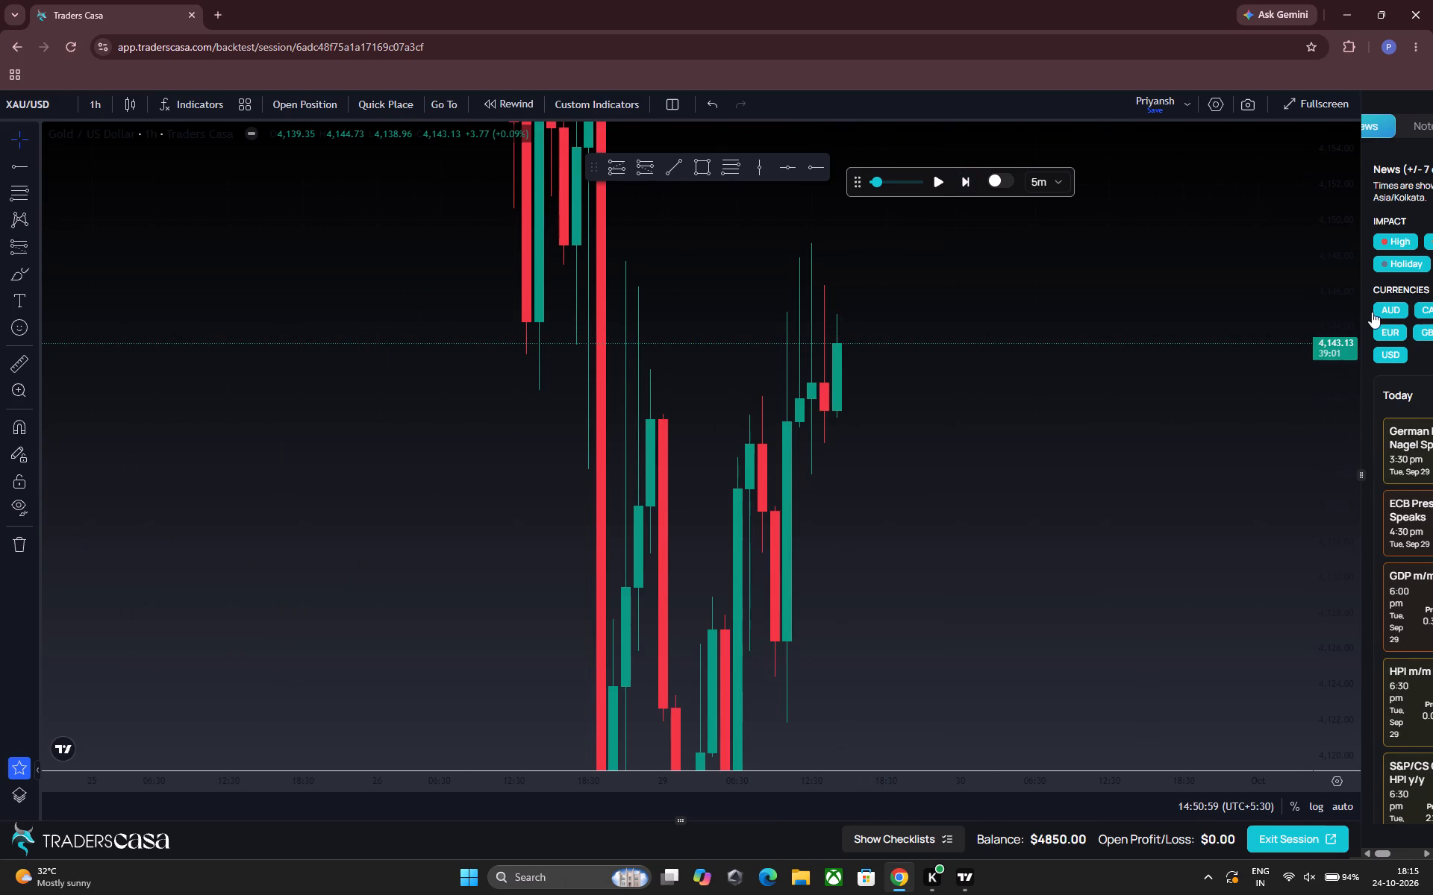
# Delete the horizontal ray drawn at the swing low around 4,110.55.
pyautogui.moveTo(1353, 201); pyautogui.dragTo(1387, 591)
pyautogui.moveTo(1013, 346); pyautogui.dragTo(1123, 374)
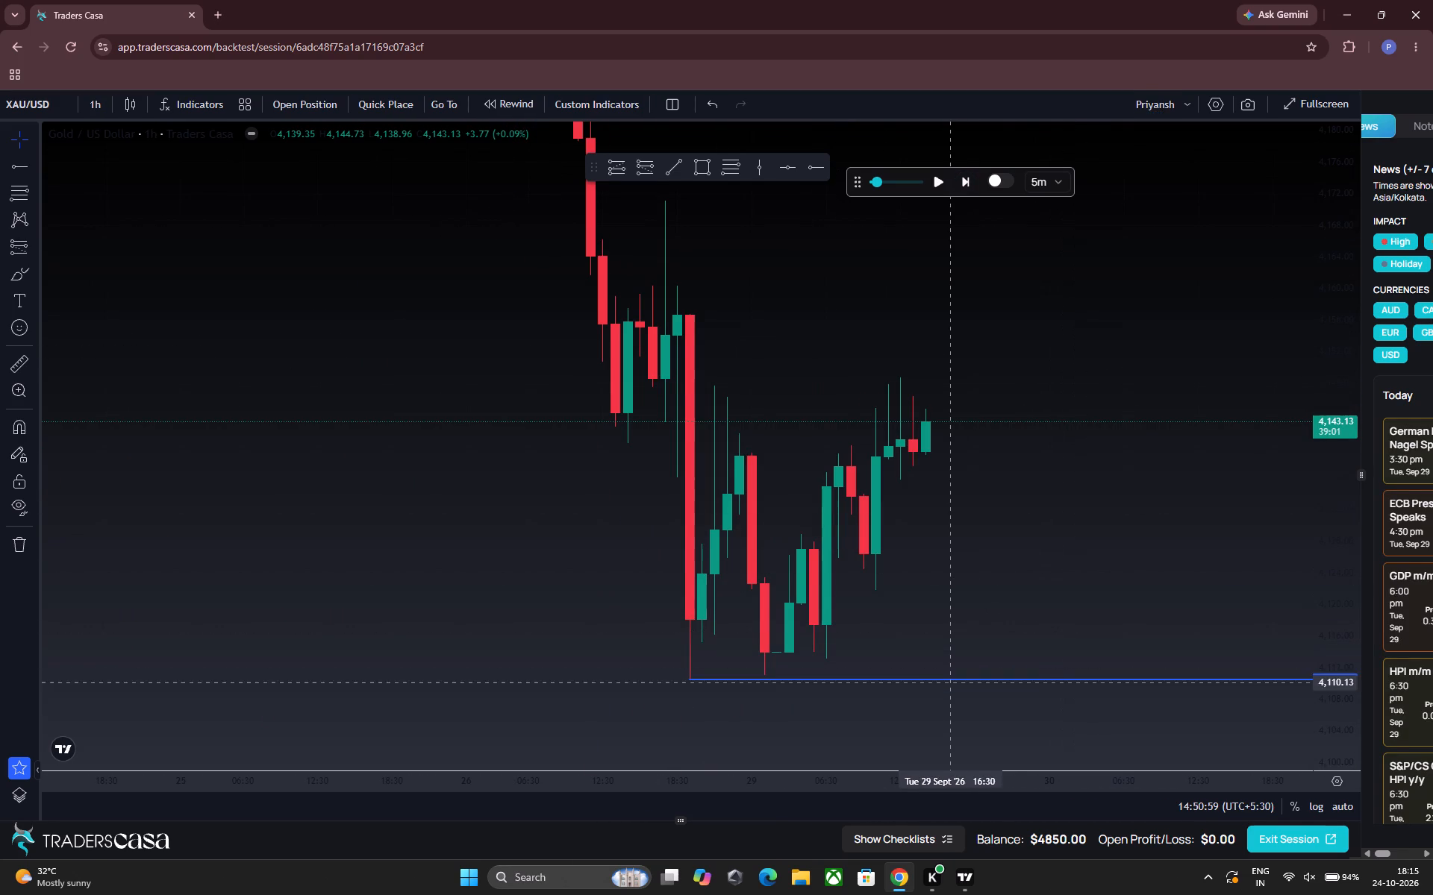
pyautogui.click(949, 679)
pyautogui.click(879, 147)
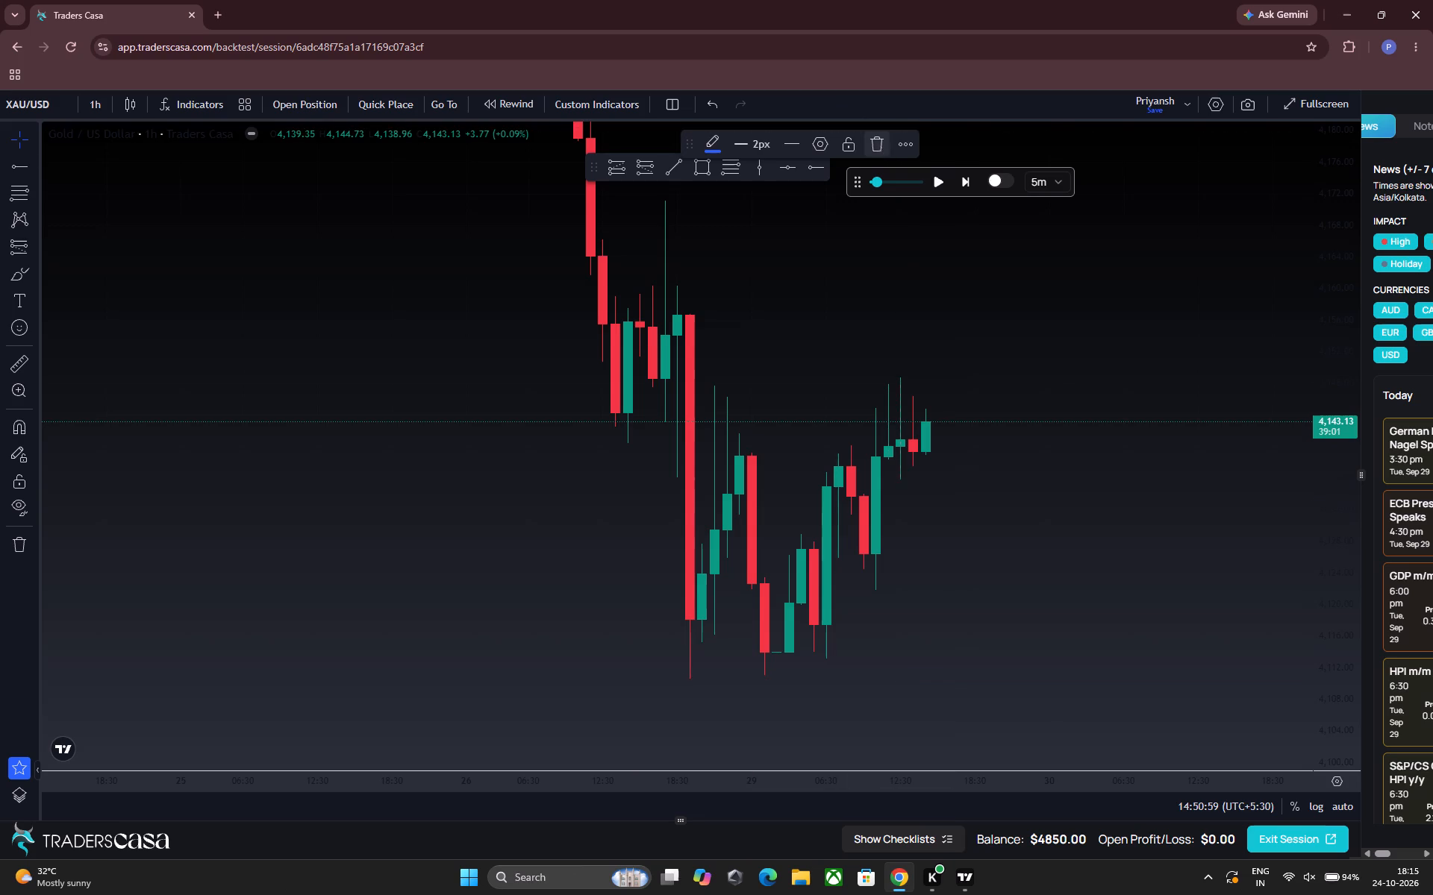
# Change the chart style from candles to a line chart.
pyautogui.moveTo(1062, 247); pyautogui.dragTo(1067, 322)
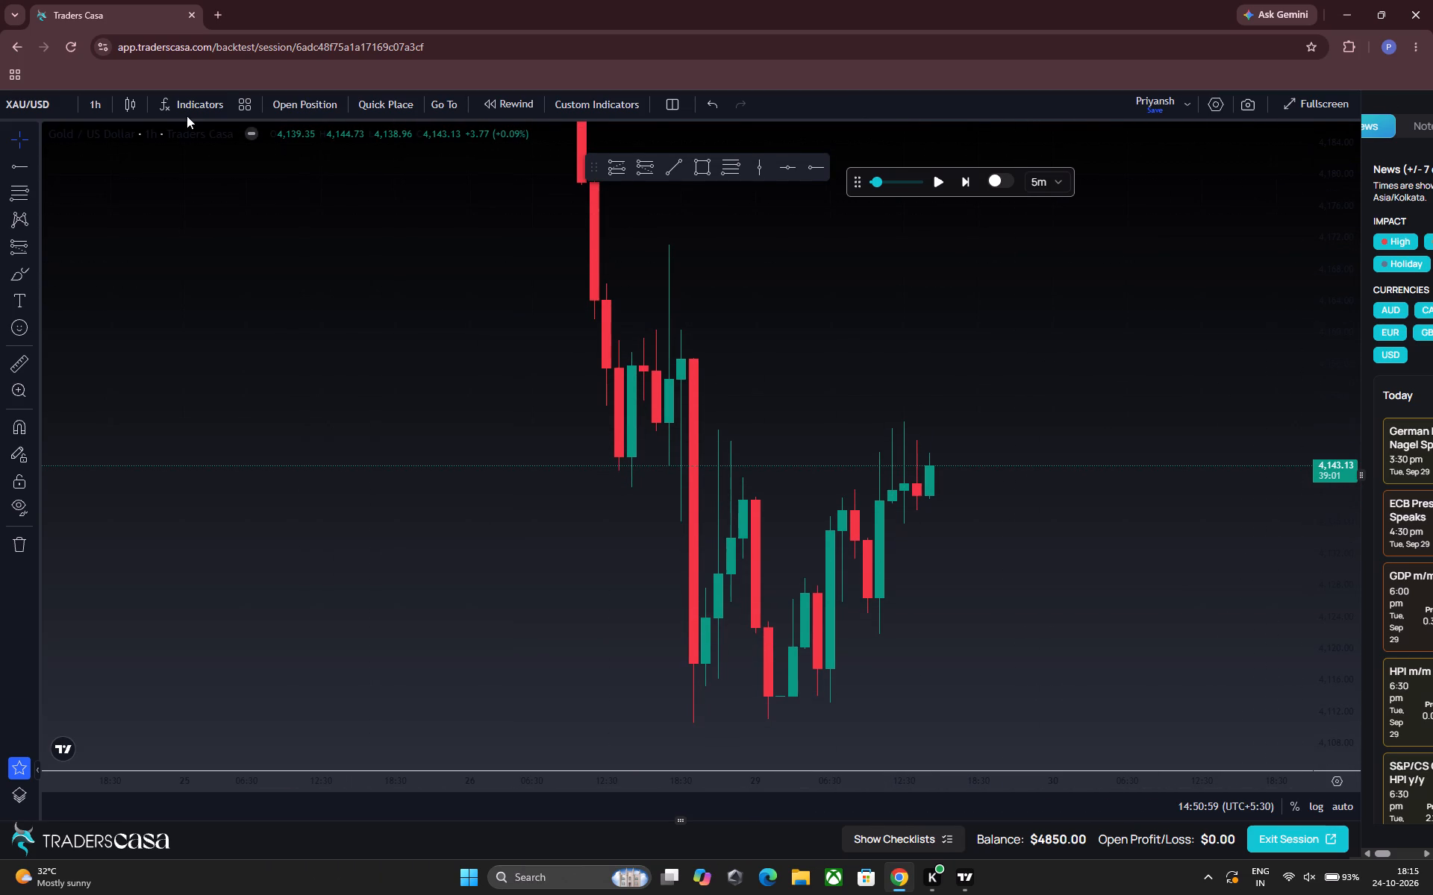
pyautogui.click(132, 102)
pyautogui.click(172, 240)
# Draw a horizontal ray at about 4,156.86 from the 28 September 18:30 peak on the line chart.
pyautogui.moveTo(1092, 374); pyautogui.dragTo(1025, 265)
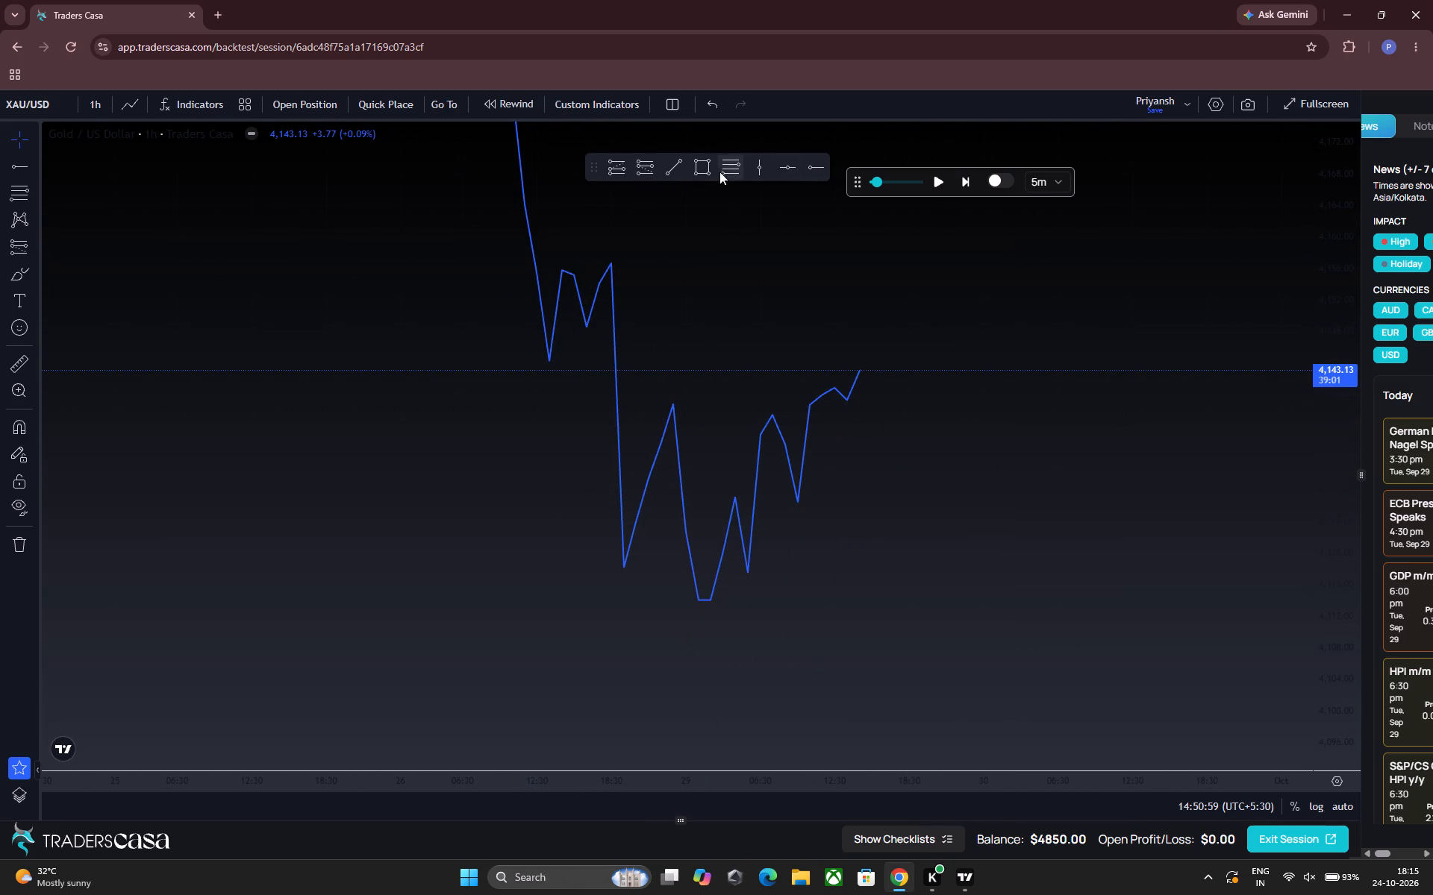
pyautogui.click(808, 169)
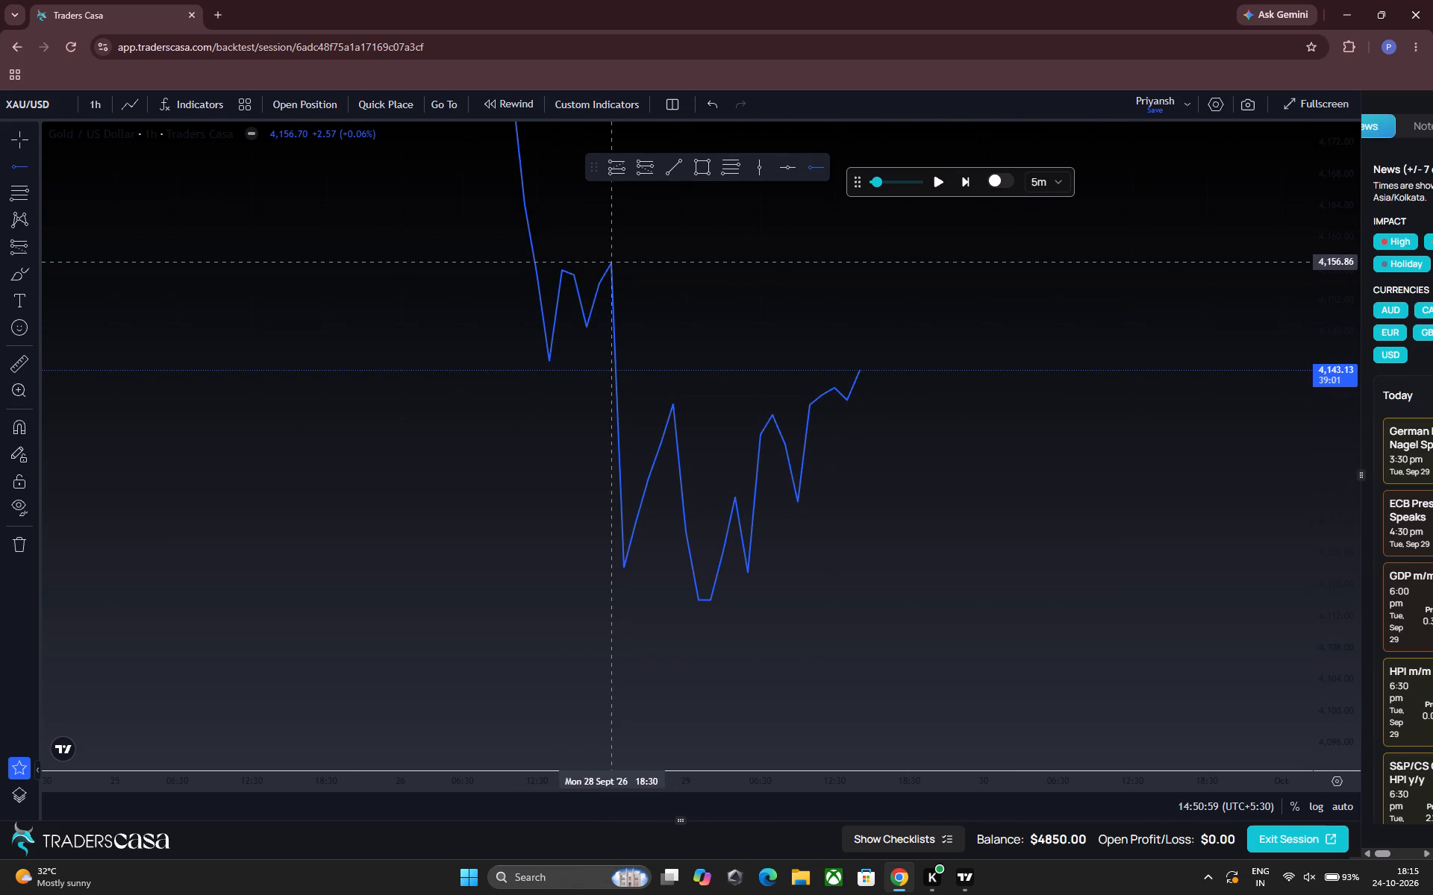
pyautogui.click(611, 262)
pyautogui.click(746, 218)
# Draw a second horizontal ray at about 4,139.11 from the most recent dip on the line chart.
pyautogui.click(818, 166)
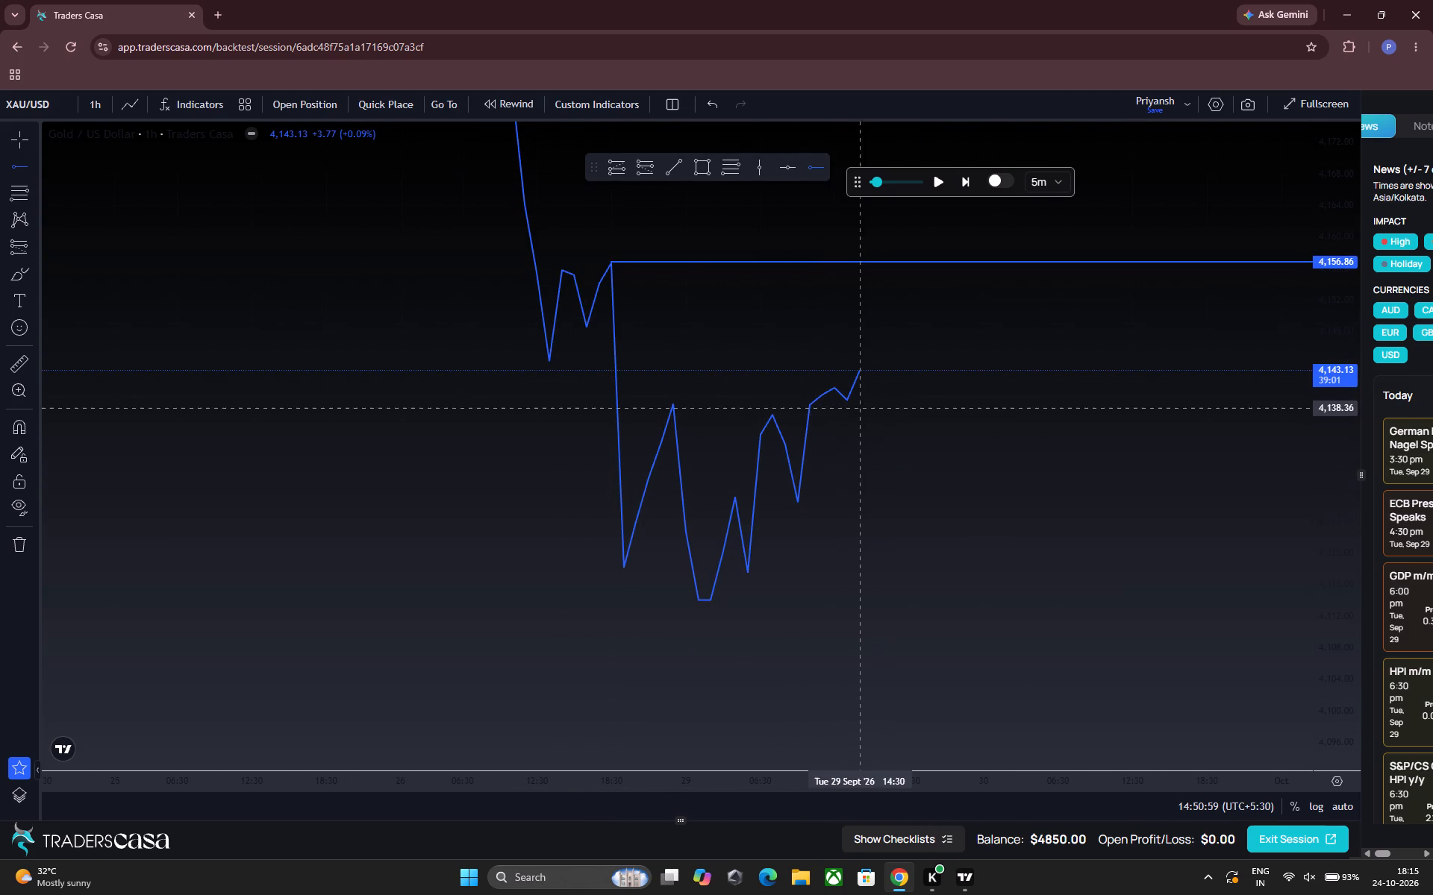
pyautogui.click(849, 402)
pyautogui.click(816, 329)
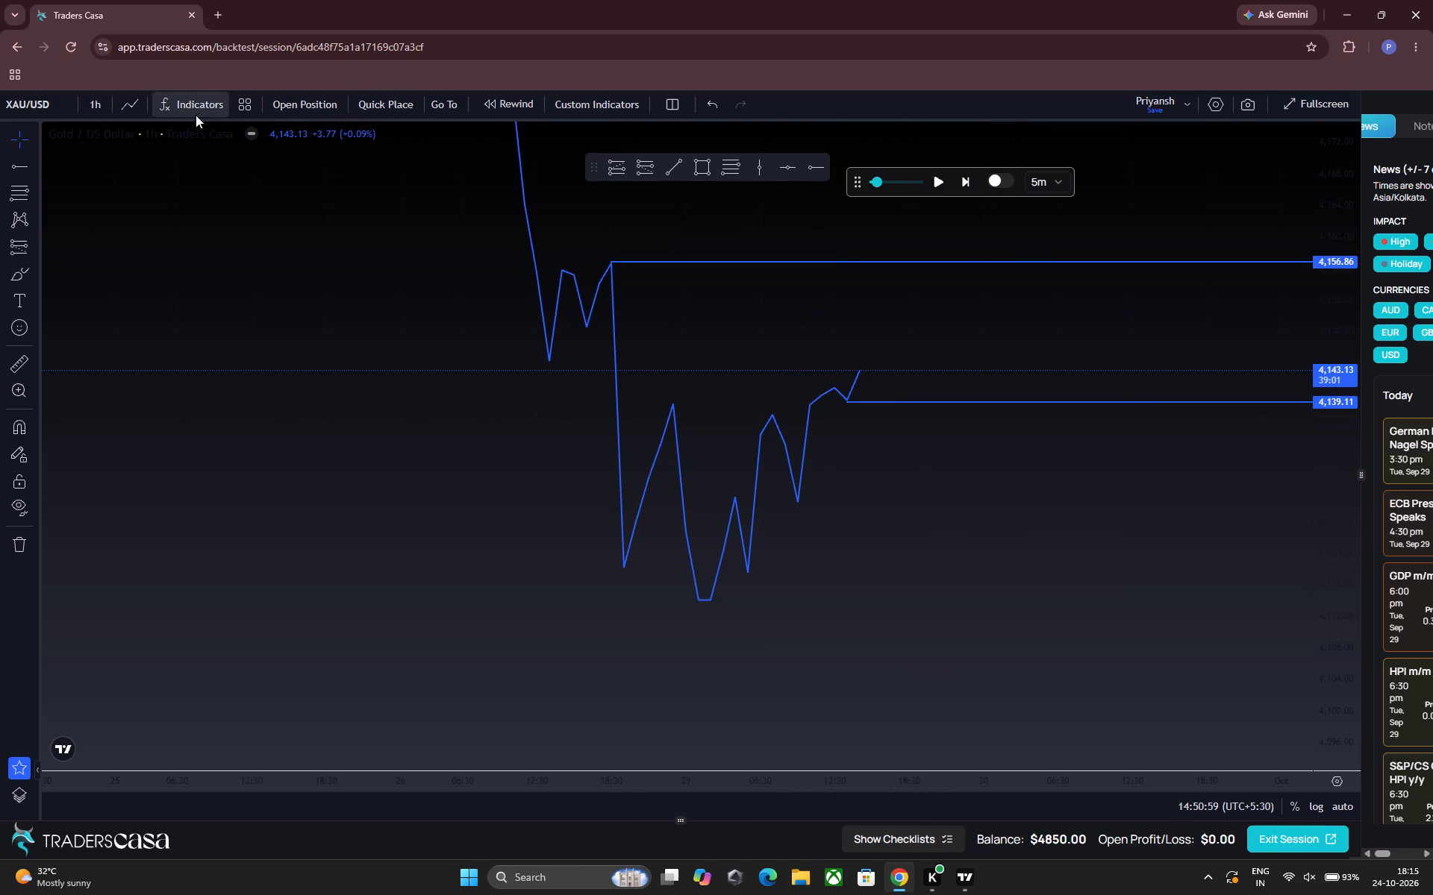
# Change the chart style back to candles.
pyautogui.click(146, 108)
pyautogui.click(129, 110)
pyautogui.click(173, 172)
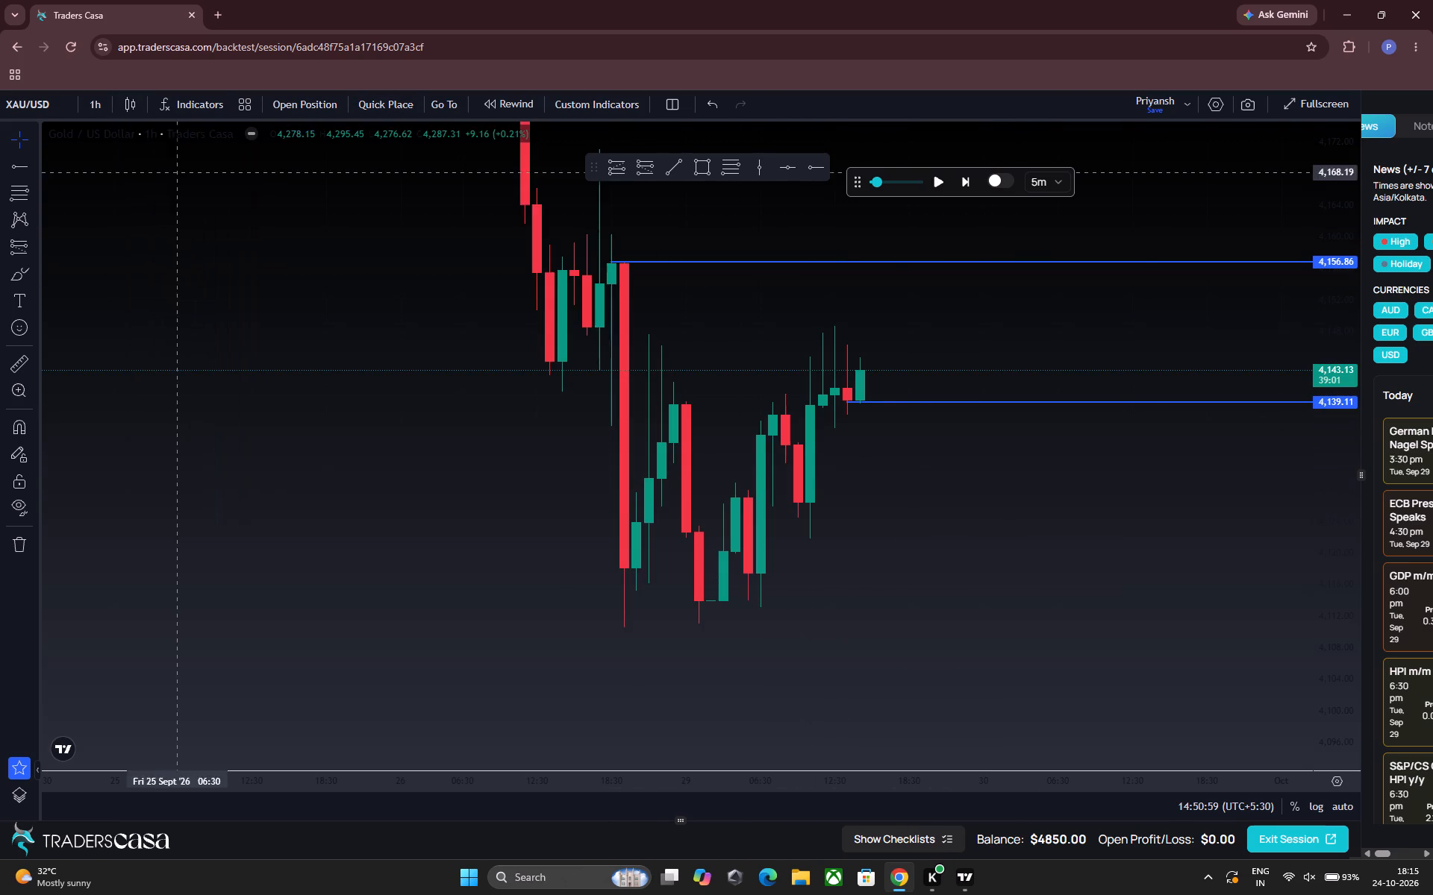
pyautogui.click(1081, 348)
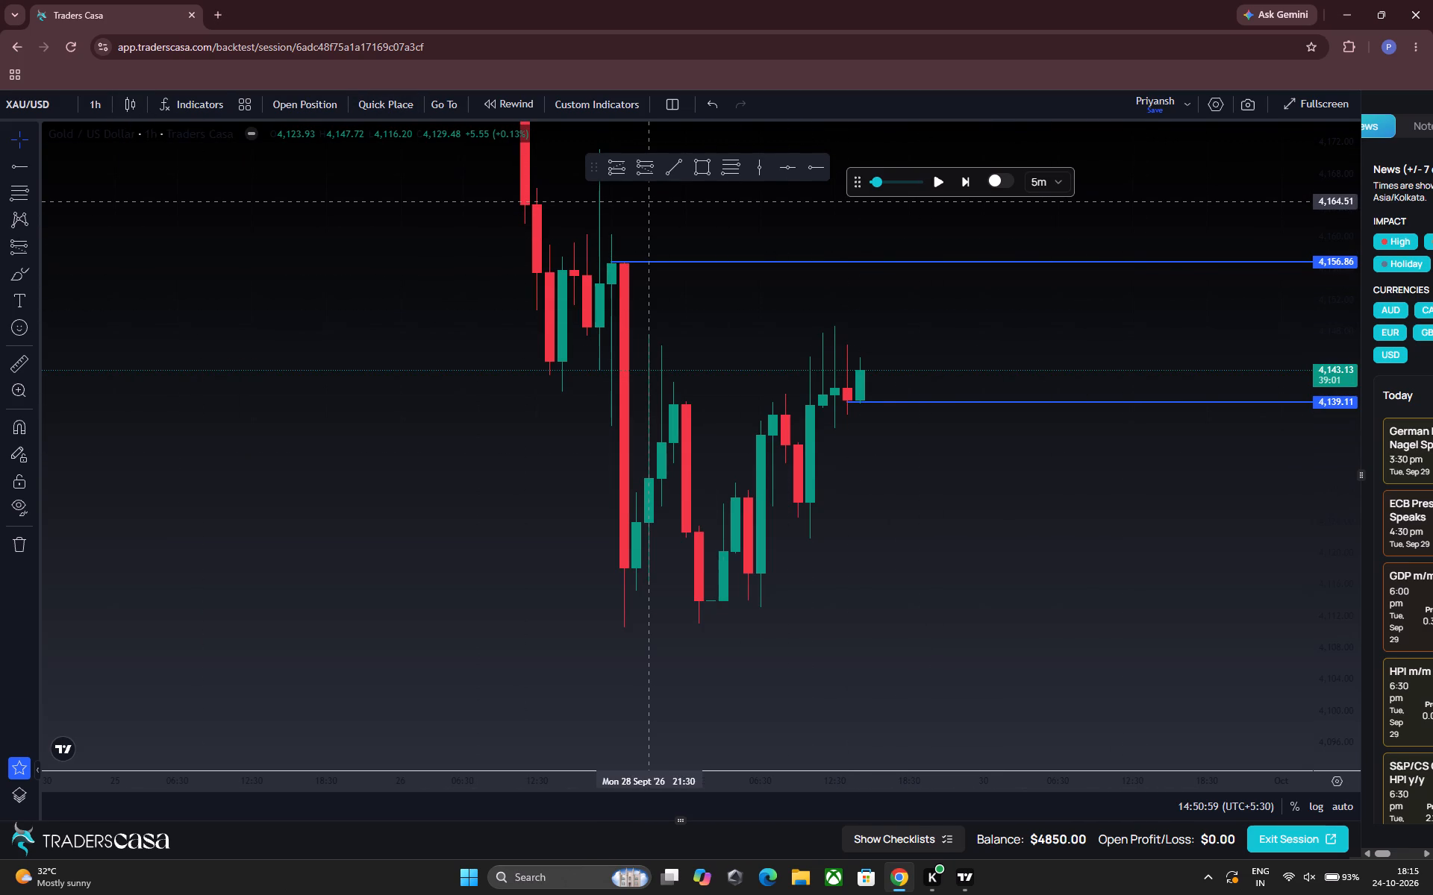
# Switch the chart back to the 5-minute timeframe.
pyautogui.press('5')
pyautogui.press('Return')
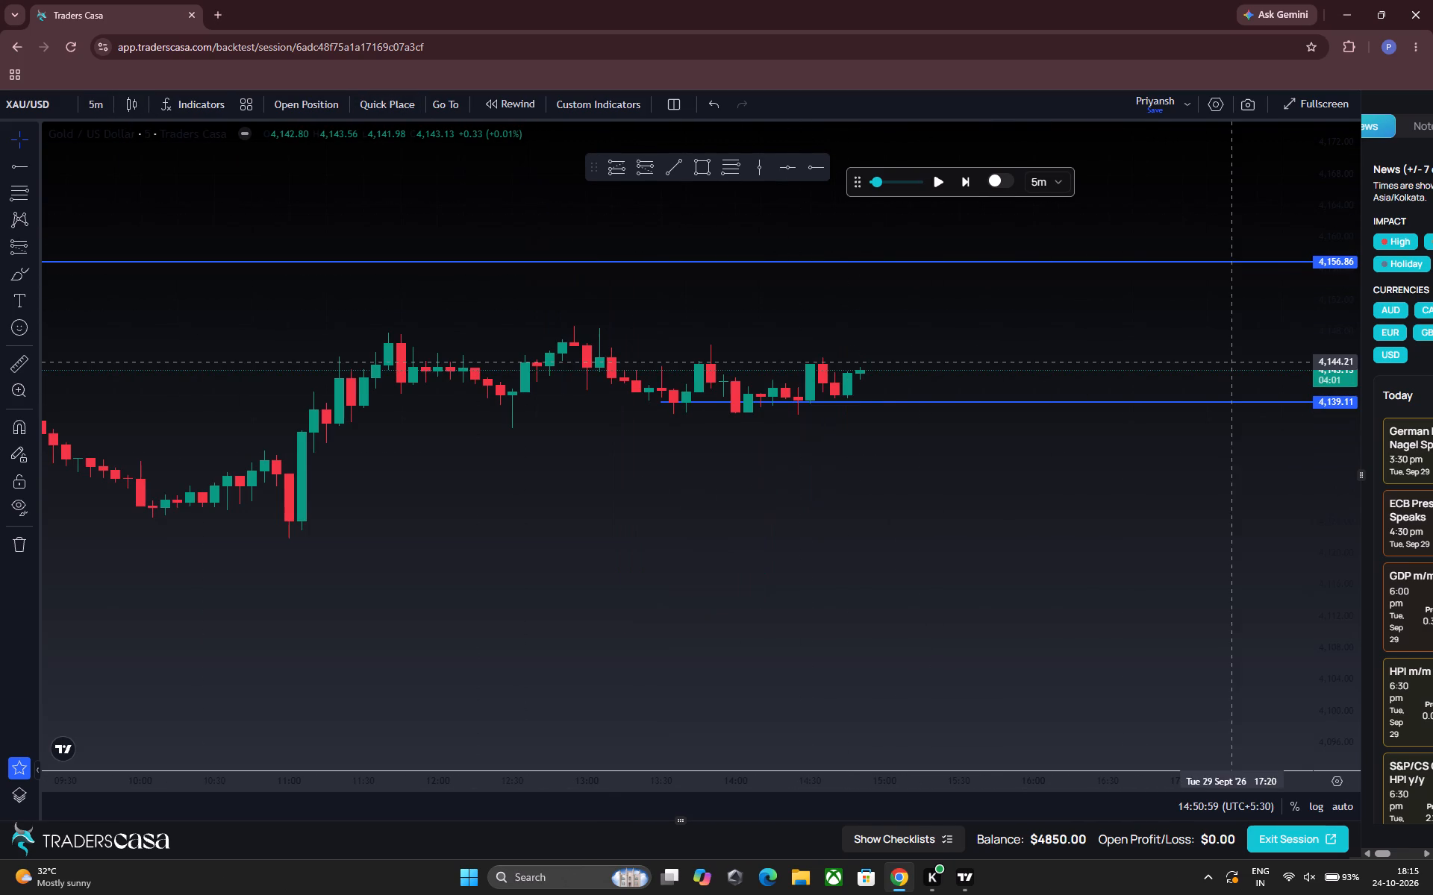
# Advance the backtest replay in 5-minute steps to 15:05:59.
pyautogui.click(966, 192)
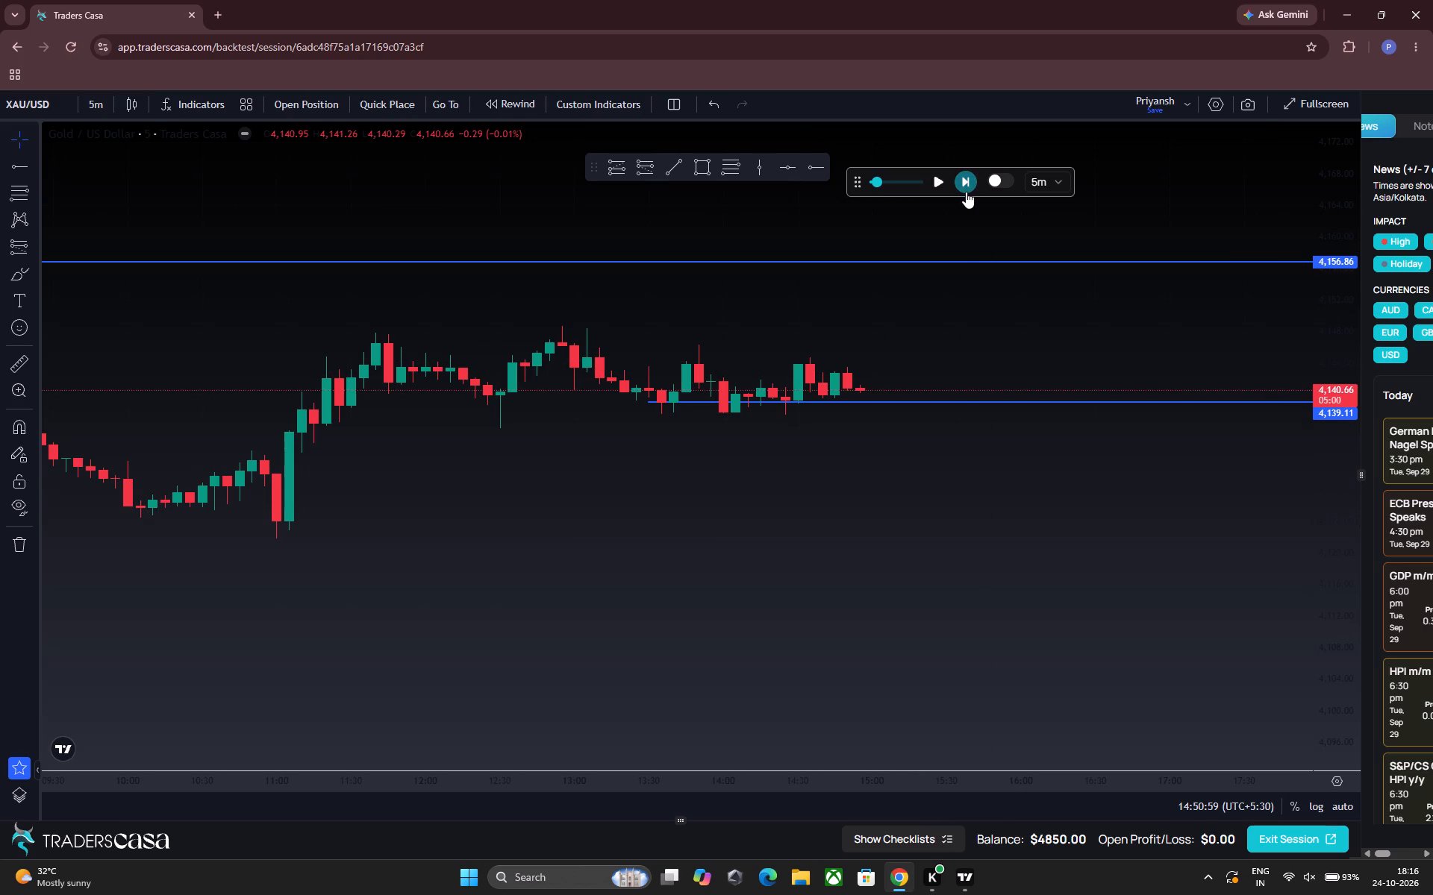
pyautogui.click(966, 192)
pyautogui.click(966, 192)
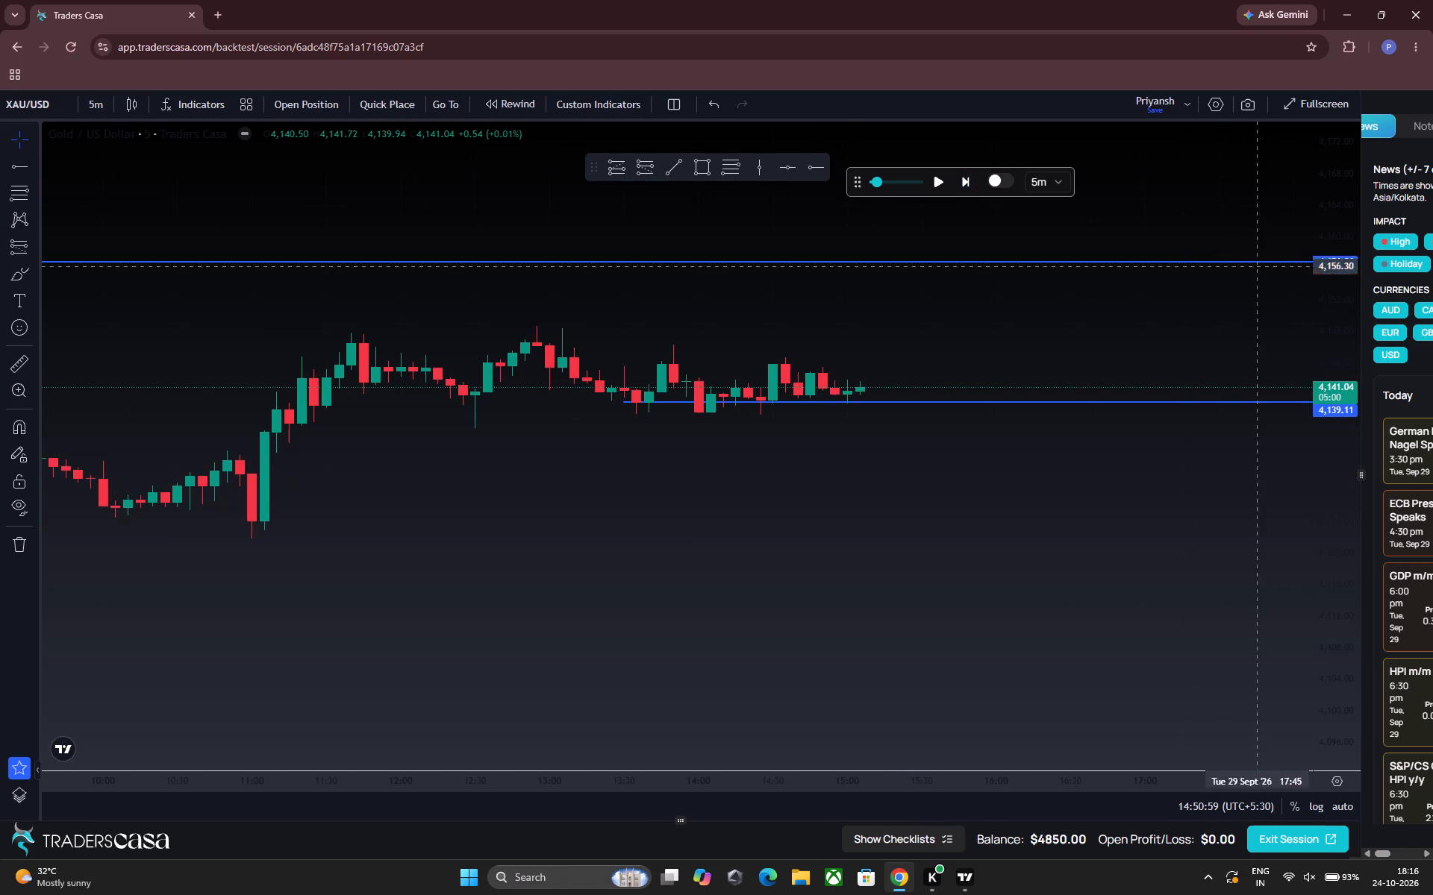
# Advance the replay in 5-minute steps to 16:40:59, following price between the 4,139.11 and 4,156.86 rays.
pyautogui.scroll(14, 1341, 316)
pyautogui.scroll(8, 1341, 316)
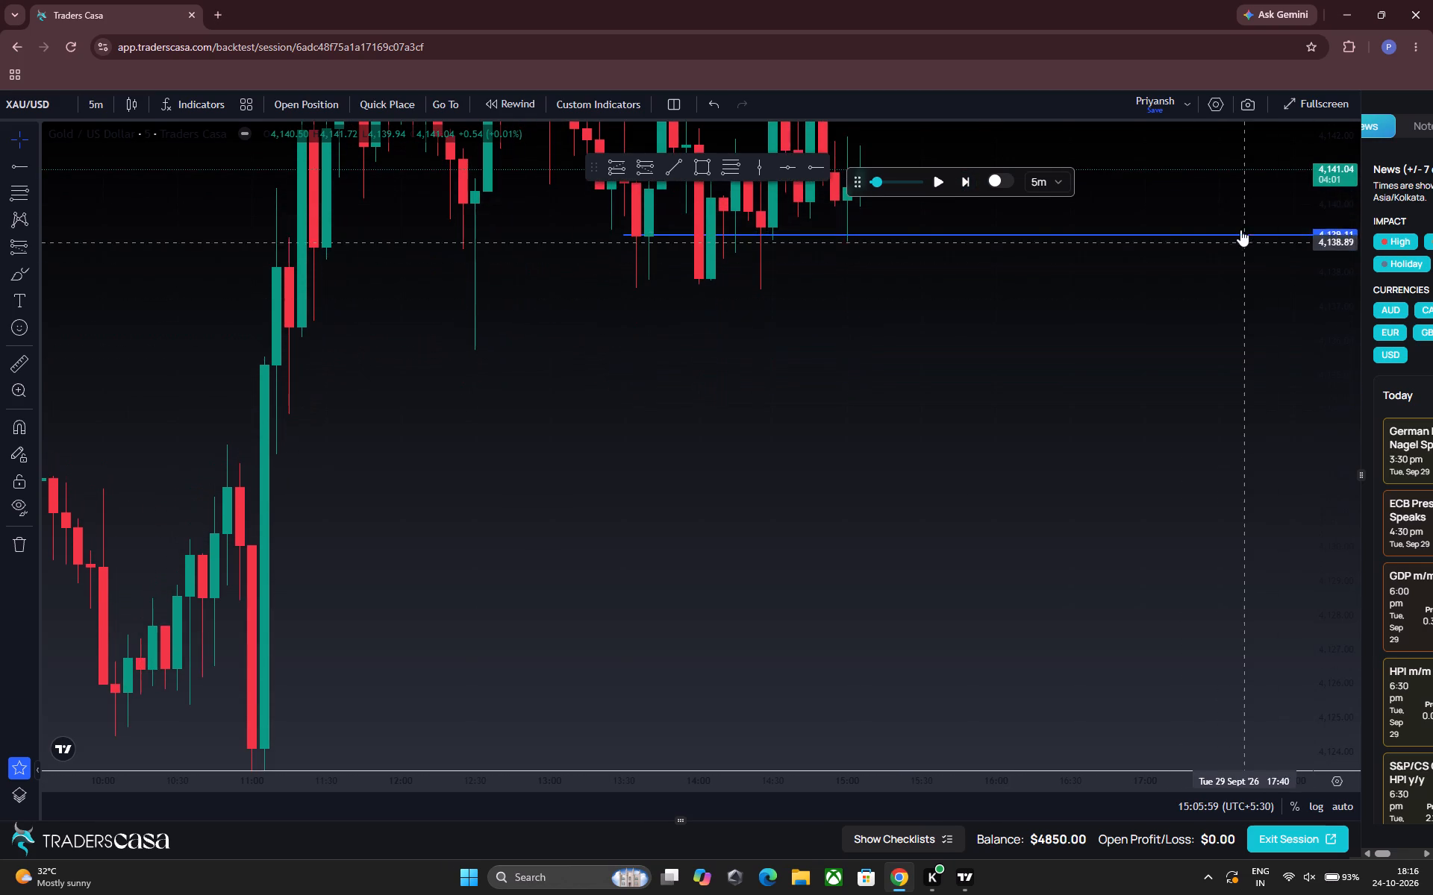
pyautogui.moveTo(1235, 195); pyautogui.dragTo(1255, 379)
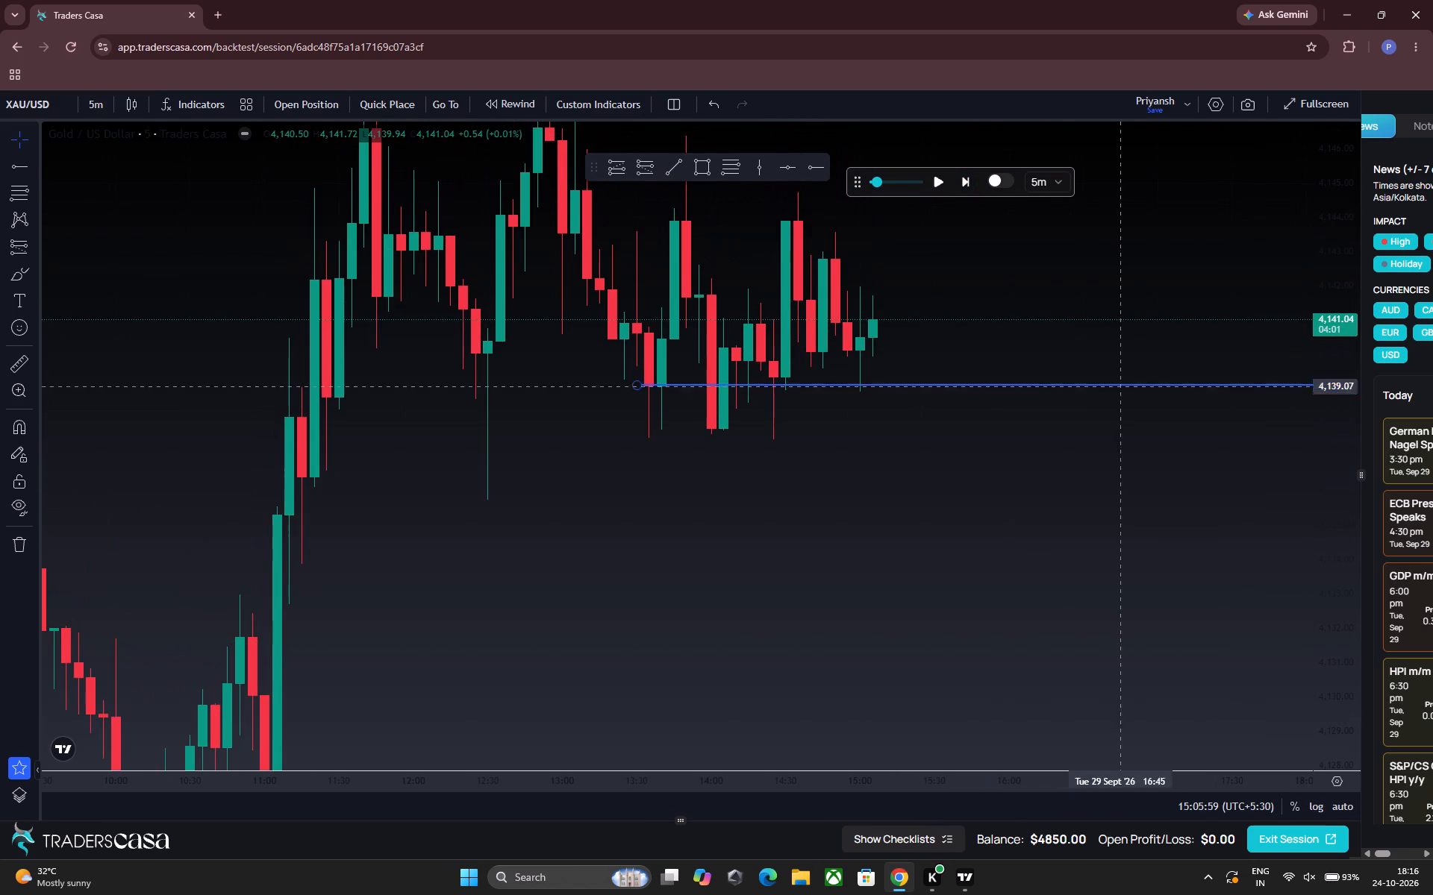
pyautogui.click(966, 177)
pyautogui.doubleClick(966, 177)
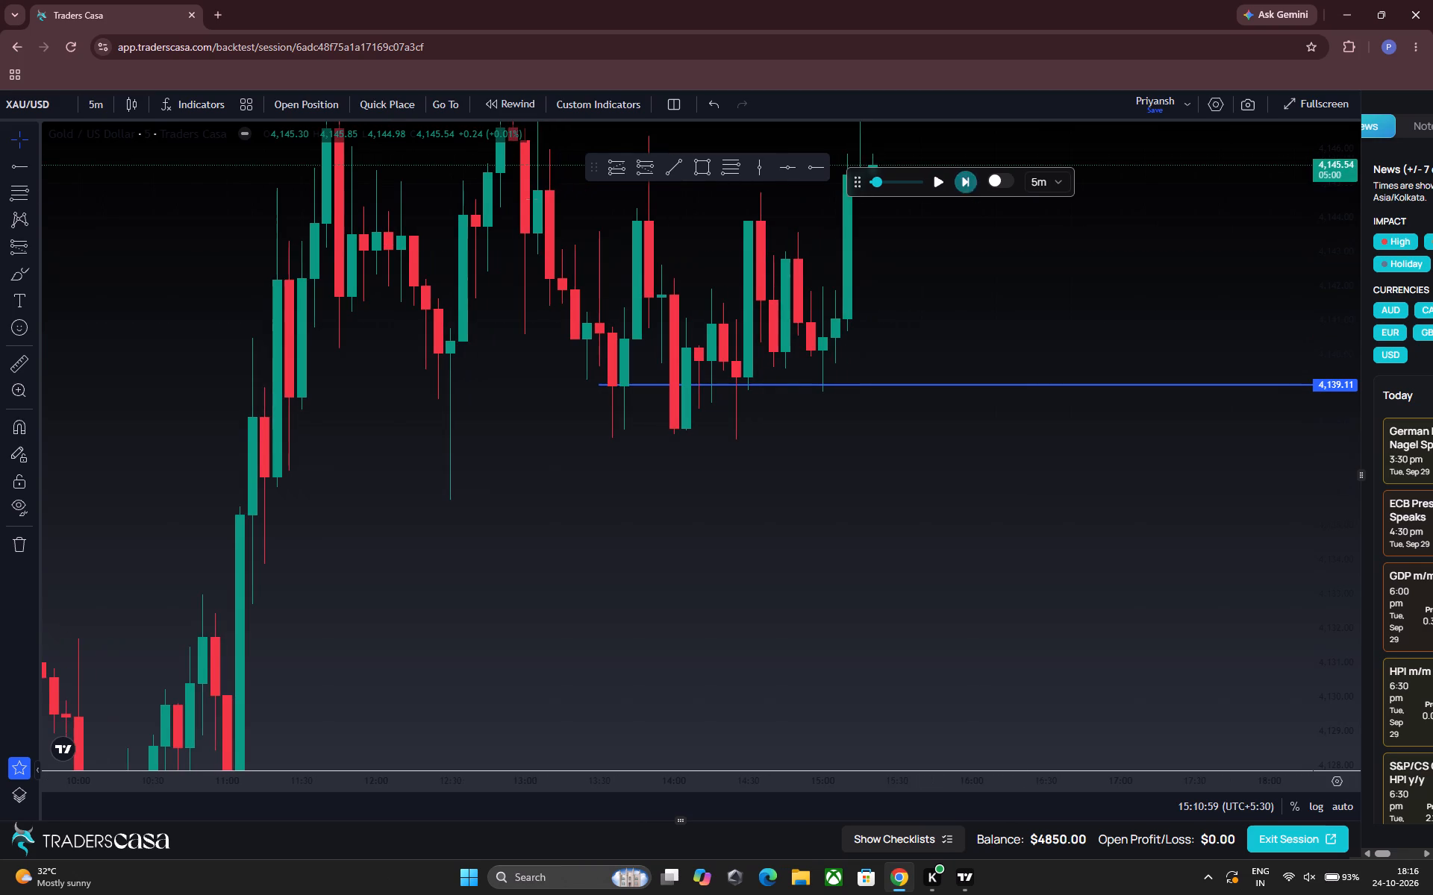
pyautogui.moveTo(999, 307); pyautogui.dragTo(984, 418)
pyautogui.moveTo(940, 249); pyautogui.dragTo(914, 400)
pyautogui.click(966, 173)
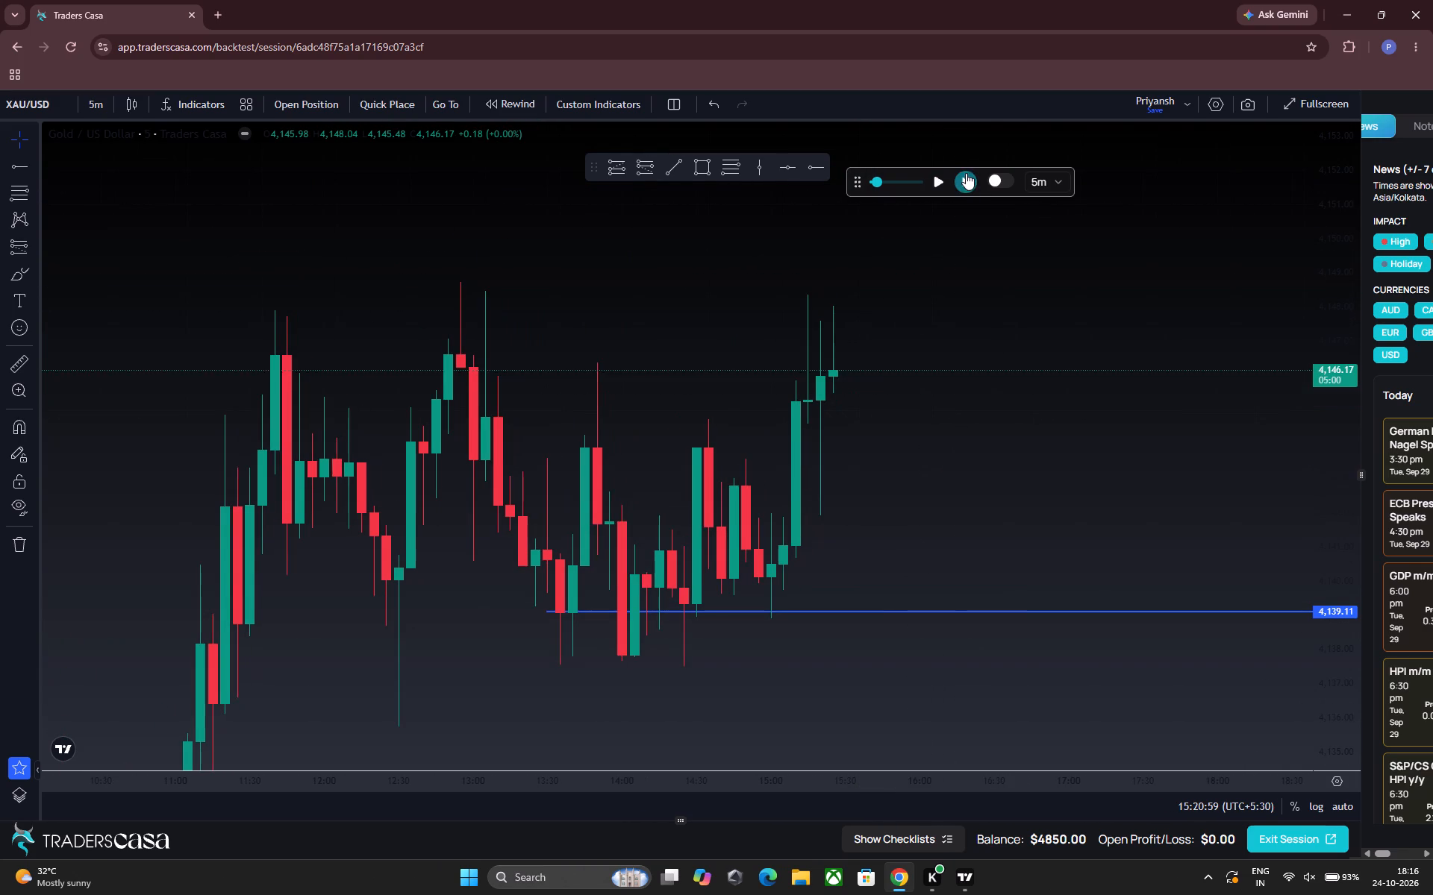
pyautogui.tripleClick(966, 173)
pyautogui.tripleClick(966, 173)
pyautogui.tripleClick(966, 173)
pyautogui.tripleClick(966, 173)
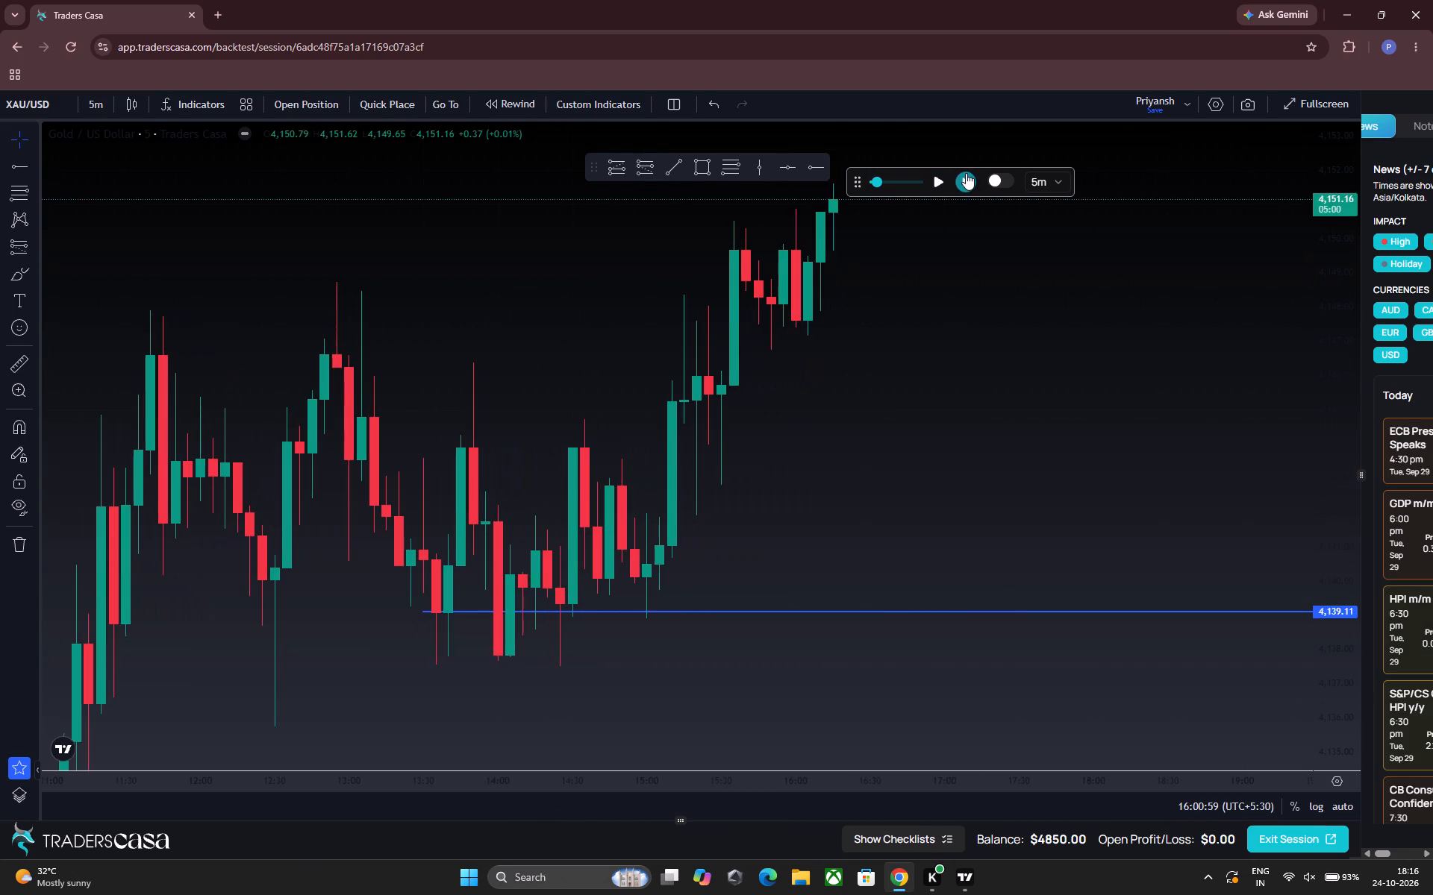
pyautogui.tripleClick(966, 173)
pyautogui.moveTo(882, 343); pyautogui.dragTo(828, 616)
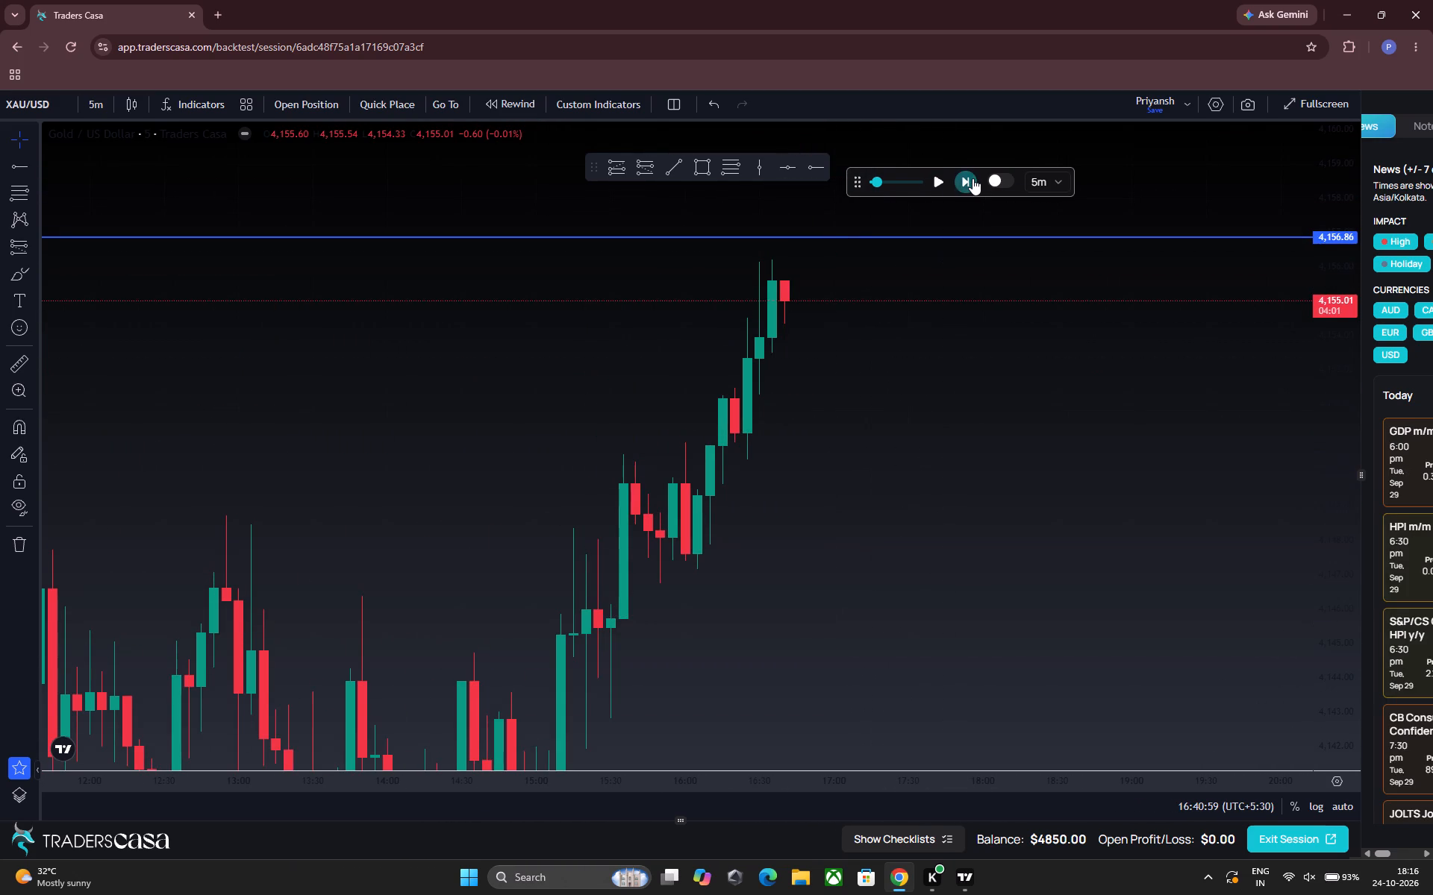
# Advance the replay in 5-minute steps to 17:20:59, following price around the 4,156.86 ray.
pyautogui.click(972, 178)
pyautogui.click(972, 178)
pyautogui.click(972, 178)
pyautogui.moveTo(874, 365); pyautogui.dragTo(858, 520)
pyautogui.click(972, 186)
pyautogui.click(972, 186)
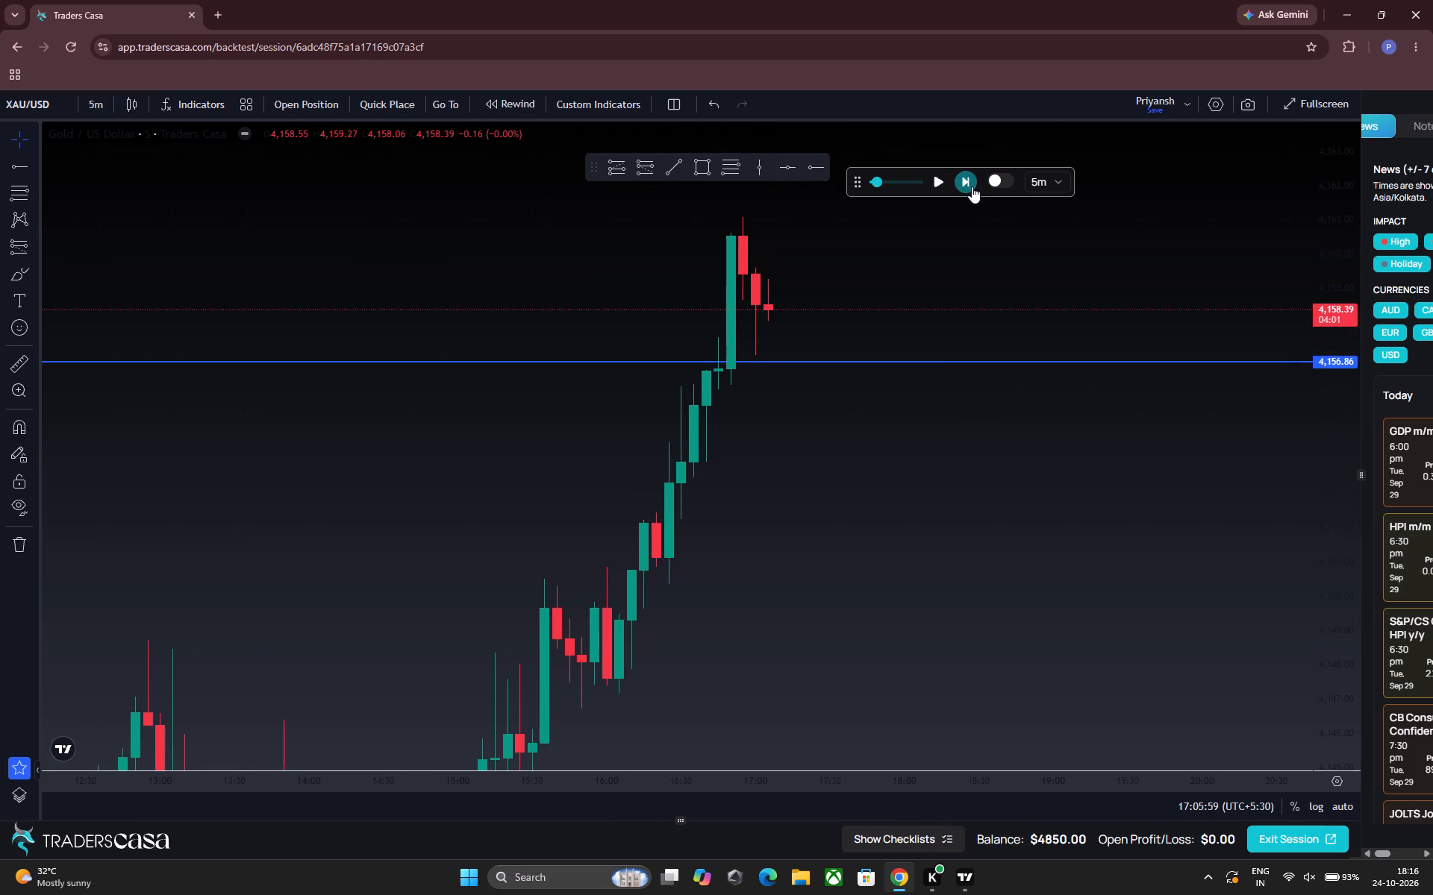
pyautogui.click(972, 186)
pyautogui.click(972, 186)
pyautogui.click(972, 186)
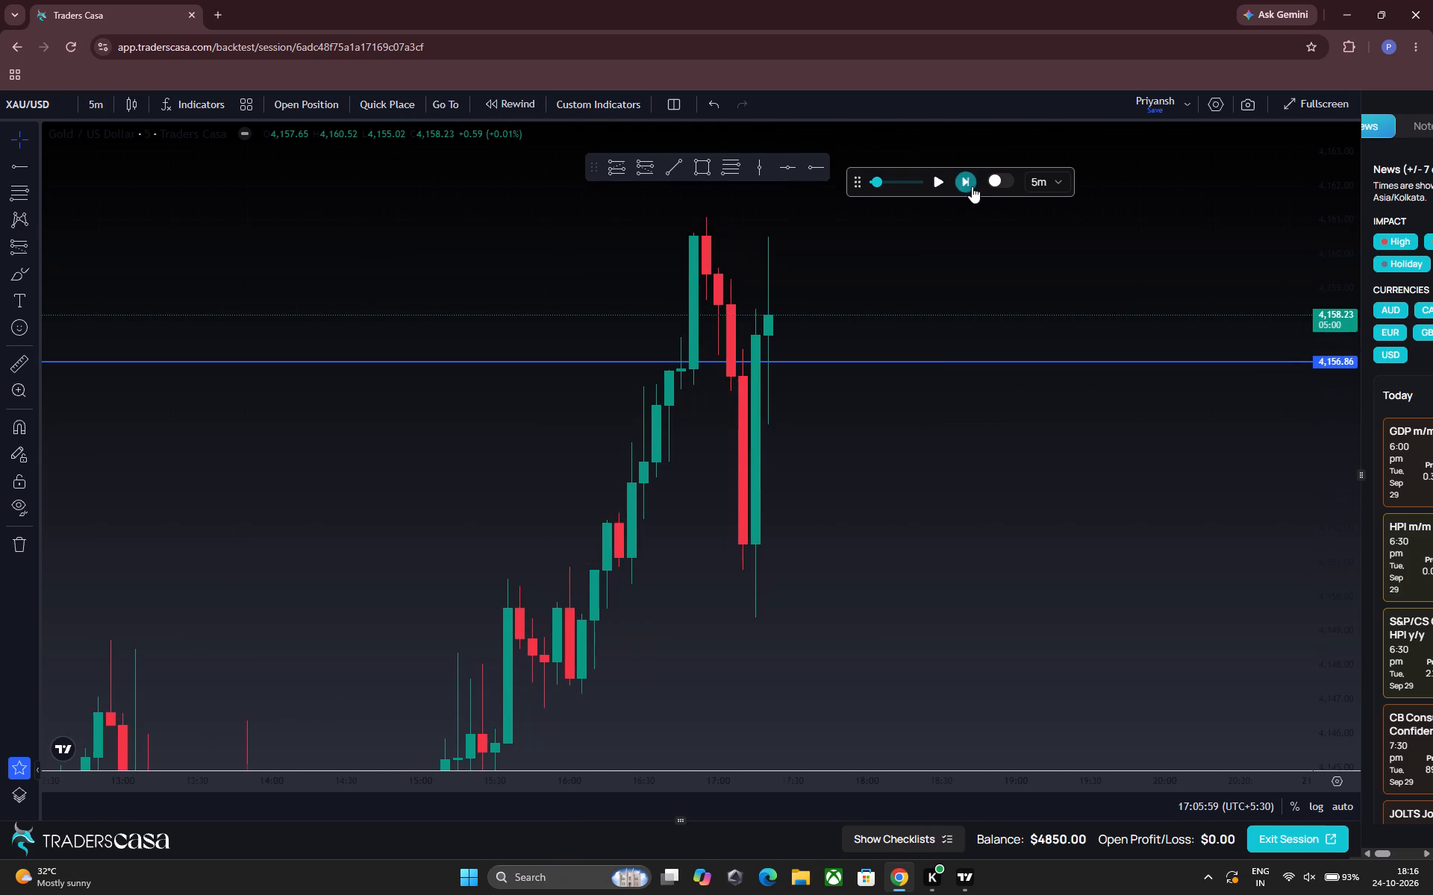
pyautogui.moveTo(894, 300); pyautogui.dragTo(815, 268)
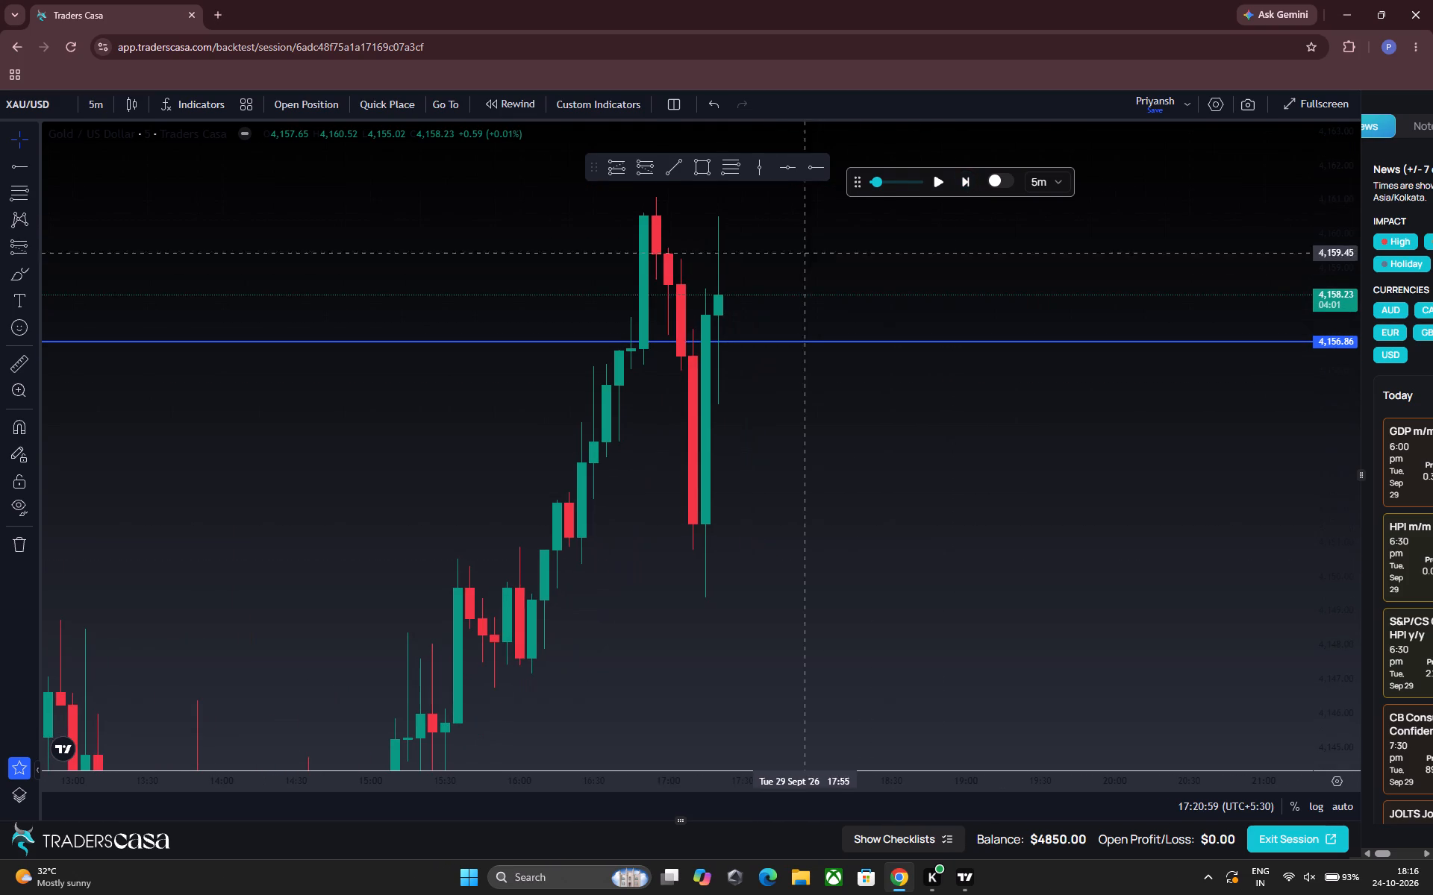
# Place a short position at the 17:20 candle with entry 4,158.26, stop 4,161.17 and target 4,149.43.
pyautogui.click(651, 180)
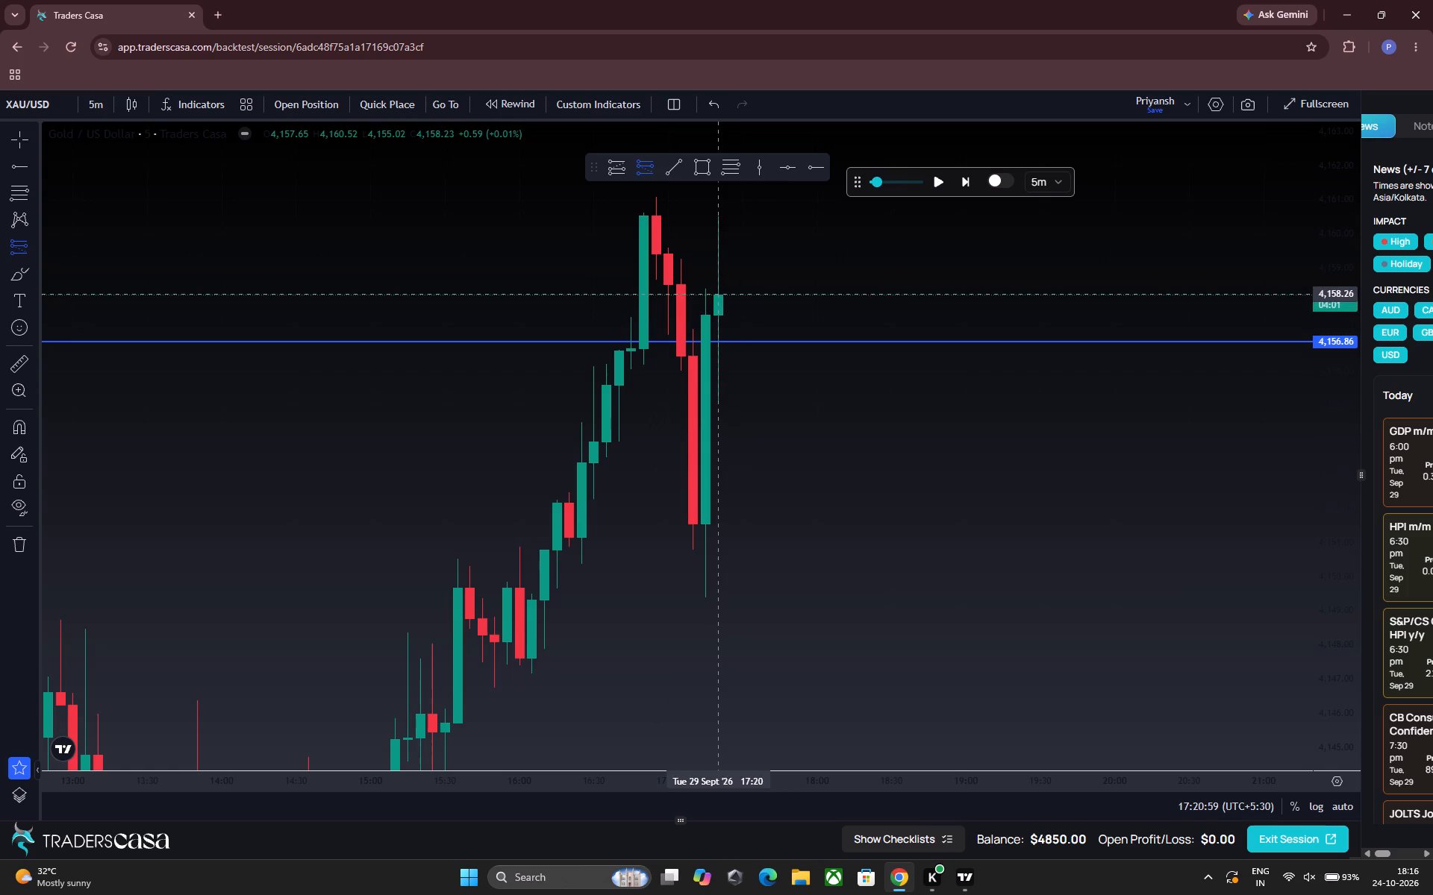
pyautogui.click(716, 294)
pyautogui.moveTo(982, 259); pyautogui.dragTo(1005, 380)
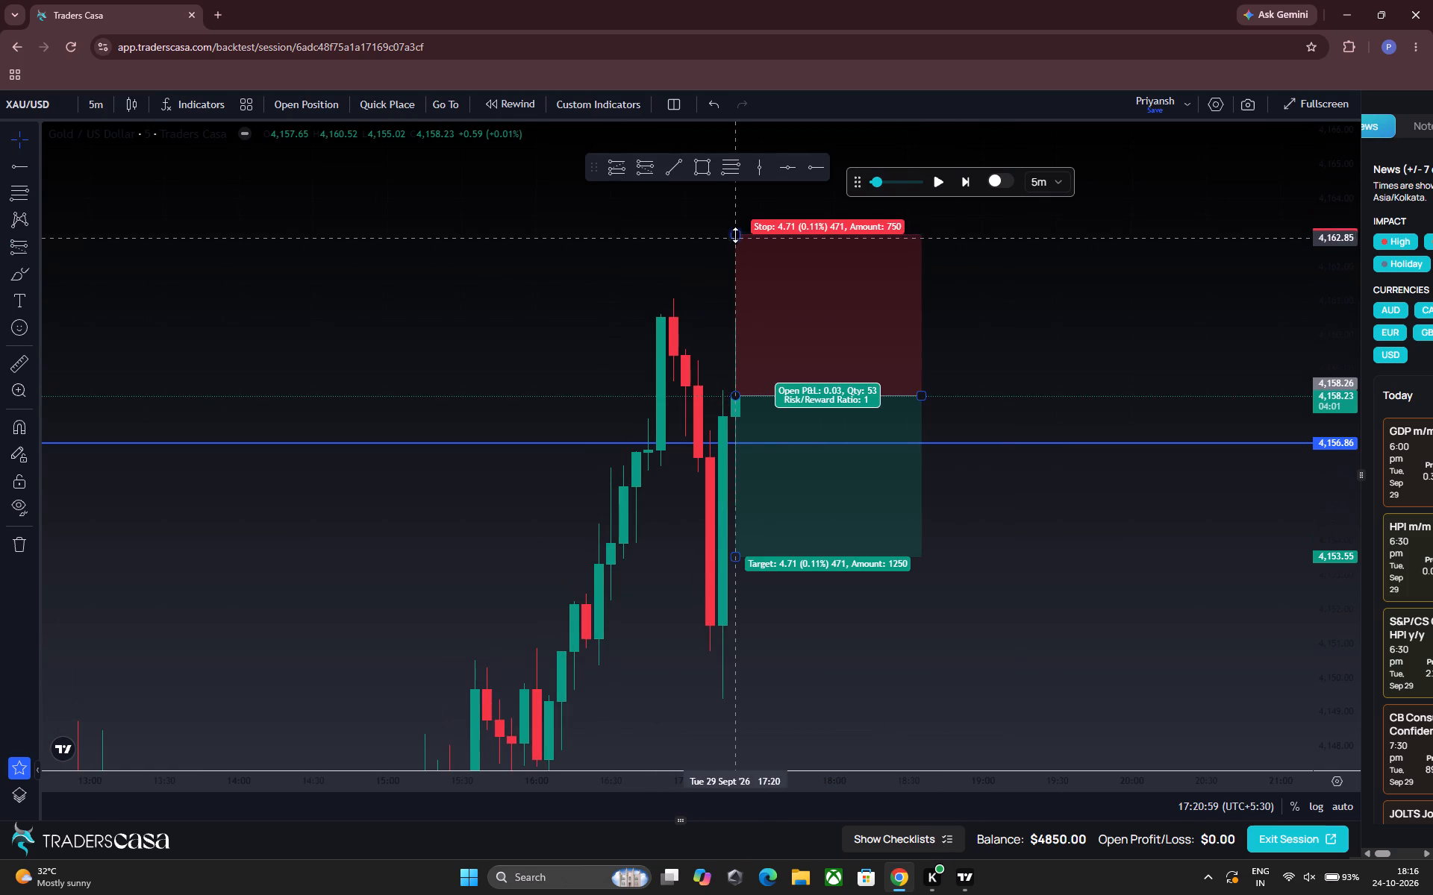
pyautogui.moveTo(737, 236); pyautogui.dragTo(745, 295)
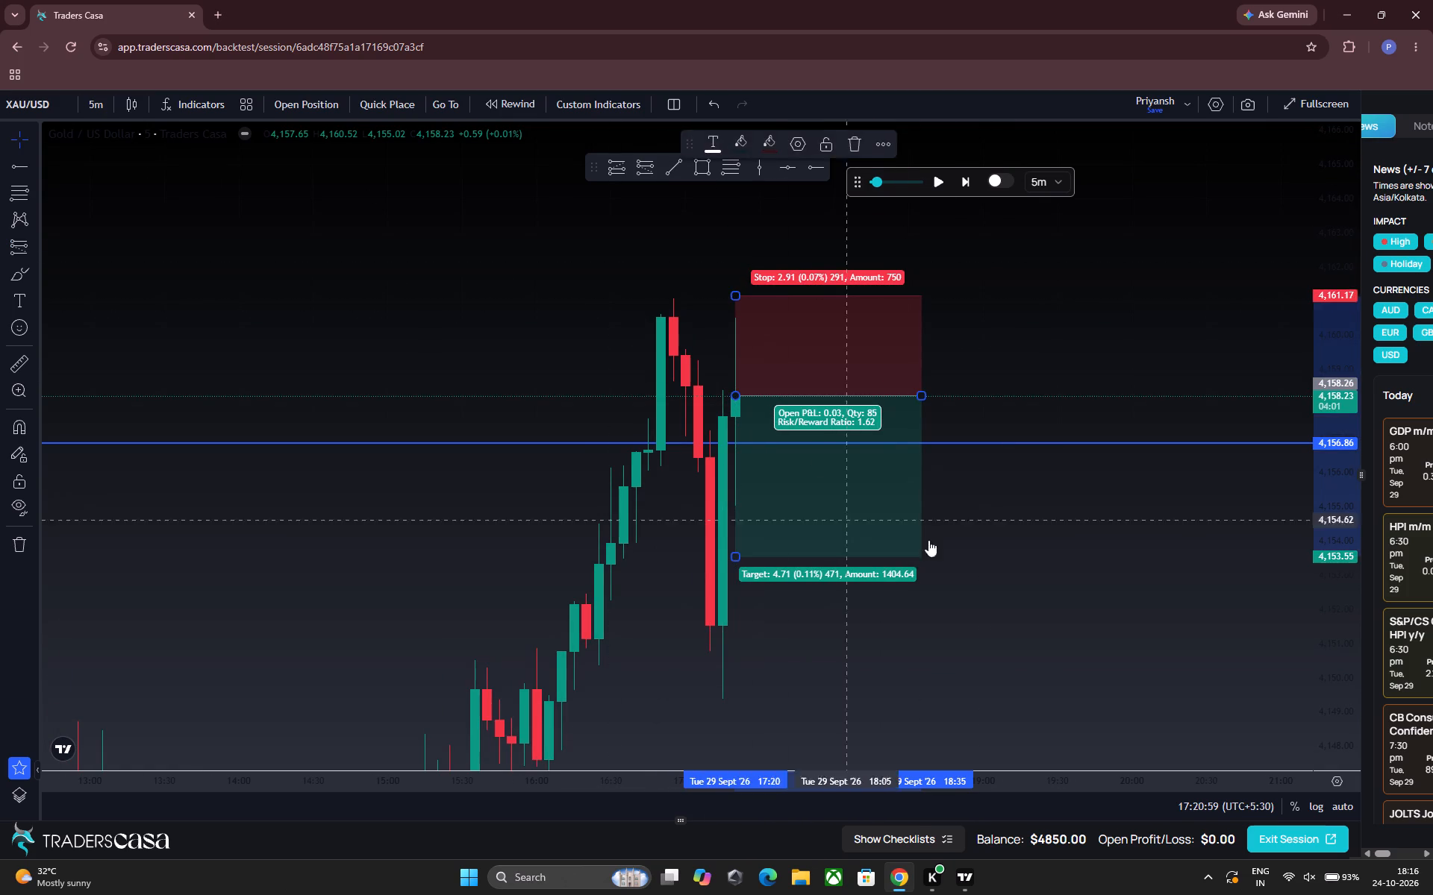
pyautogui.moveTo(1009, 588); pyautogui.dragTo(970, 407)
pyautogui.moveTo(703, 395); pyautogui.dragTo(706, 412)
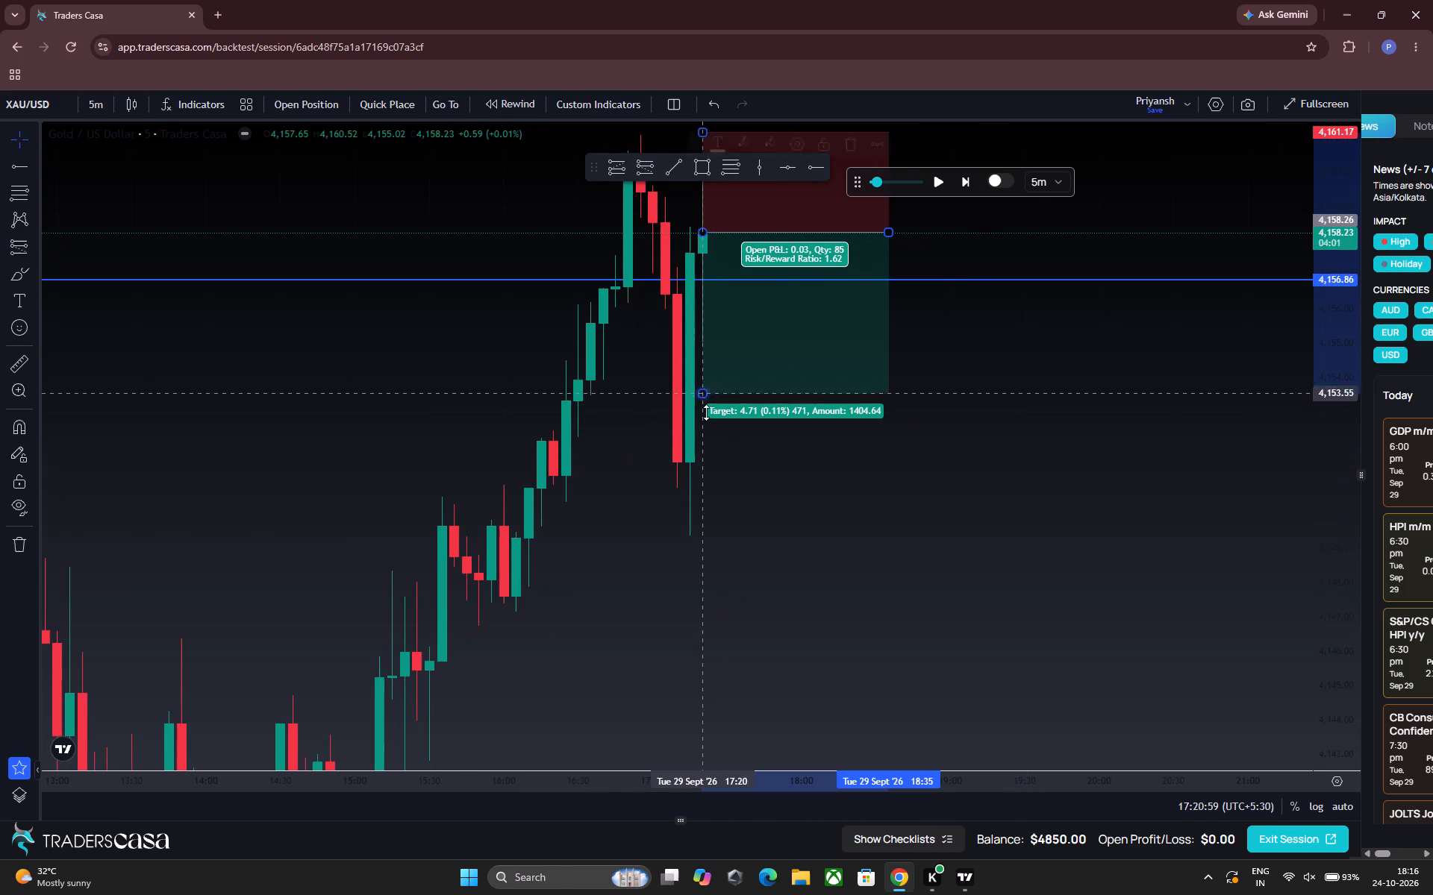
pyautogui.moveTo(706, 412); pyautogui.dragTo(743, 534)
pyautogui.click(1042, 352)
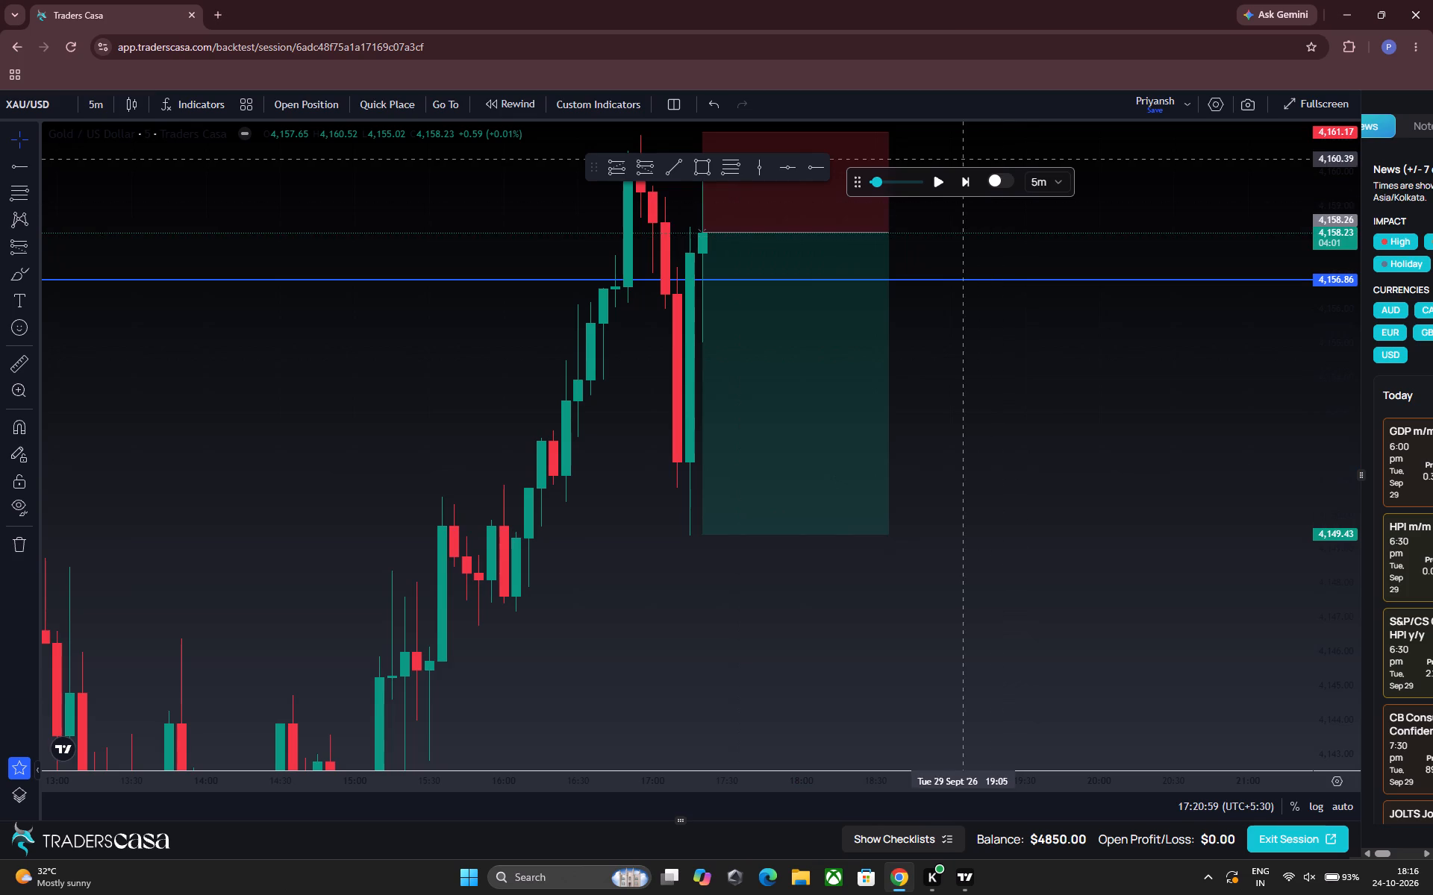
# Advance the replay in 5-minute steps to 18:00:59 to test the short position.
pyautogui.click(964, 192)
pyautogui.click(964, 192)
pyautogui.click(964, 192)
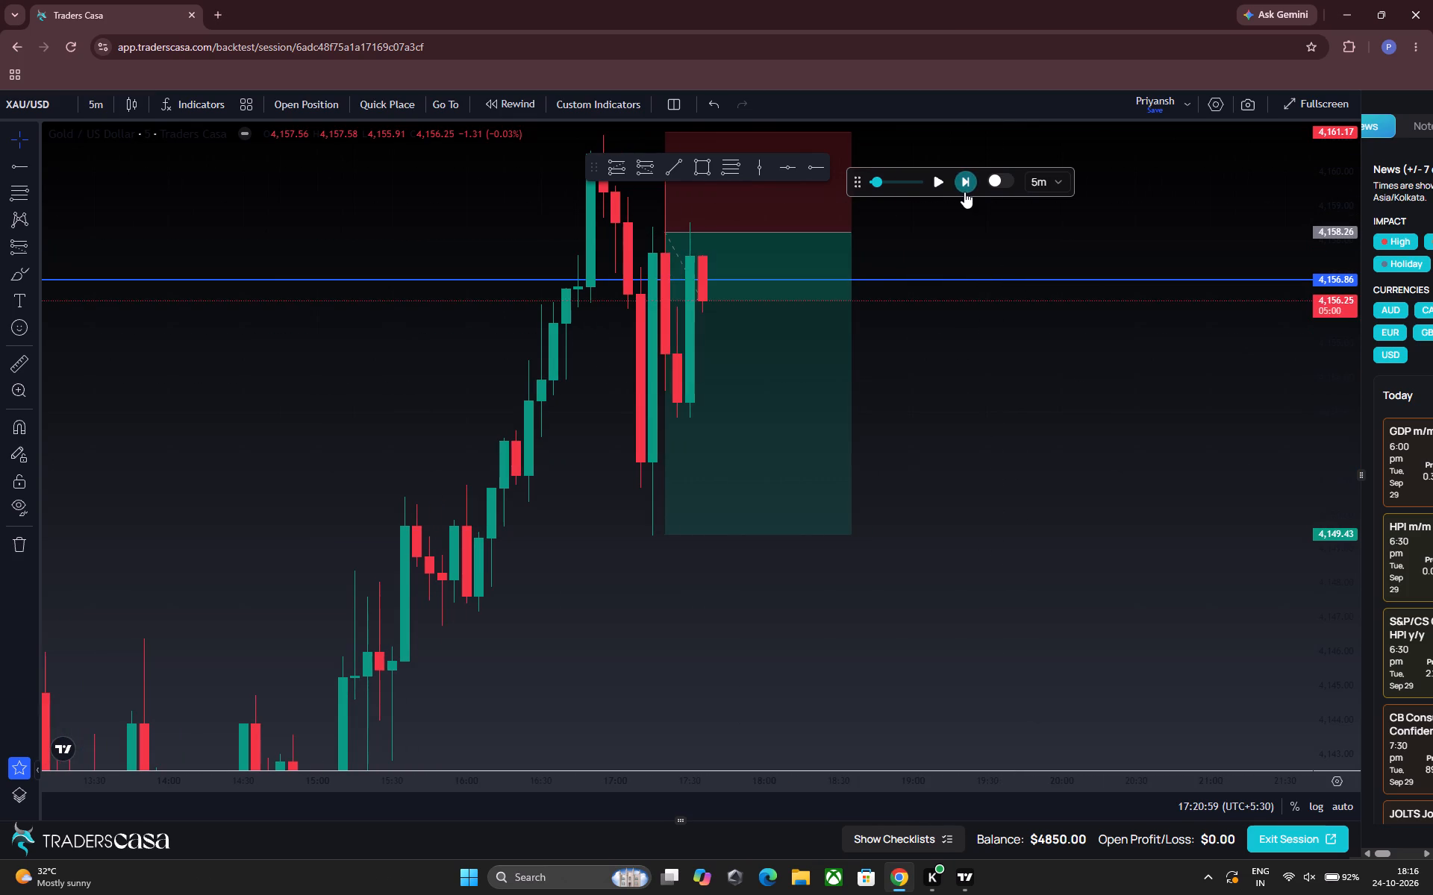
pyautogui.tripleClick(964, 192)
pyautogui.doubleClick(964, 192)
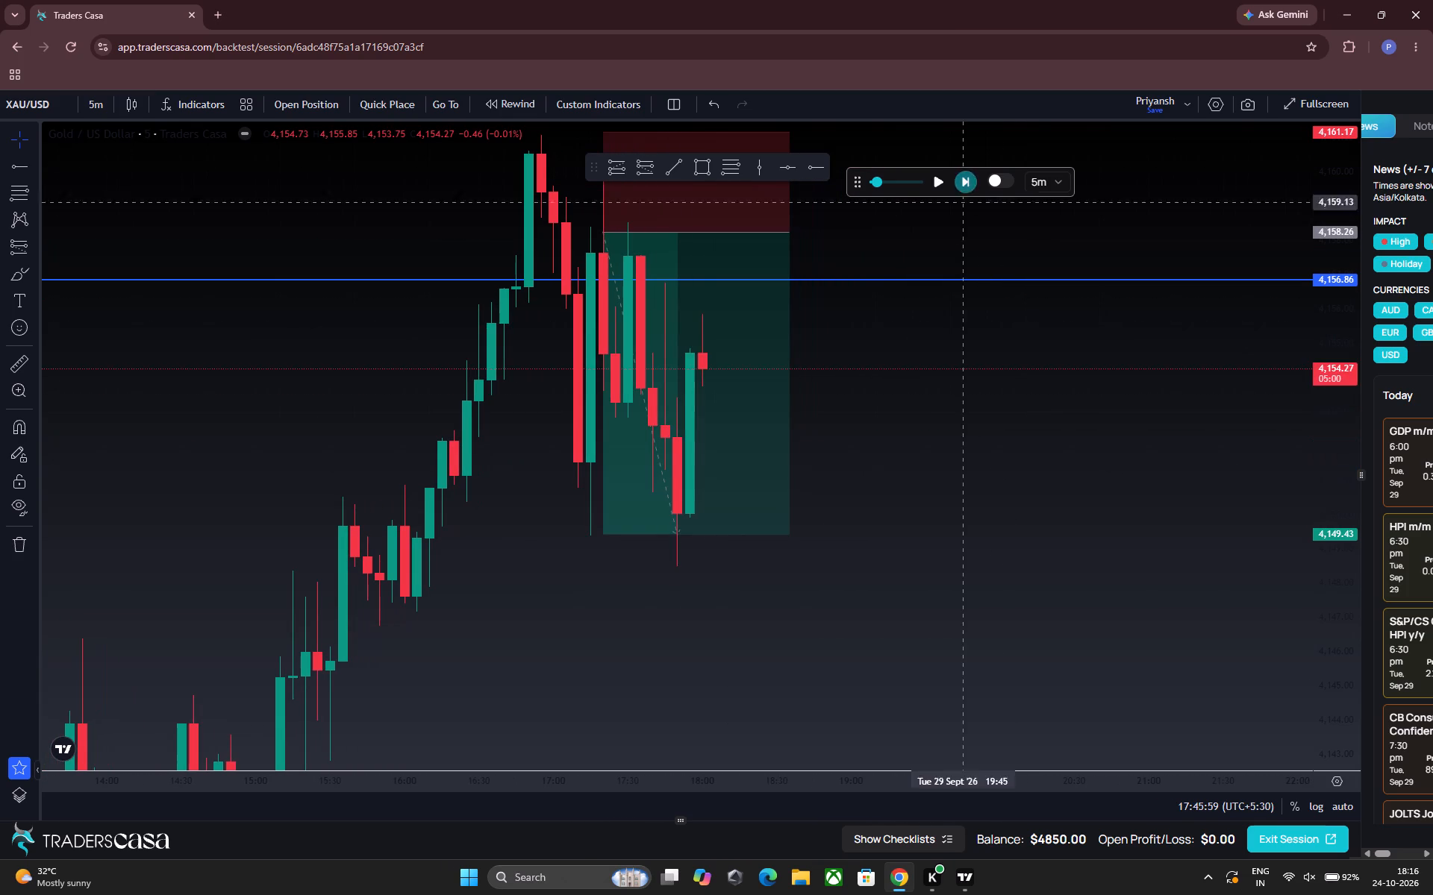
pyautogui.moveTo(975, 379); pyautogui.dragTo(1013, 400)
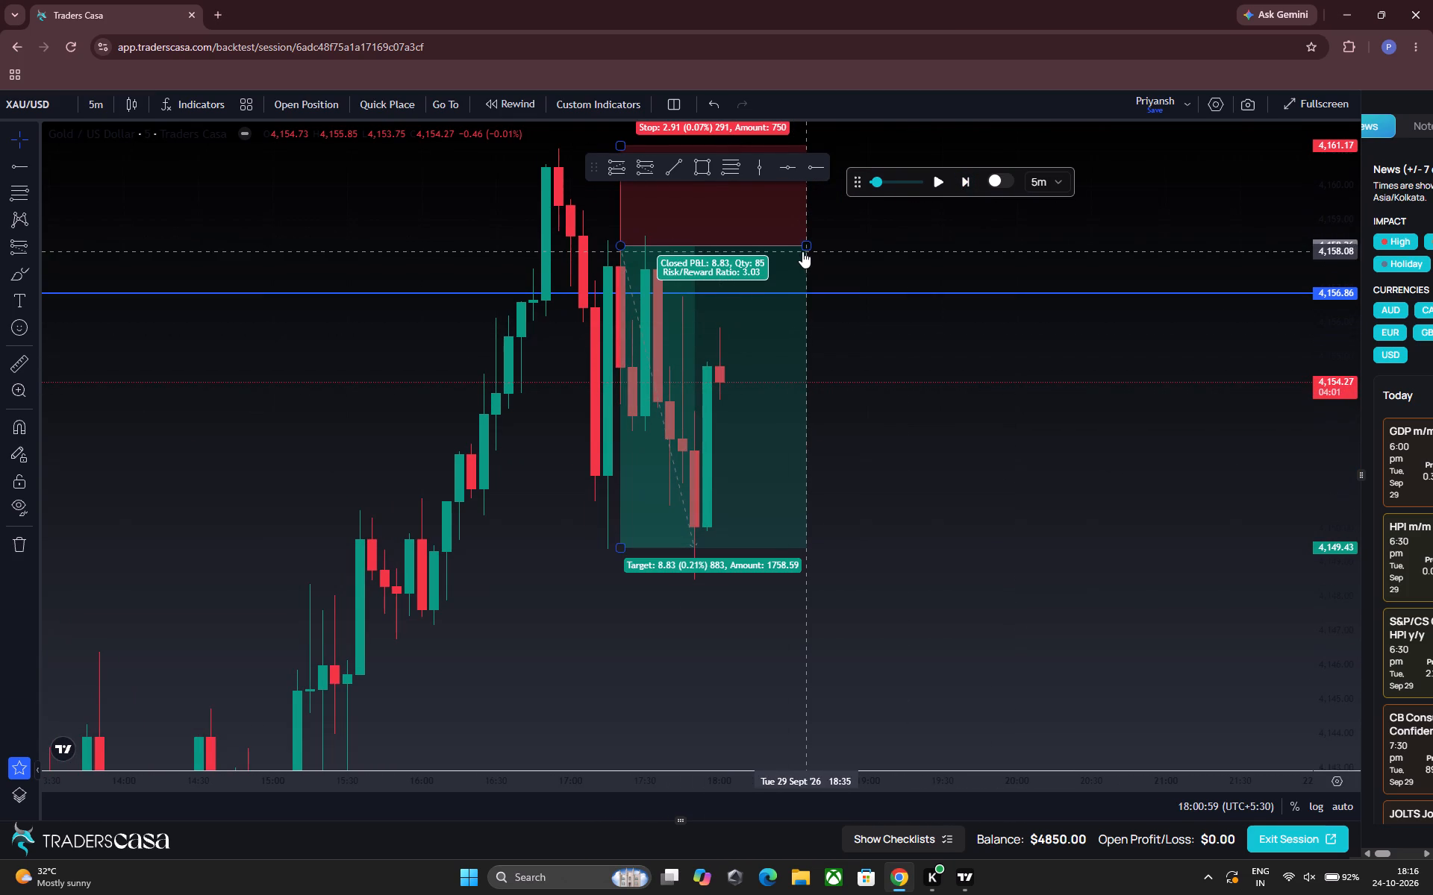
# Shorten the short position's box so it ends at the candle that reaches the 4,149.43 target.
pyautogui.moveTo(804, 249); pyautogui.dragTo(700, 257)
pyautogui.click(1047, 406)
# Advance the replay in 5-minute steps to 19:05:59.
pyautogui.click(970, 186)
pyautogui.click(970, 186)
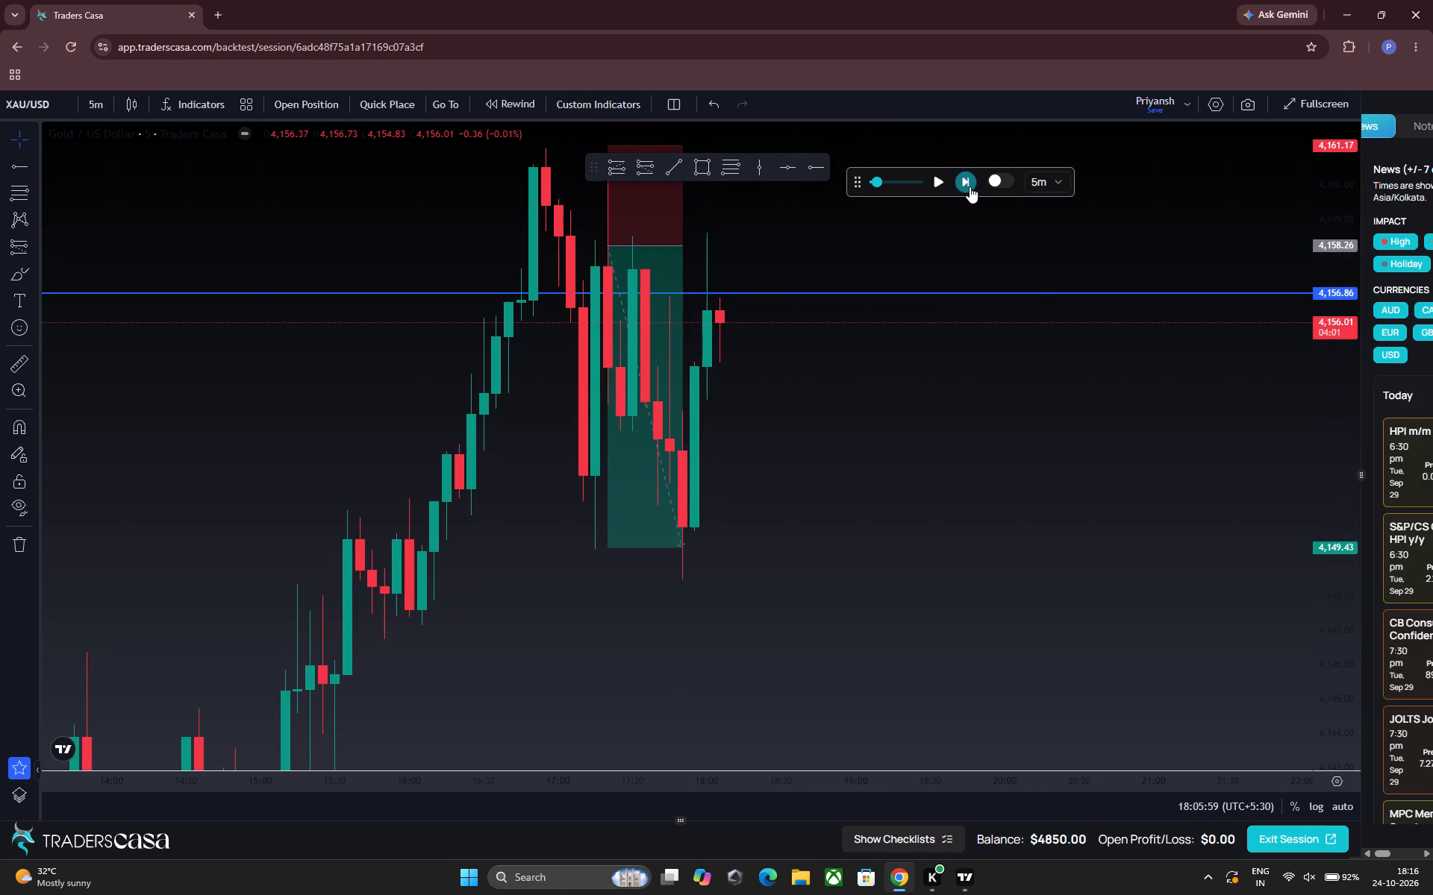
pyautogui.tripleClick(970, 186)
pyautogui.tripleClick(970, 186)
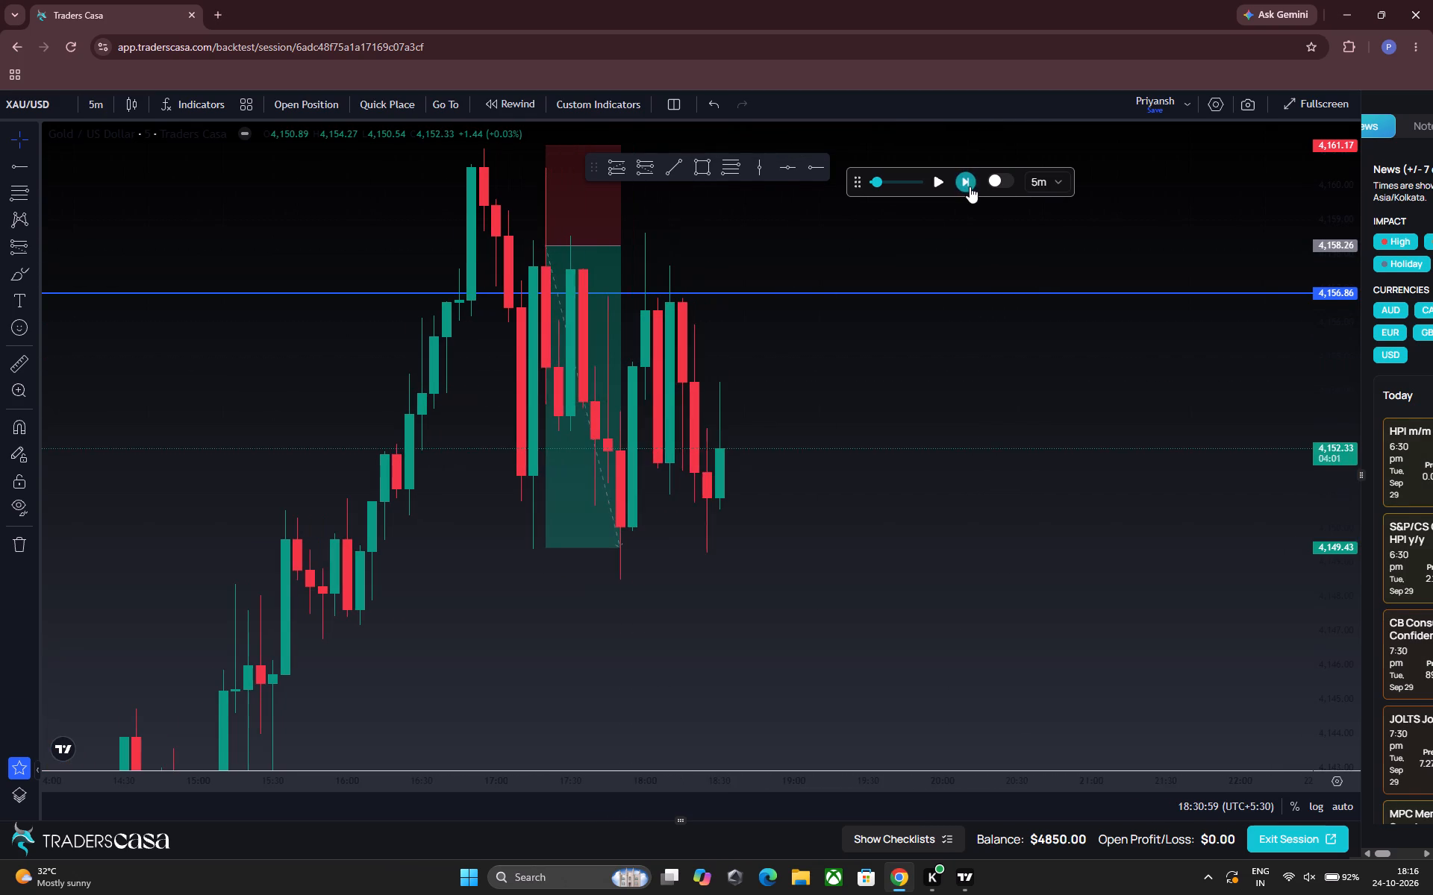
pyautogui.tripleClick(970, 186)
pyautogui.doubleClick(970, 186)
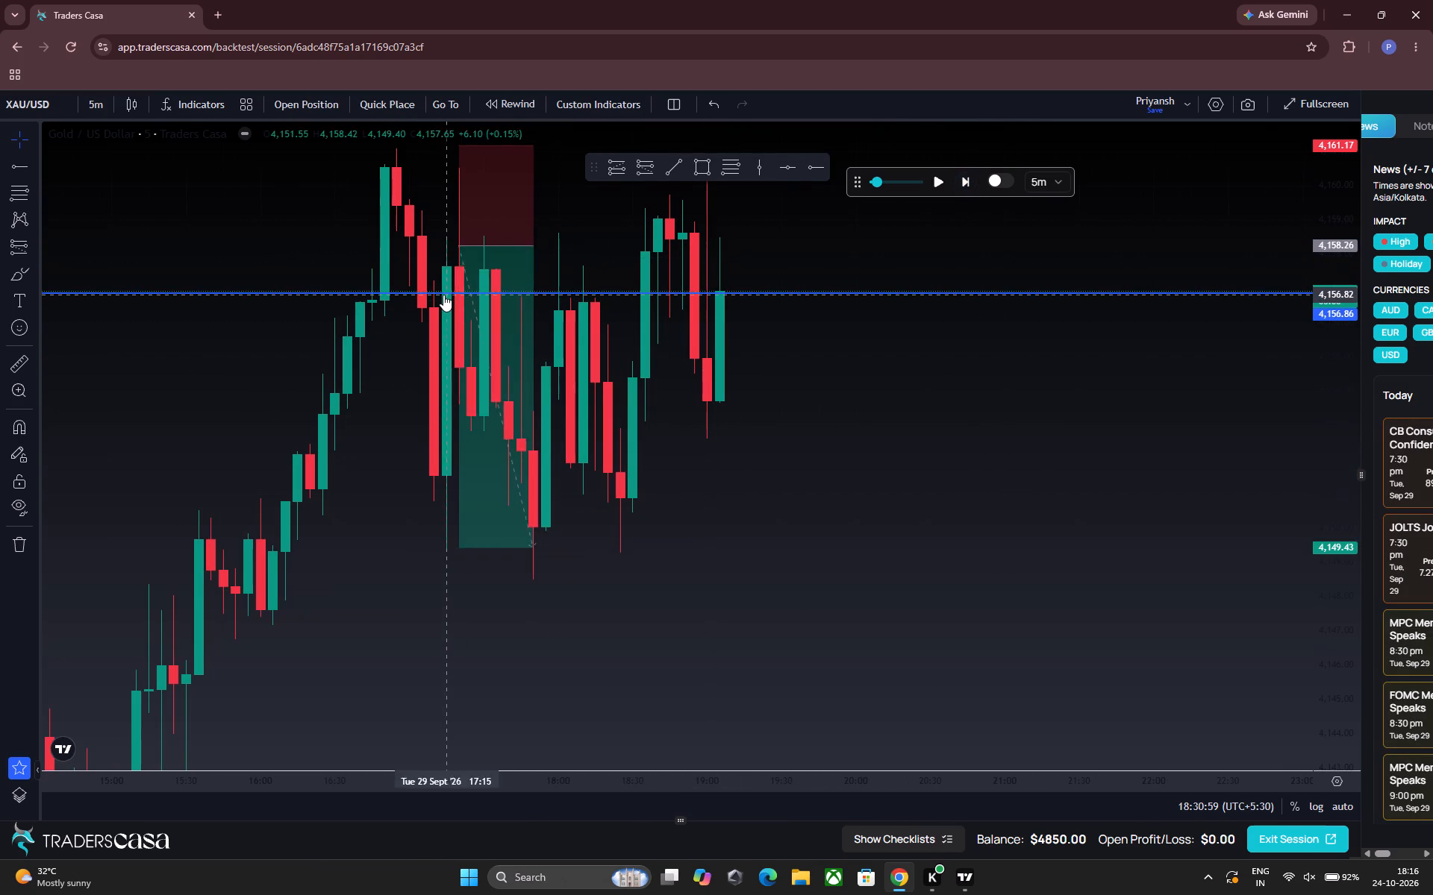
pyautogui.click(472, 297)
pyautogui.click(891, 258)
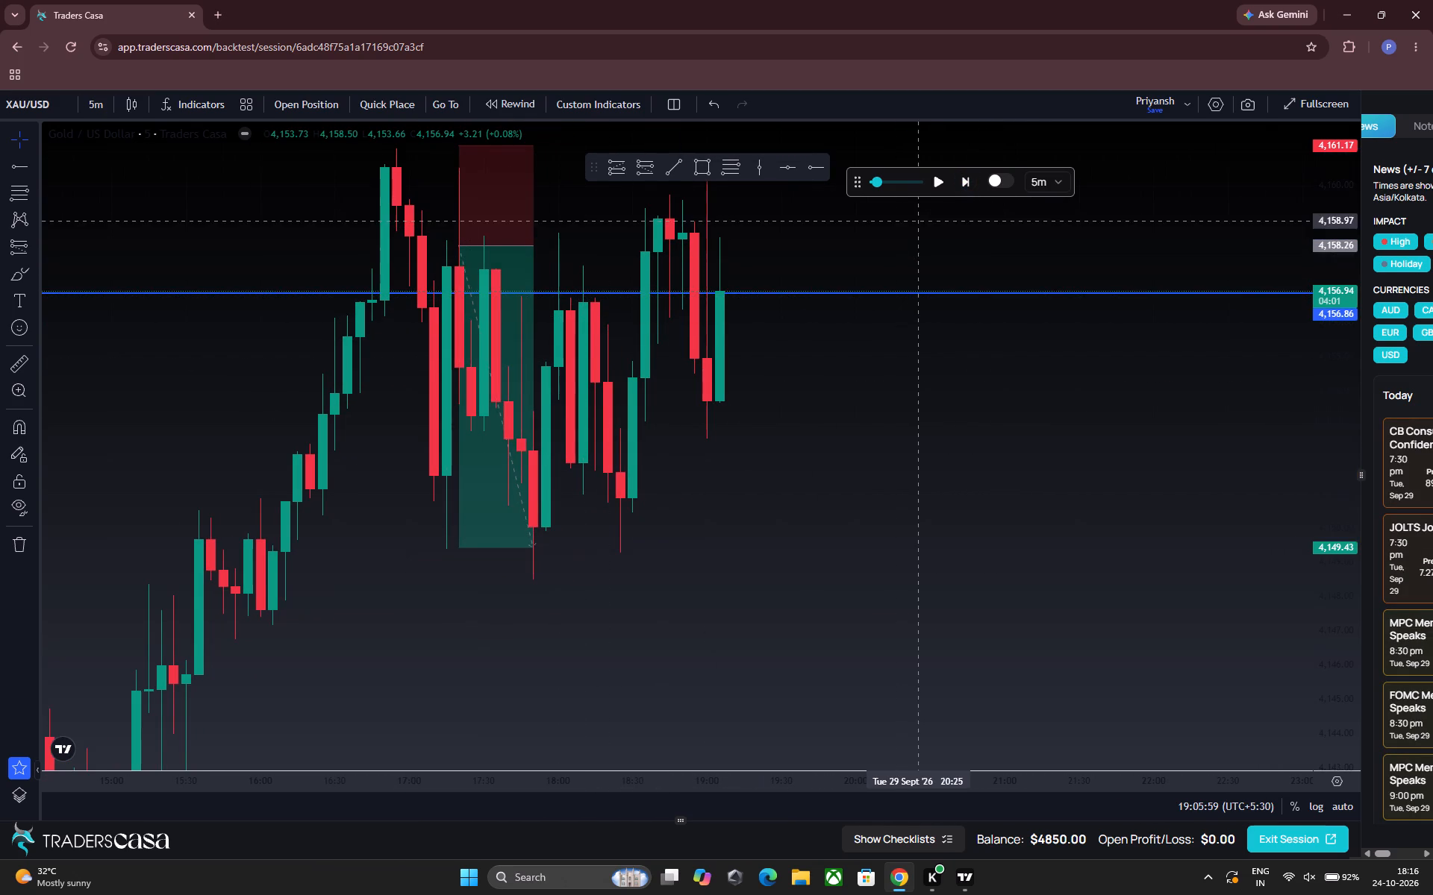
# Advance the replay in 5-minute steps to 19:40:59, keeping the rising price in view.
pyautogui.moveTo(914, 266); pyautogui.dragTo(907, 351)
pyautogui.click(960, 182)
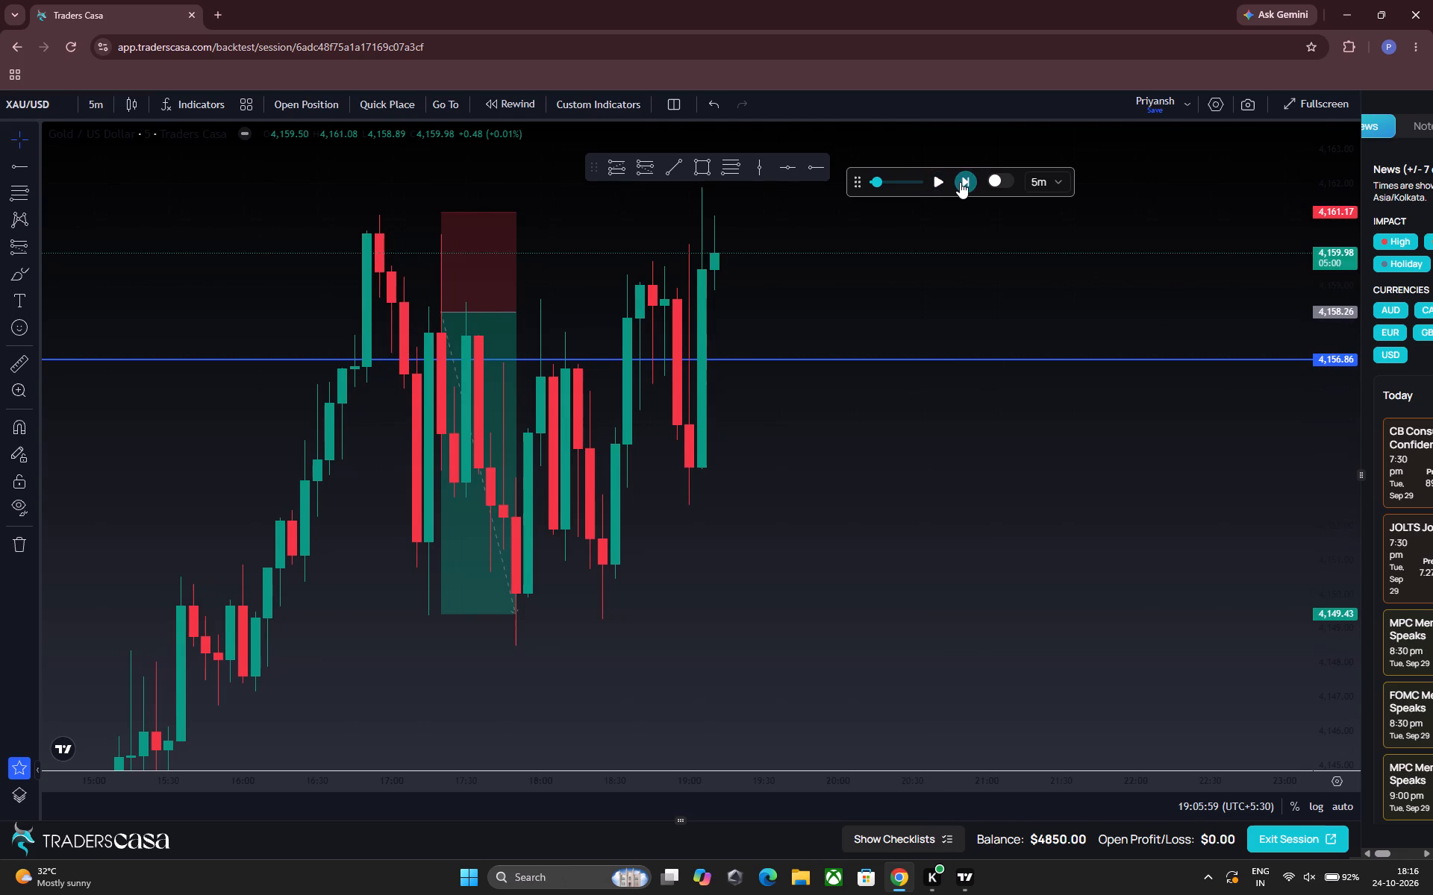
pyautogui.click(960, 182)
pyautogui.click(960, 182)
pyautogui.moveTo(908, 257); pyautogui.dragTo(897, 365)
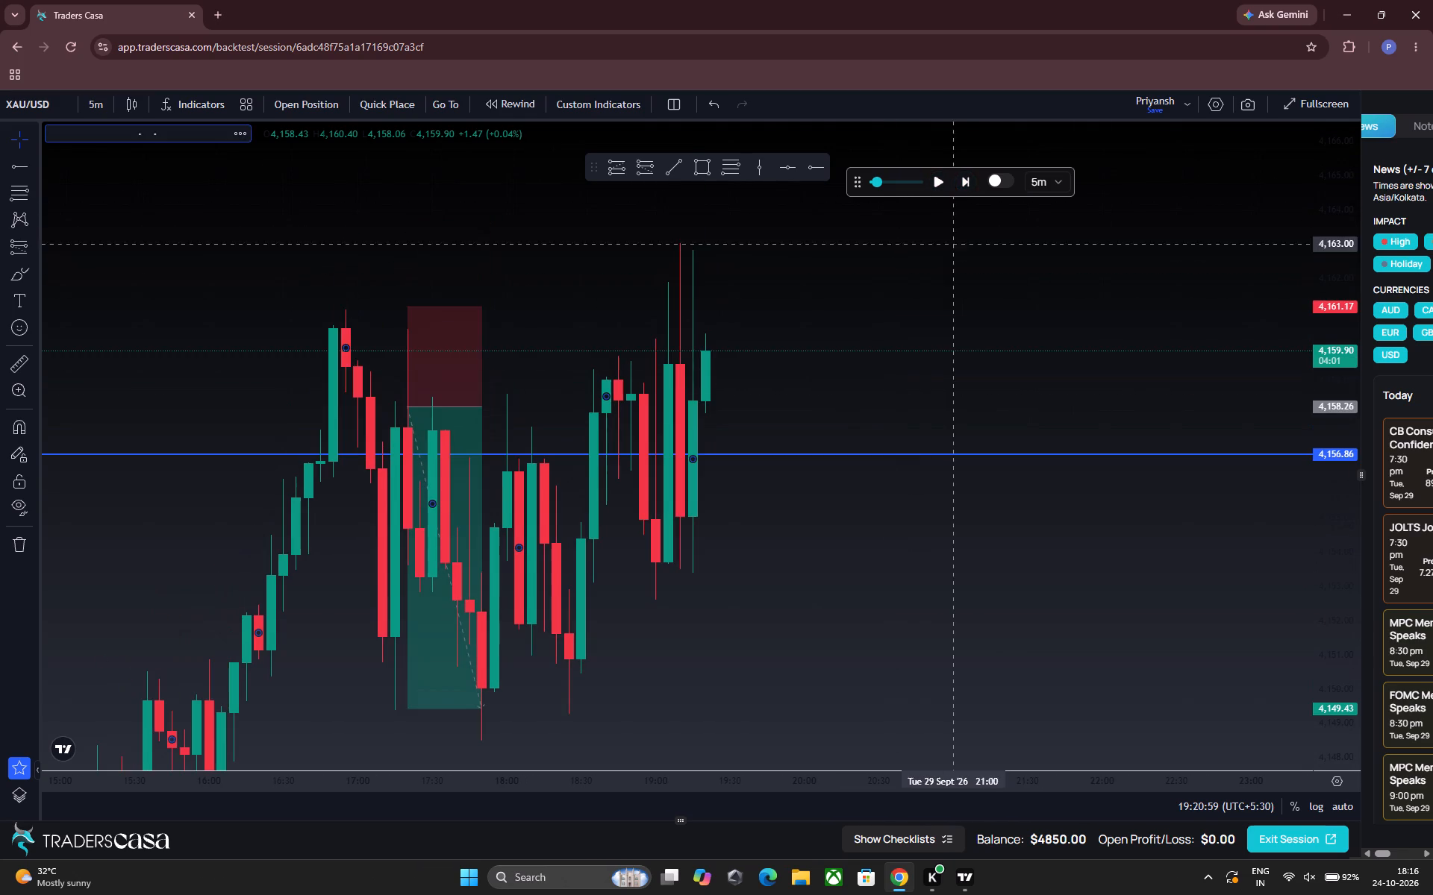
pyautogui.click(962, 179)
pyautogui.doubleClick(962, 179)
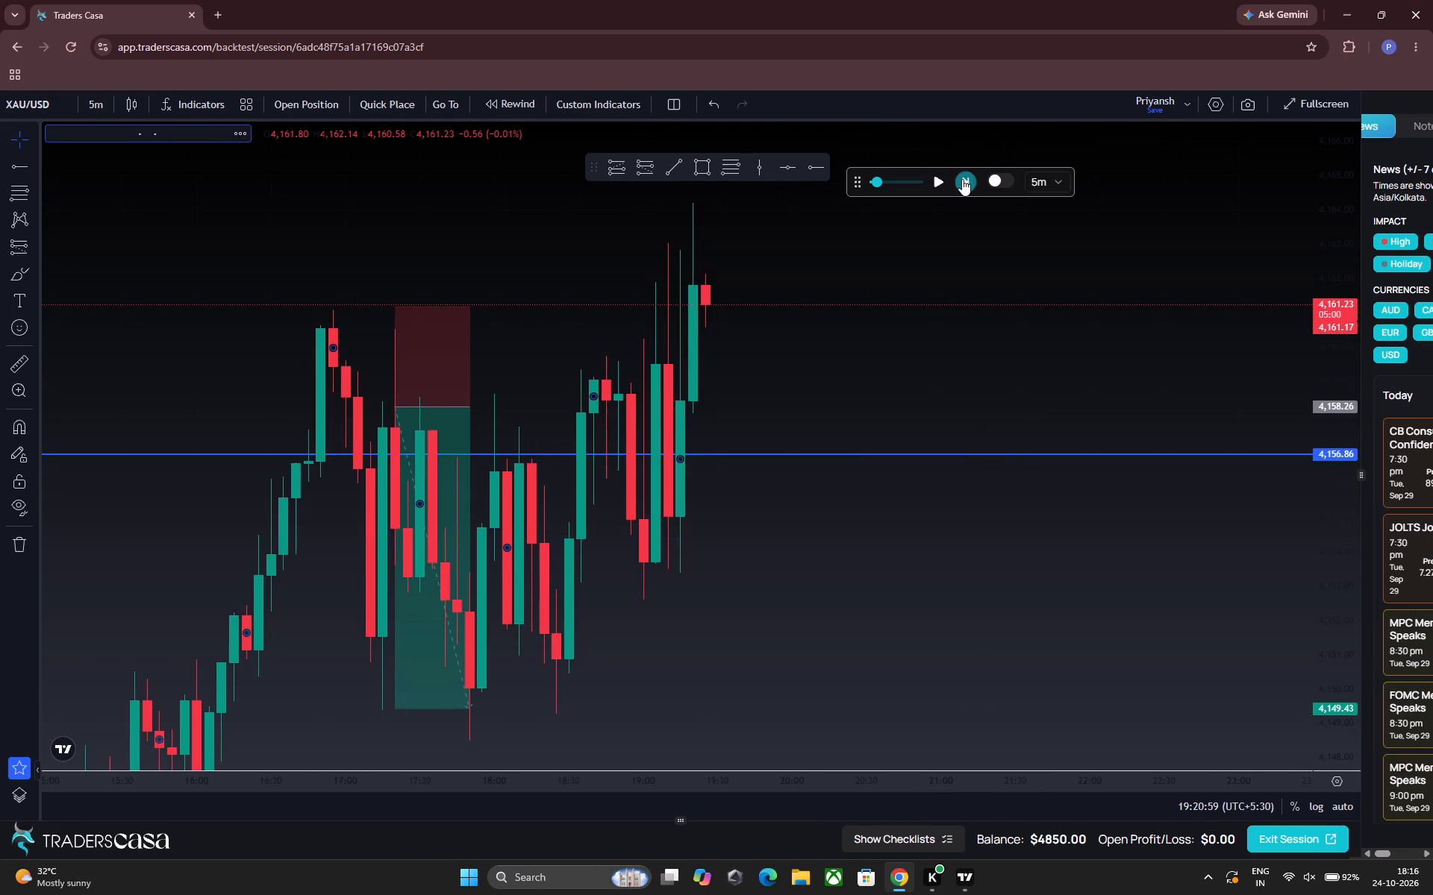
pyautogui.click(962, 179)
pyautogui.moveTo(874, 292); pyautogui.dragTo(871, 414)
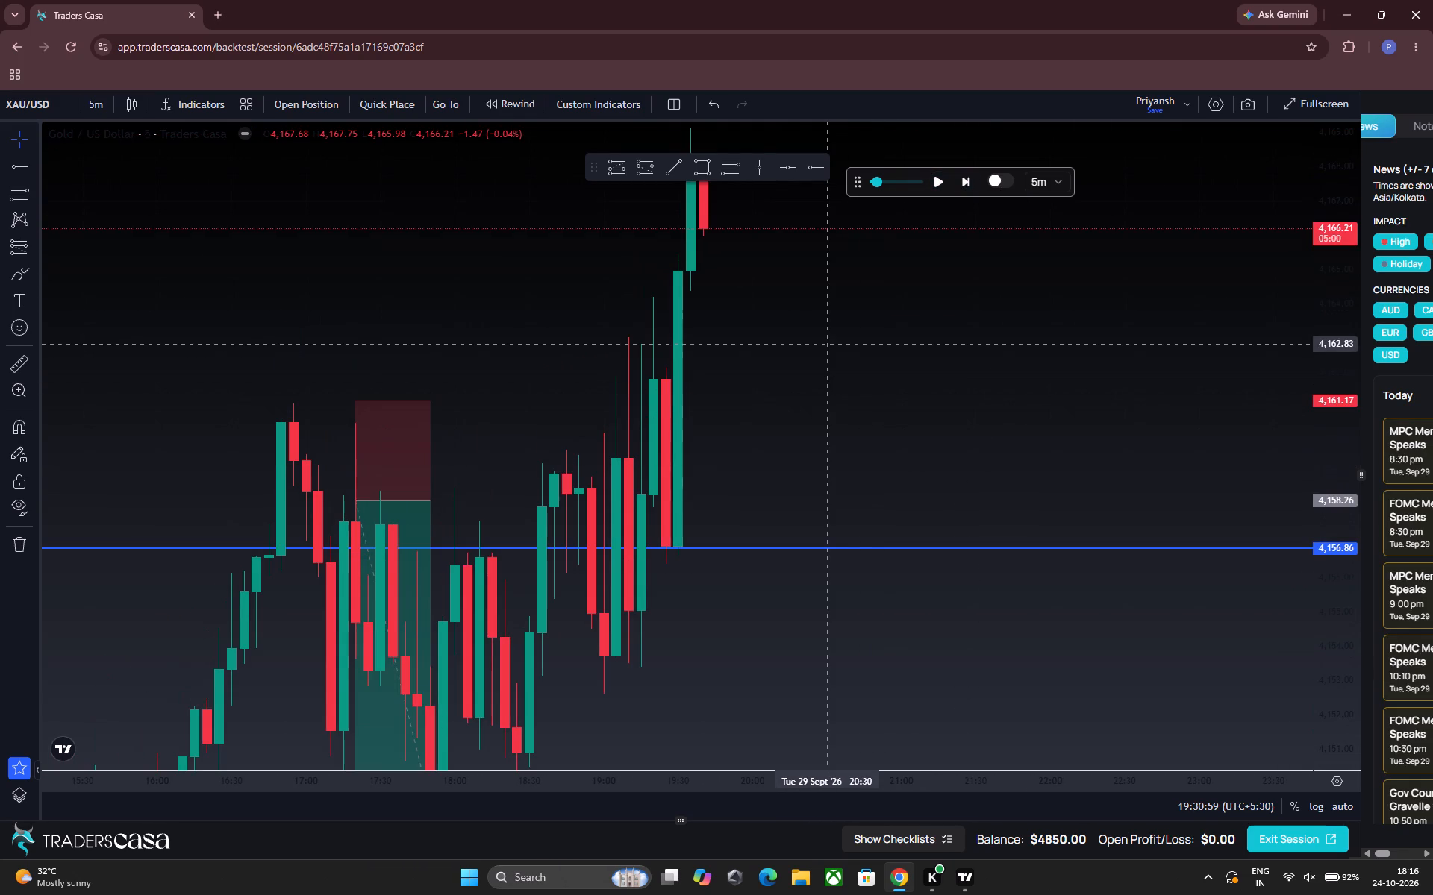
# Show the chart as a 4-hour line chart with a compressed price scale.
pyautogui.write('4h')
pyautogui.press('Return')
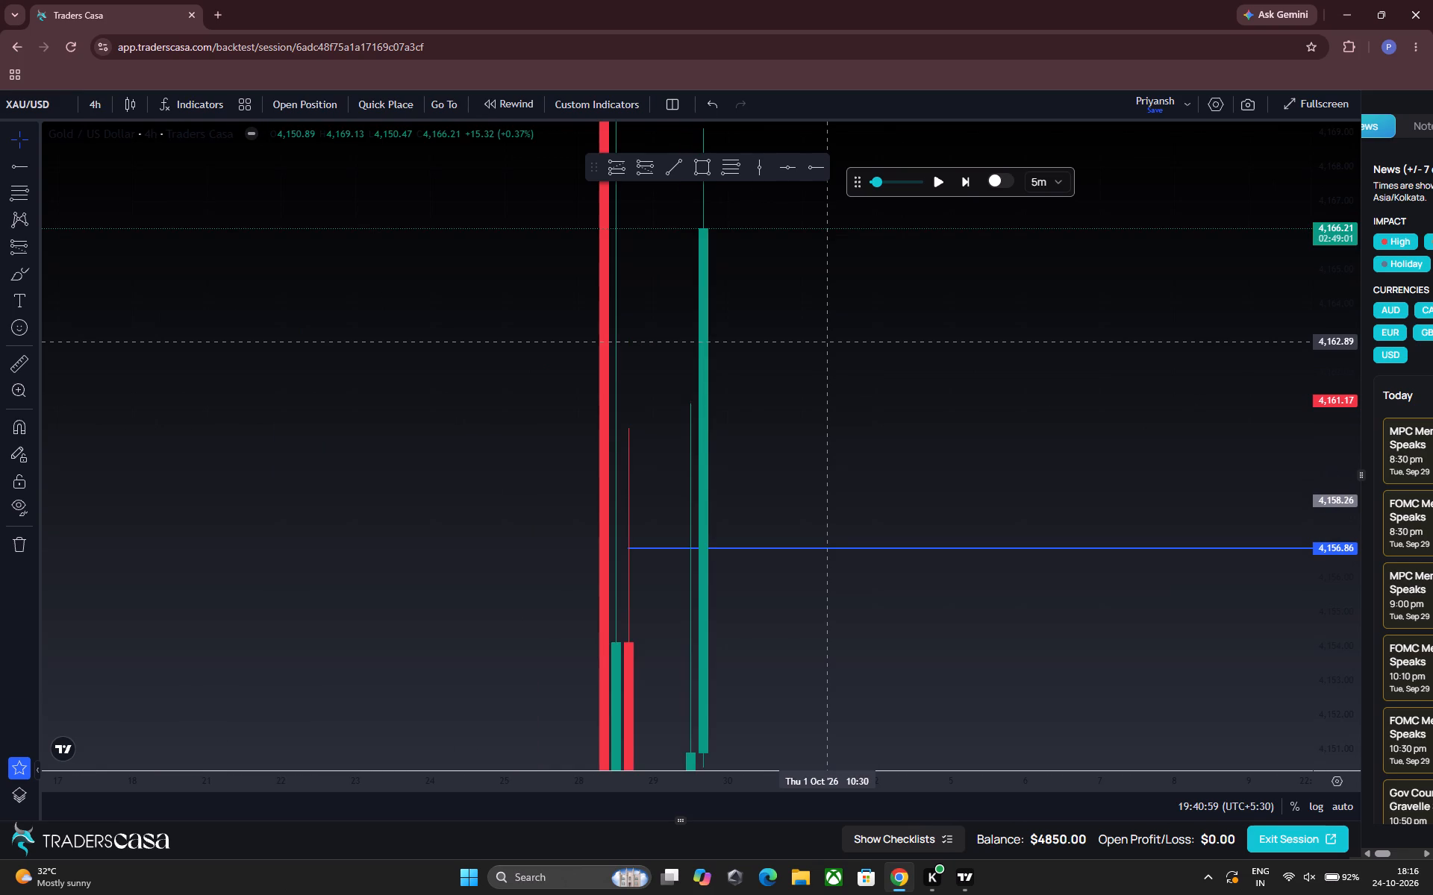
pyautogui.moveTo(1342, 178); pyautogui.dragTo(1344, 735)
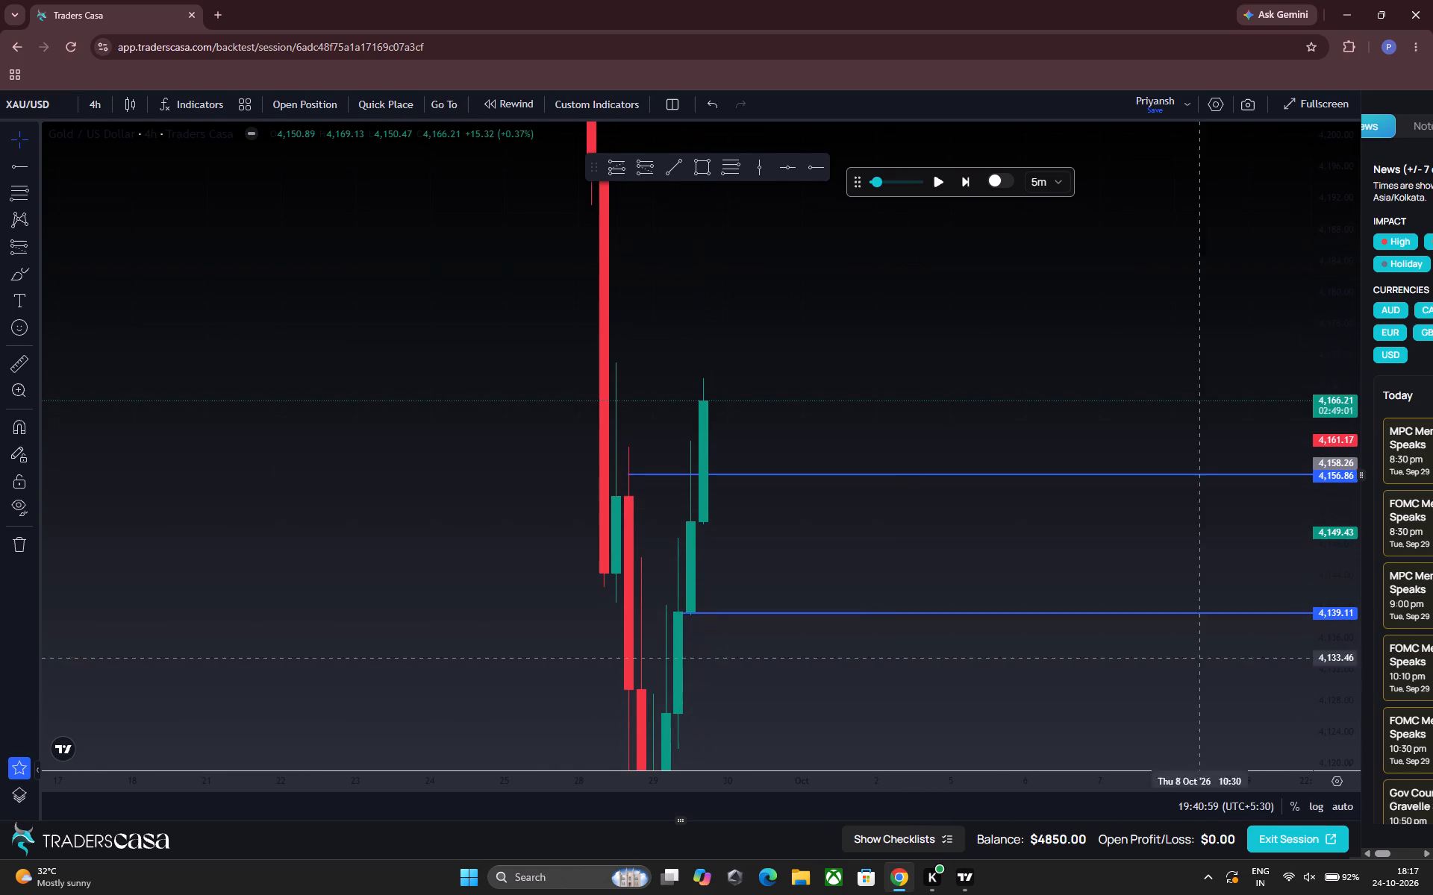
pyautogui.click(131, 118)
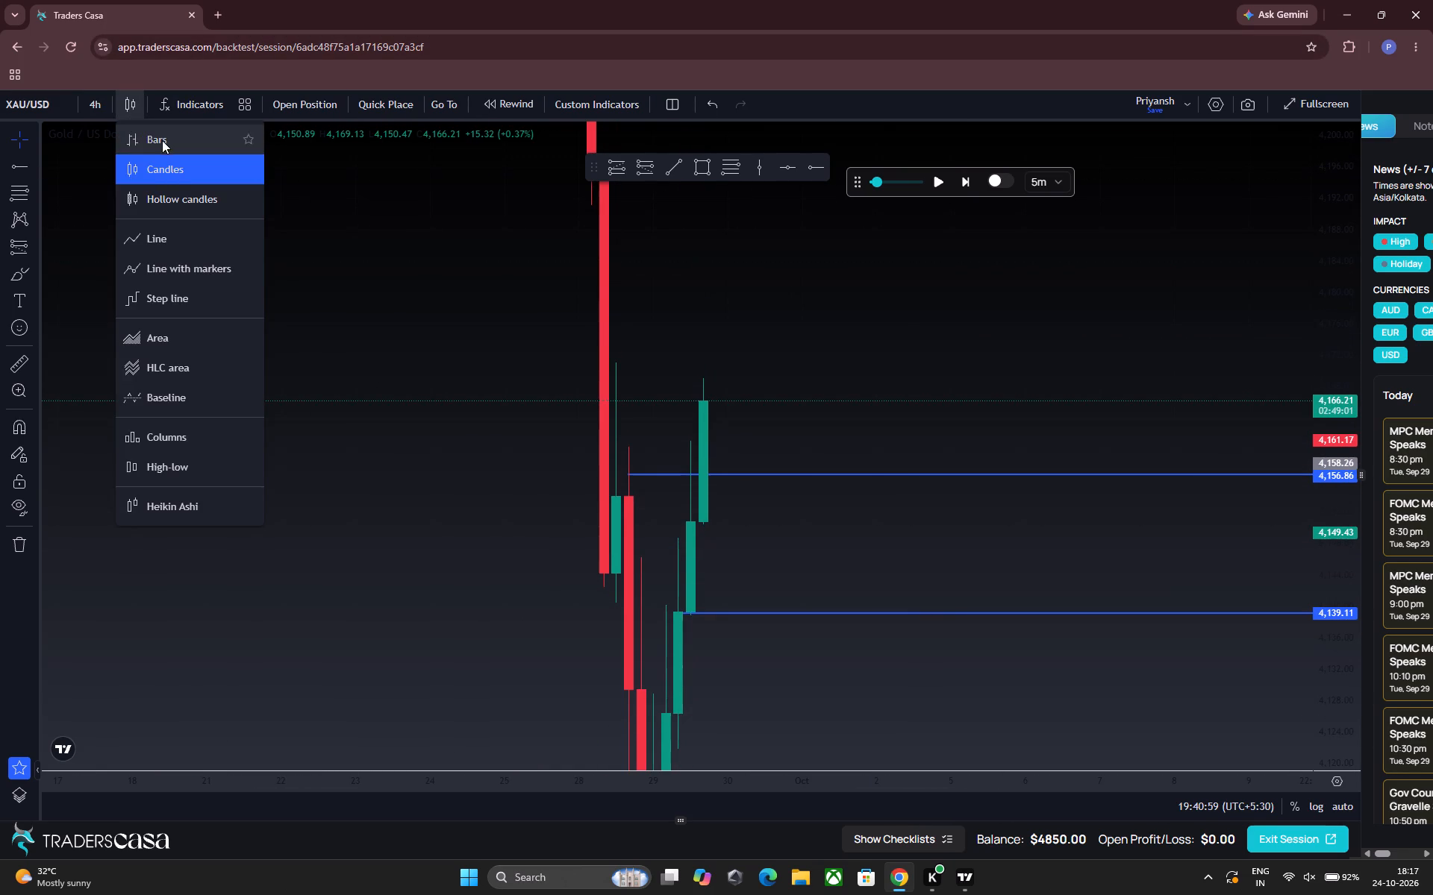
pyautogui.click(160, 236)
# Move the 4,156.86 ray to the line's swing high on 28 Sept at 4,153.79.
pyautogui.moveTo(825, 475); pyautogui.dragTo(825, 489)
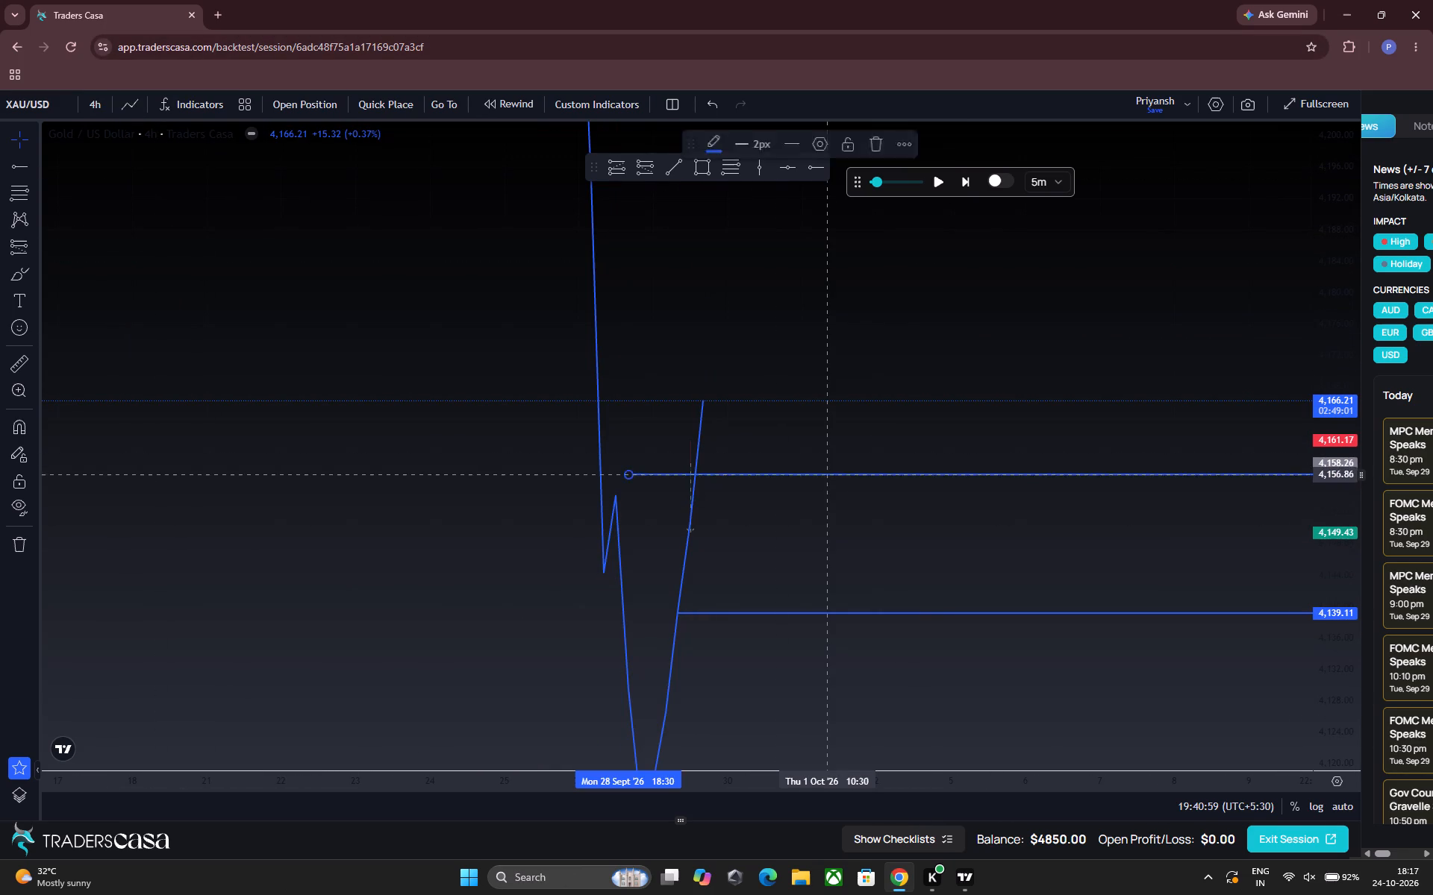
pyautogui.moveTo(825, 489); pyautogui.dragTo(809, 498)
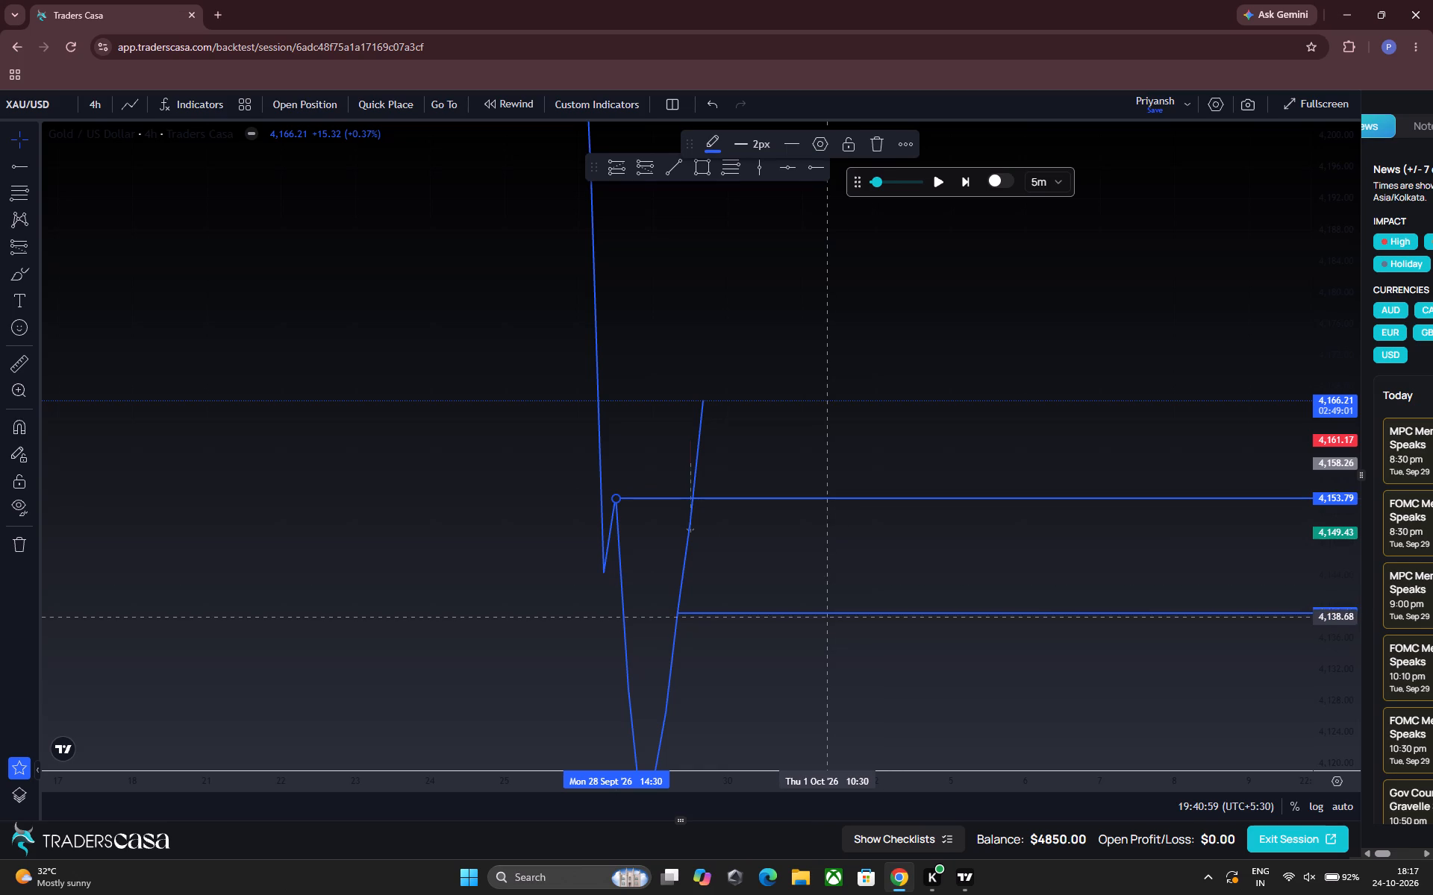
# Move the 4,139.11 ray to the line's swing low on 28 Sept at 4,144.10.
pyautogui.moveTo(826, 615); pyautogui.dragTo(754, 571)
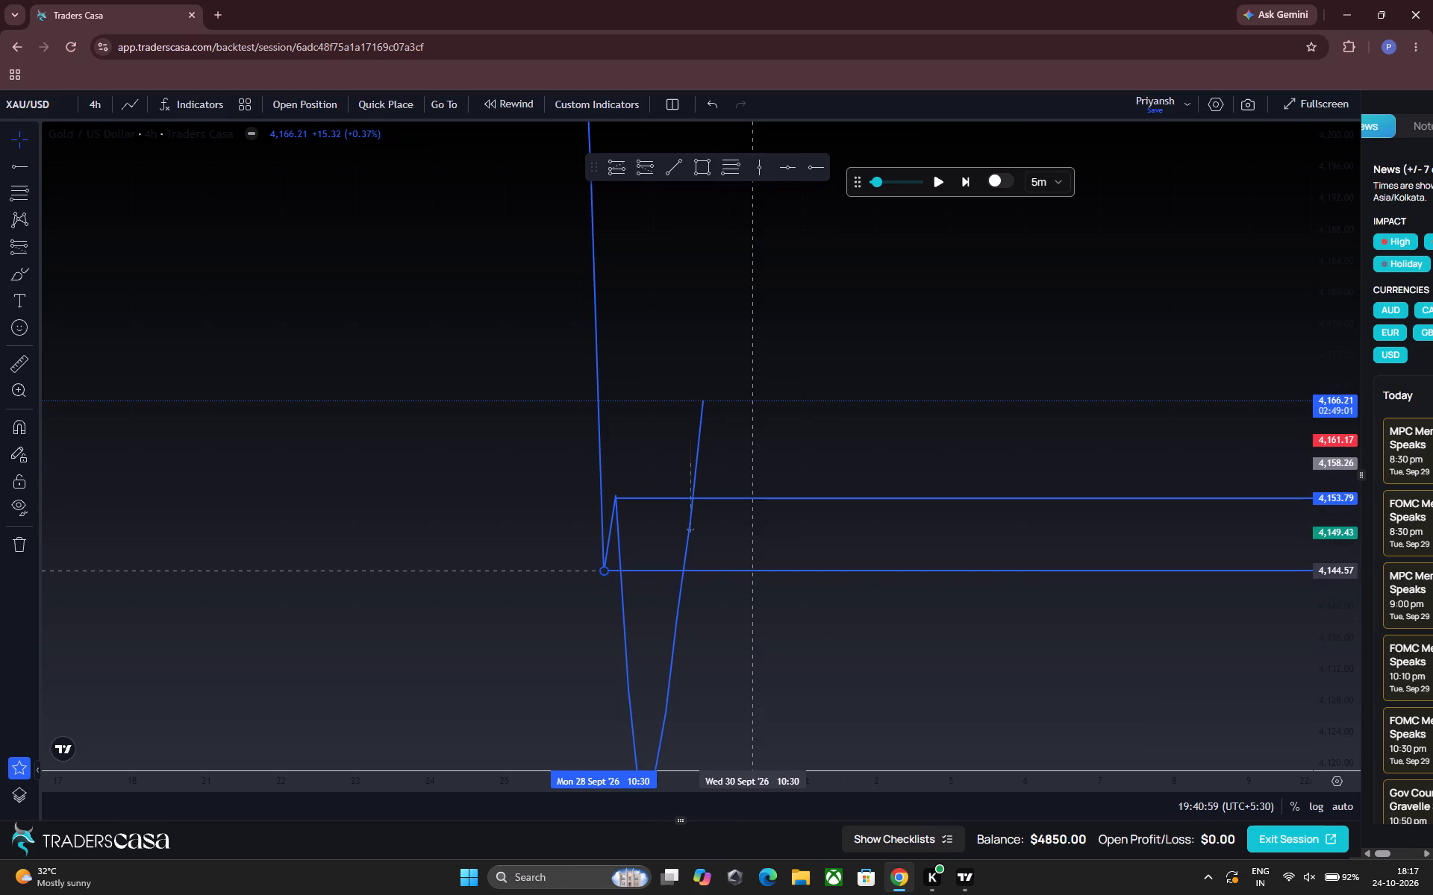
pyautogui.moveTo(754, 571); pyautogui.dragTo(754, 574)
pyautogui.click(845, 389)
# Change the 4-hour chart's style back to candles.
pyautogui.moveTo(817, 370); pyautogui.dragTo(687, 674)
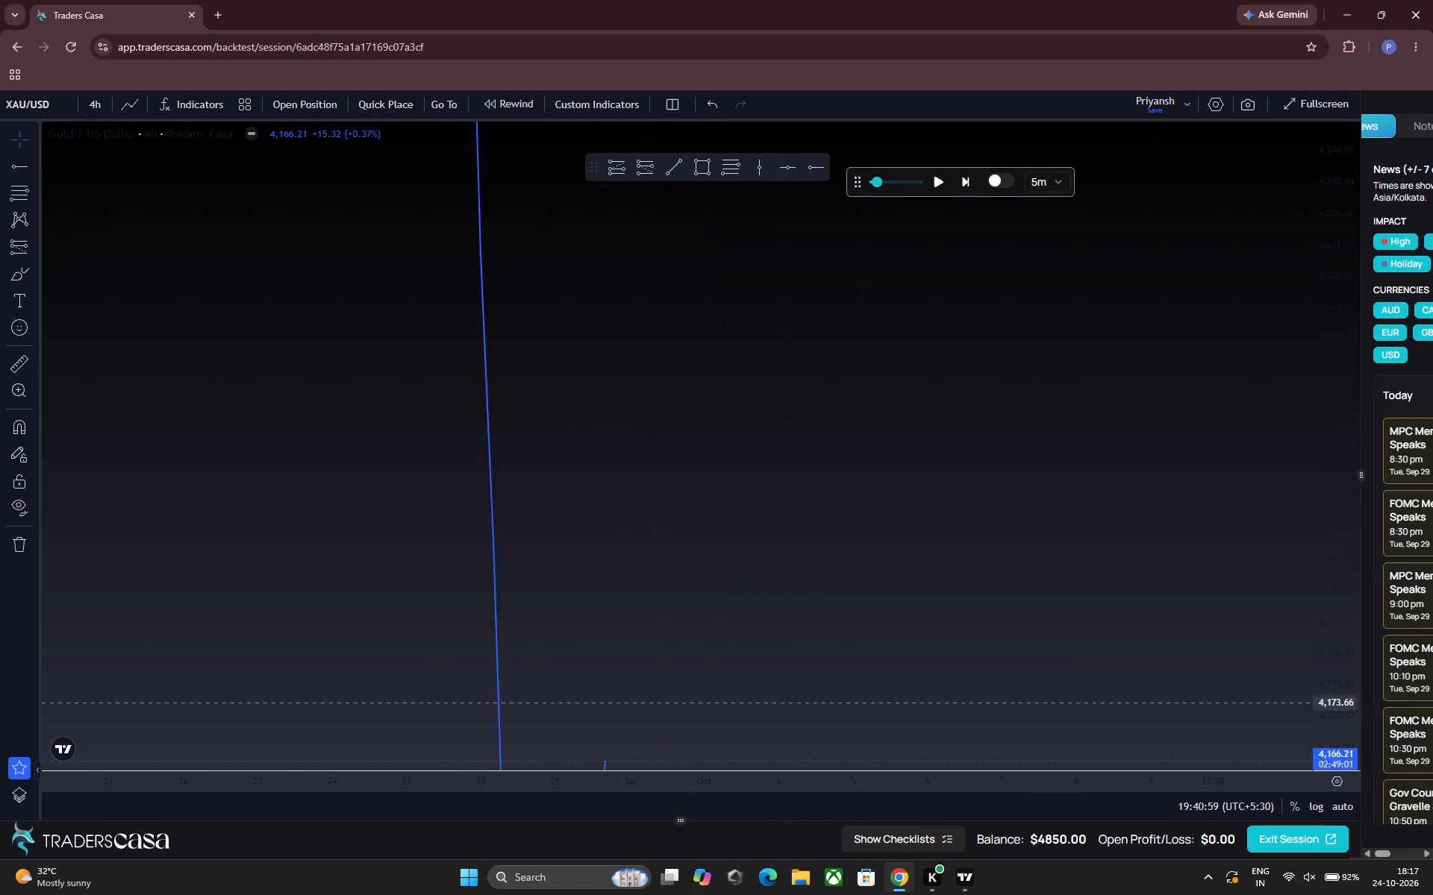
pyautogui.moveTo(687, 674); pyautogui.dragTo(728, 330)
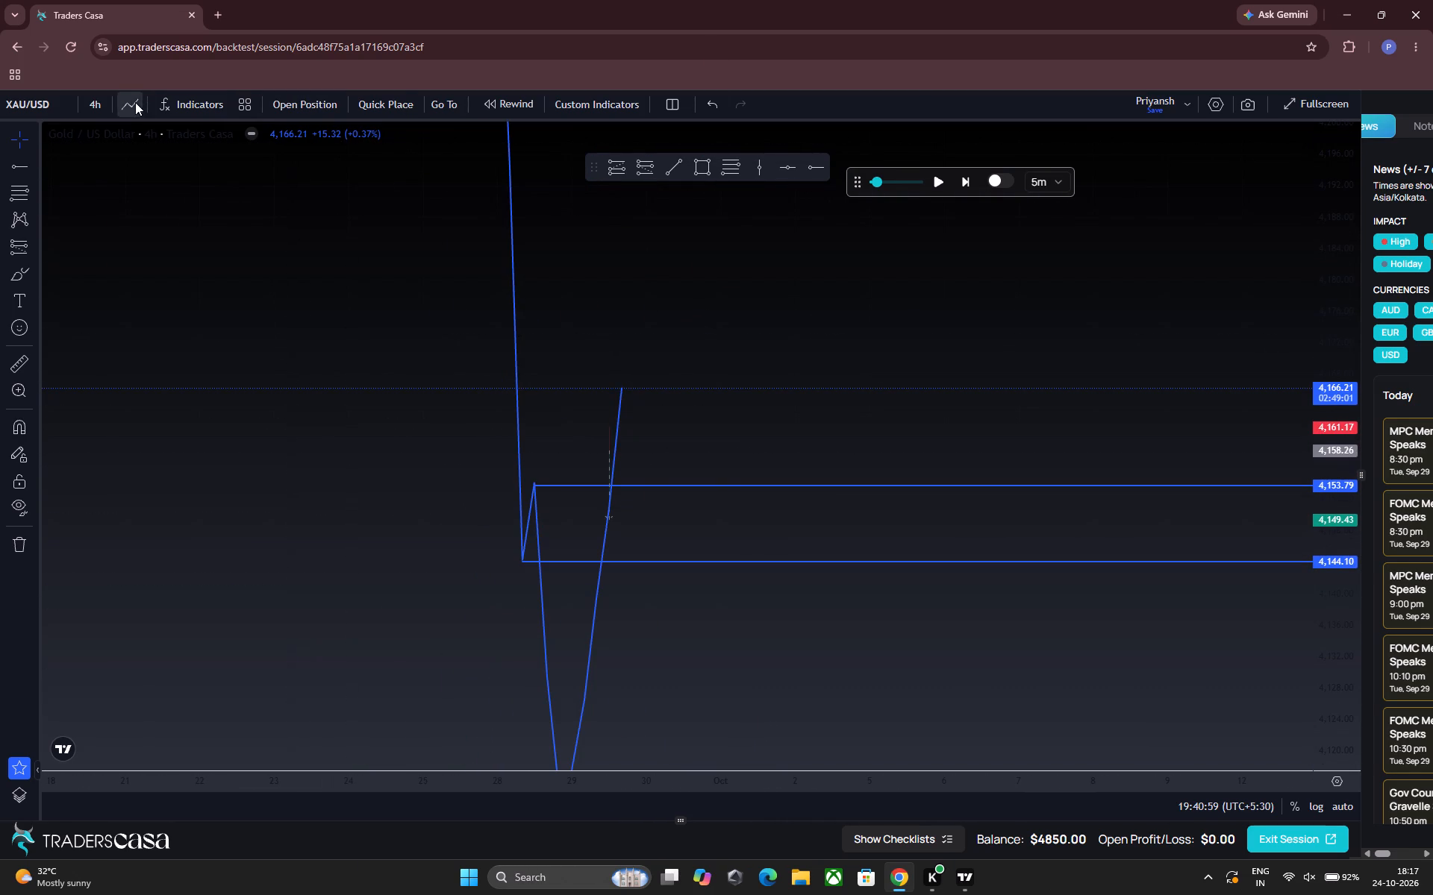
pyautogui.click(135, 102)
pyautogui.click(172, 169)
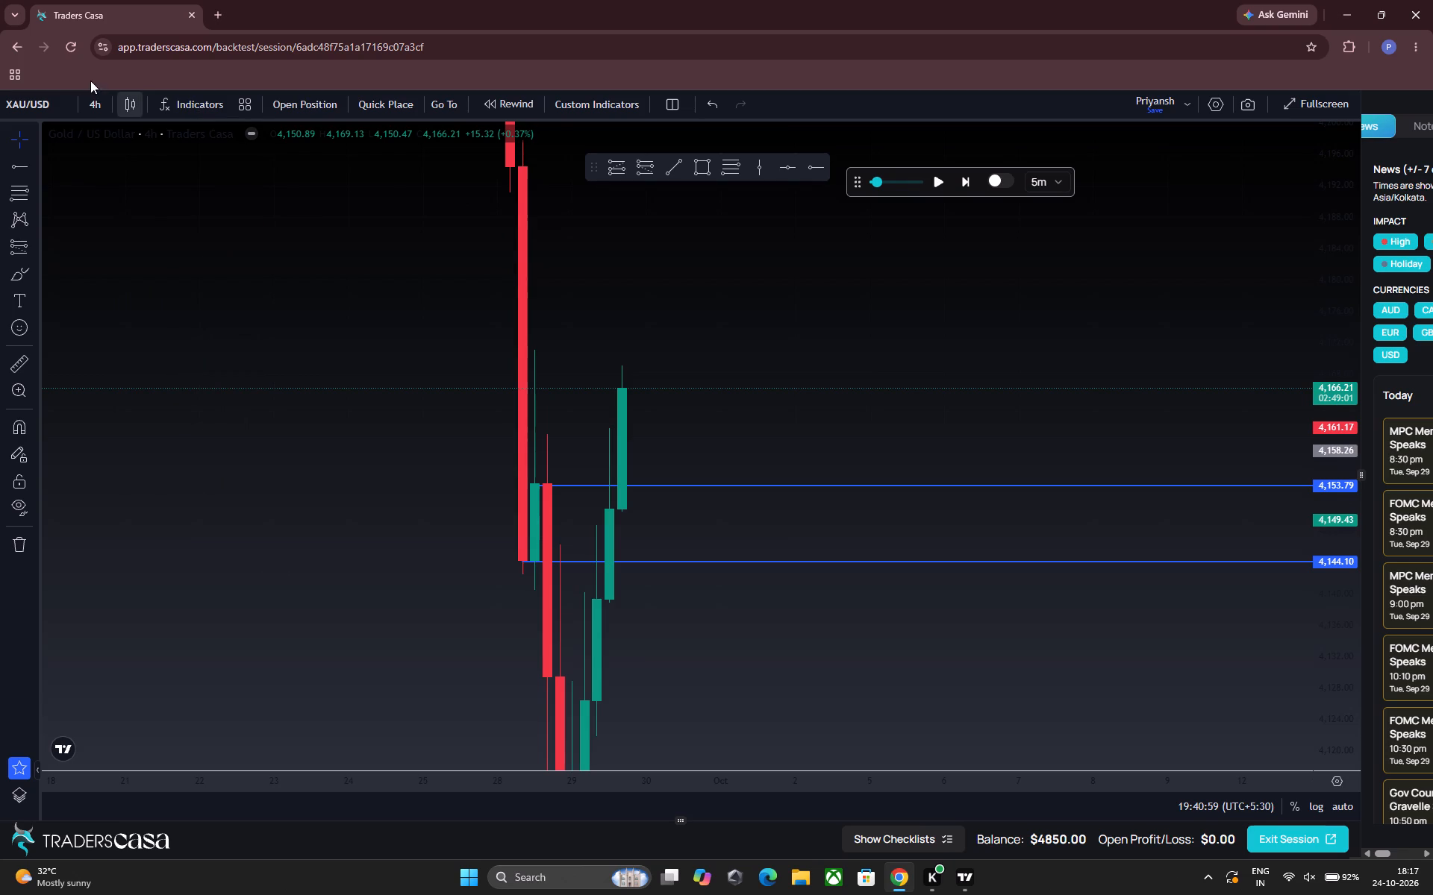
# Examine the 4,153.79 and 4,144.10 rays against price on a 1-hour line chart.
pyautogui.click(102, 104)
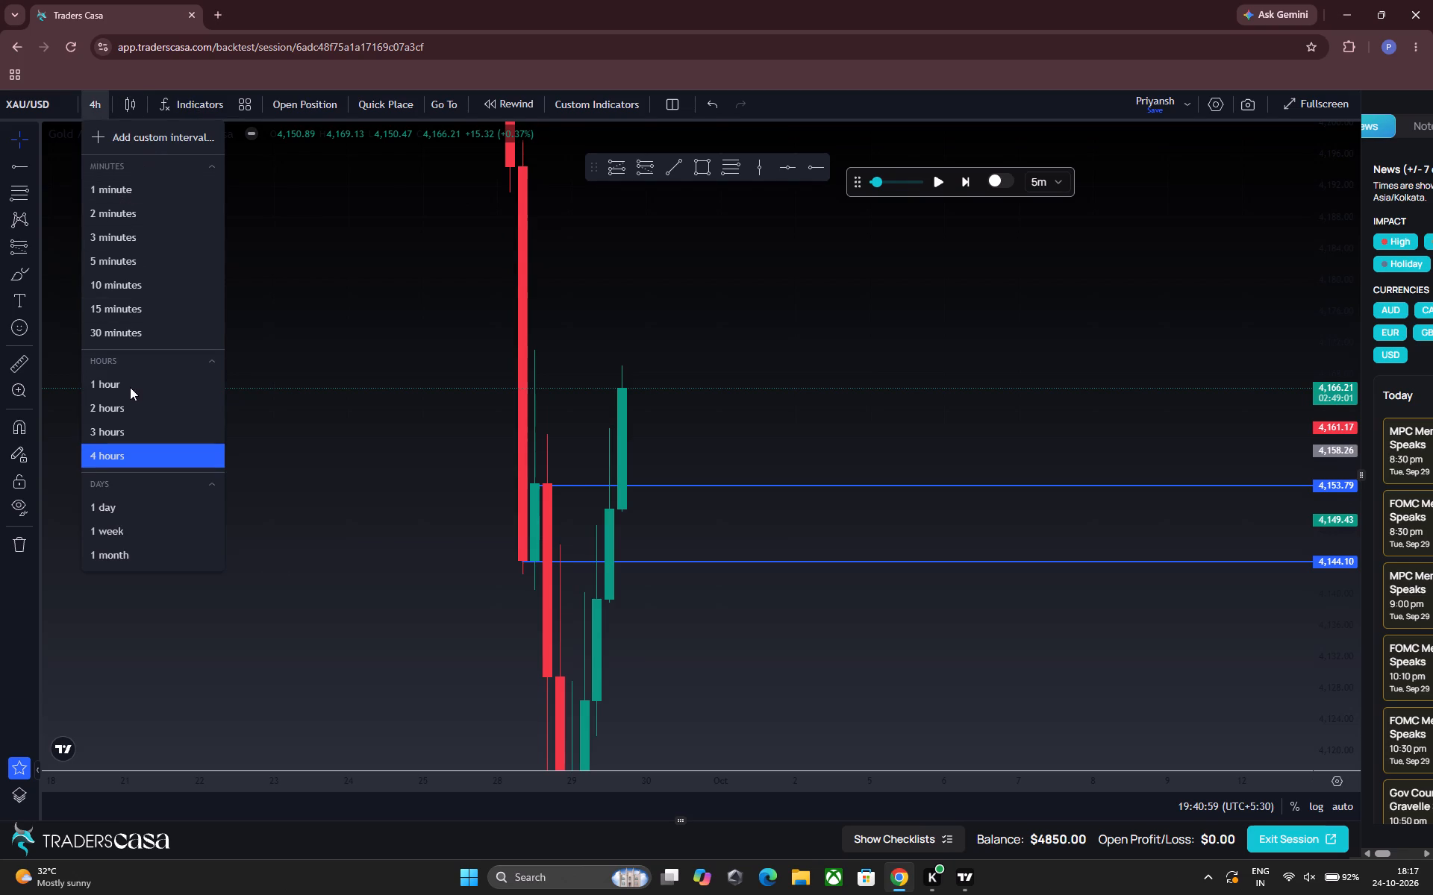
pyautogui.click(130, 387)
pyautogui.click(130, 96)
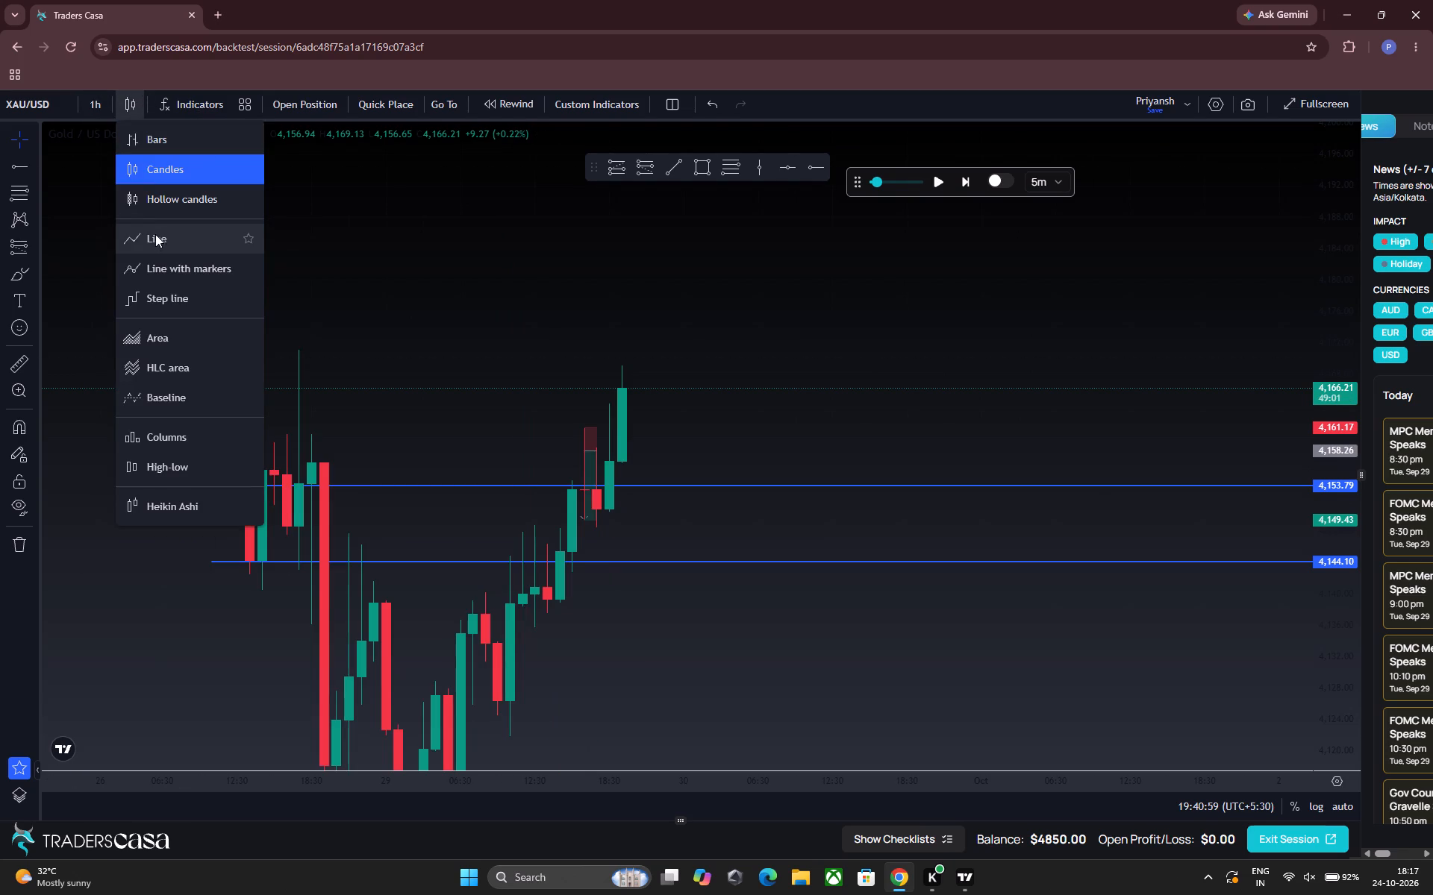
pyautogui.click(155, 239)
pyautogui.moveTo(628, 274); pyautogui.dragTo(679, 210)
pyautogui.moveTo(502, 266); pyautogui.dragTo(562, 269)
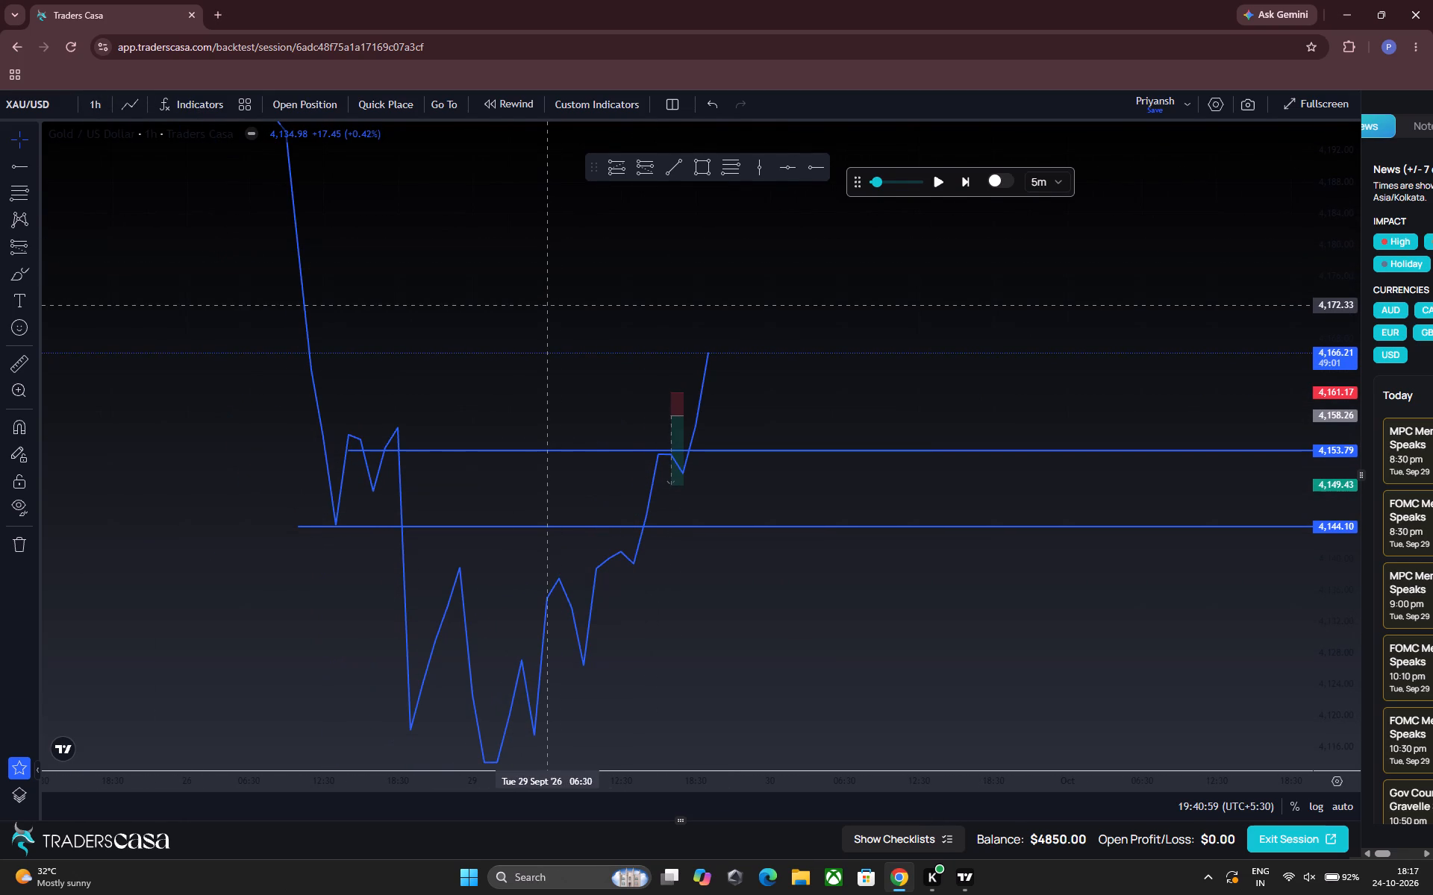
pyautogui.moveTo(547, 306); pyautogui.dragTo(549, 318)
pyautogui.moveTo(535, 300); pyautogui.dragTo(535, 322)
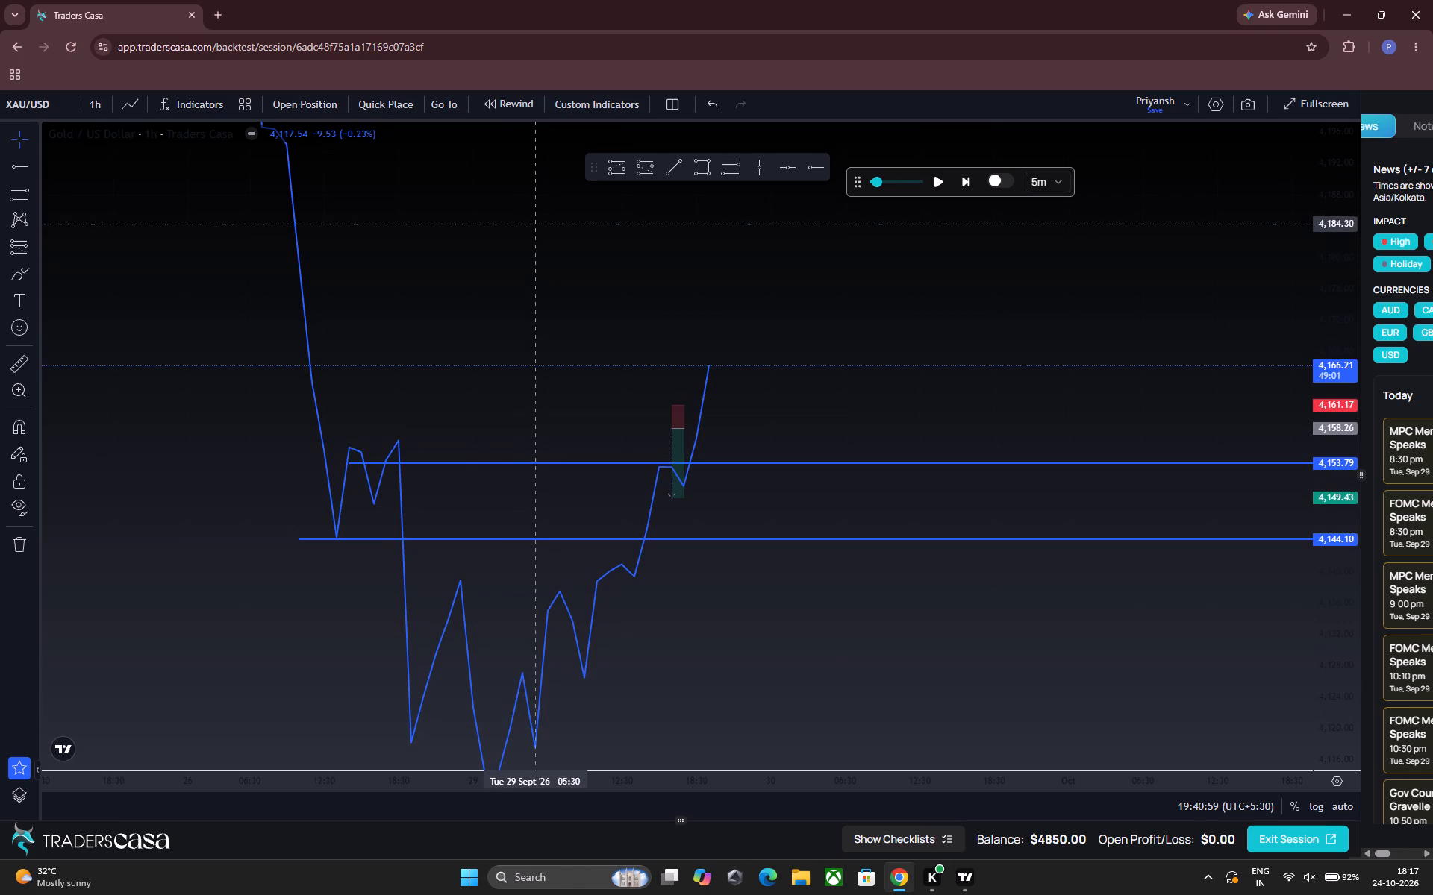
# Return the chart to candles on the 5-minute timeframe.
pyautogui.click(145, 107)
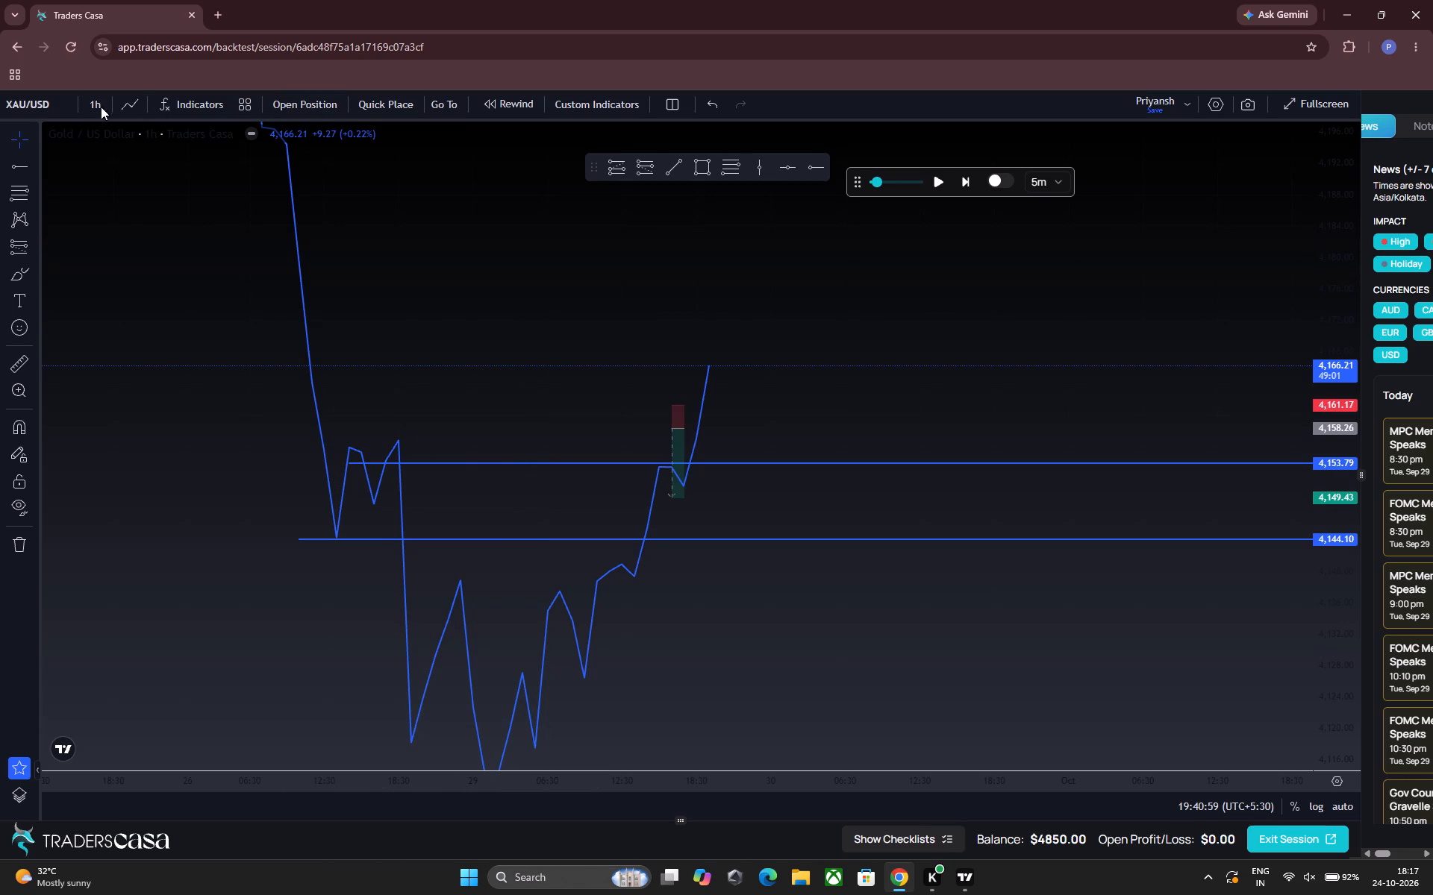
pyautogui.click(123, 106)
pyautogui.click(149, 177)
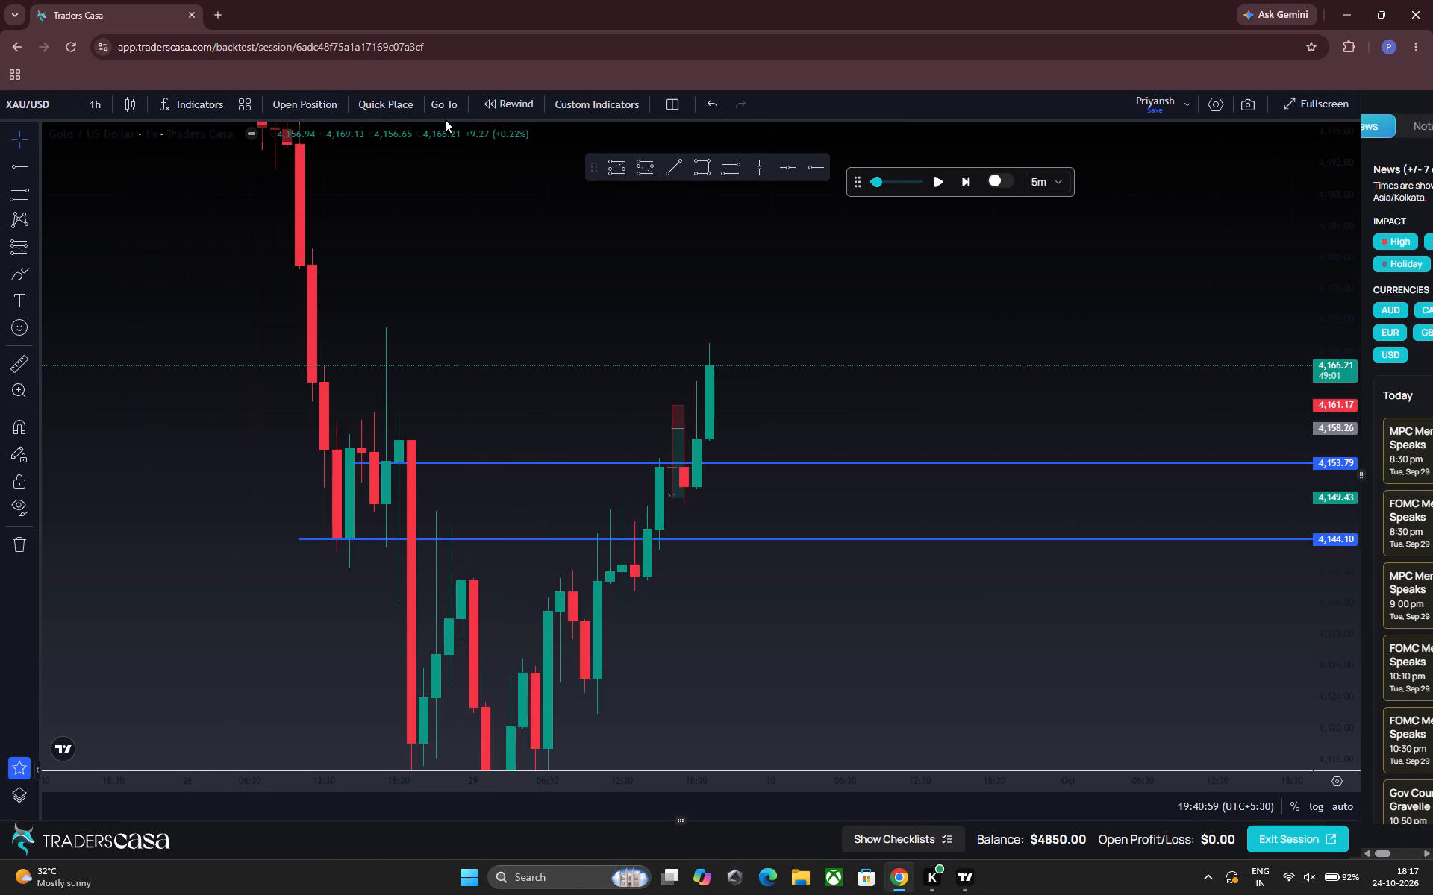
pyautogui.press('5')
pyautogui.press('Return')
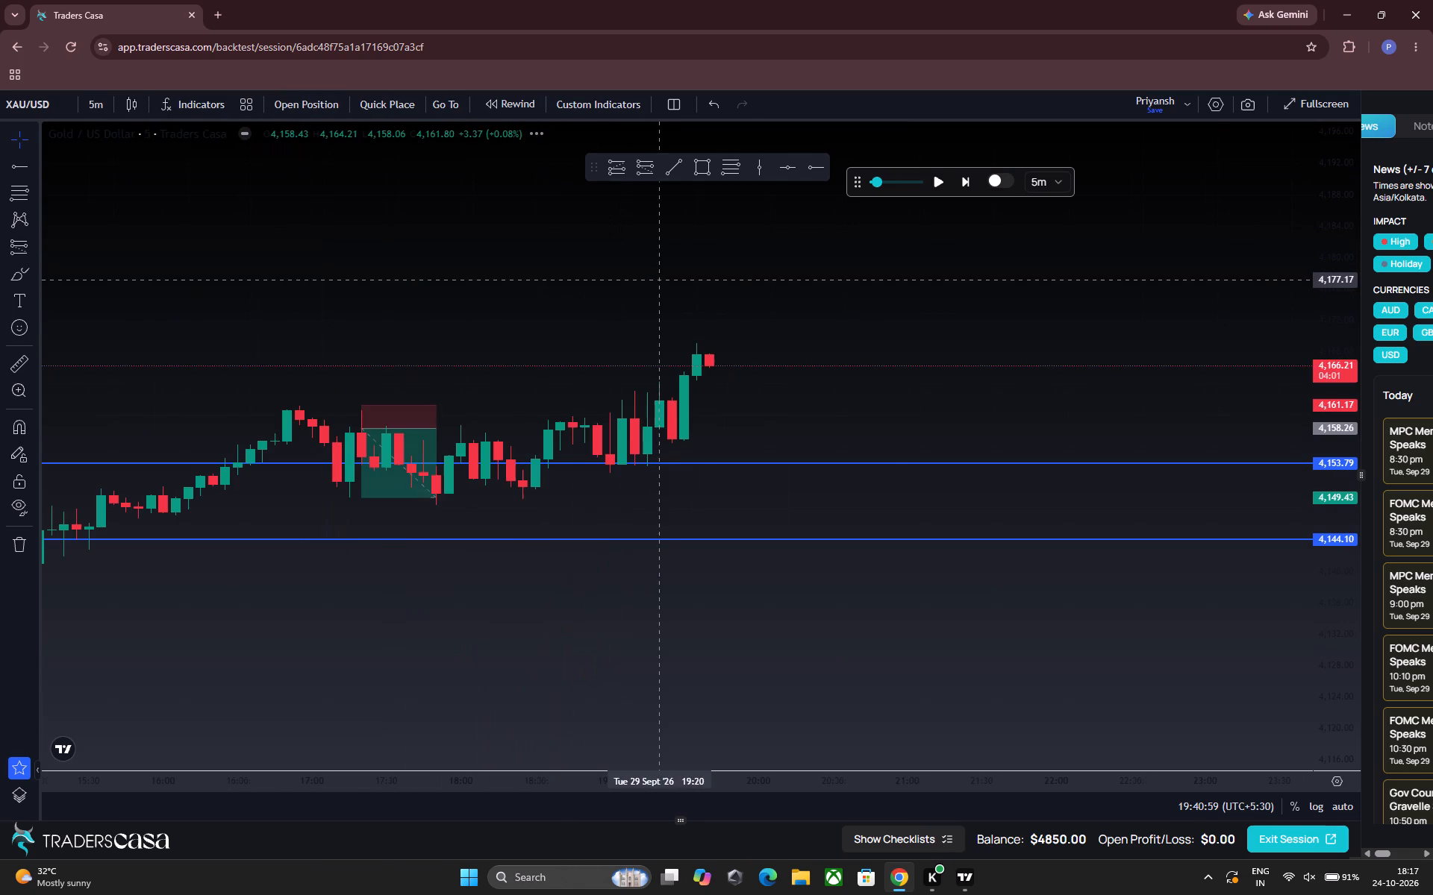
# Advance the 5-minute replay candle by candle to 21:05 on 29 Sept.
pyautogui.click(972, 176)
pyautogui.click(972, 176)
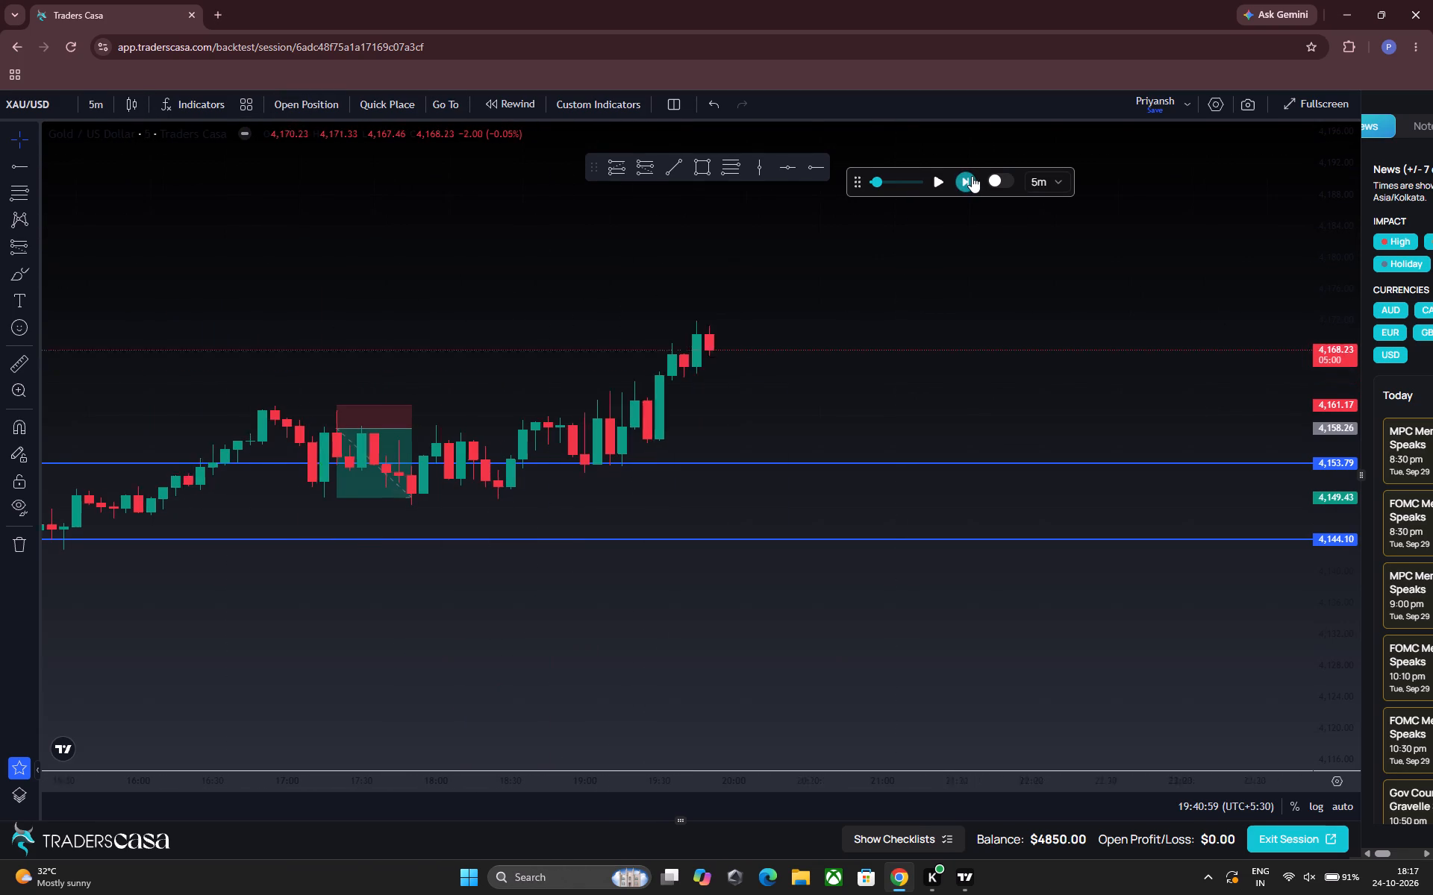
pyautogui.click(972, 176)
pyautogui.tripleClick(972, 176)
pyautogui.tripleClick(972, 176)
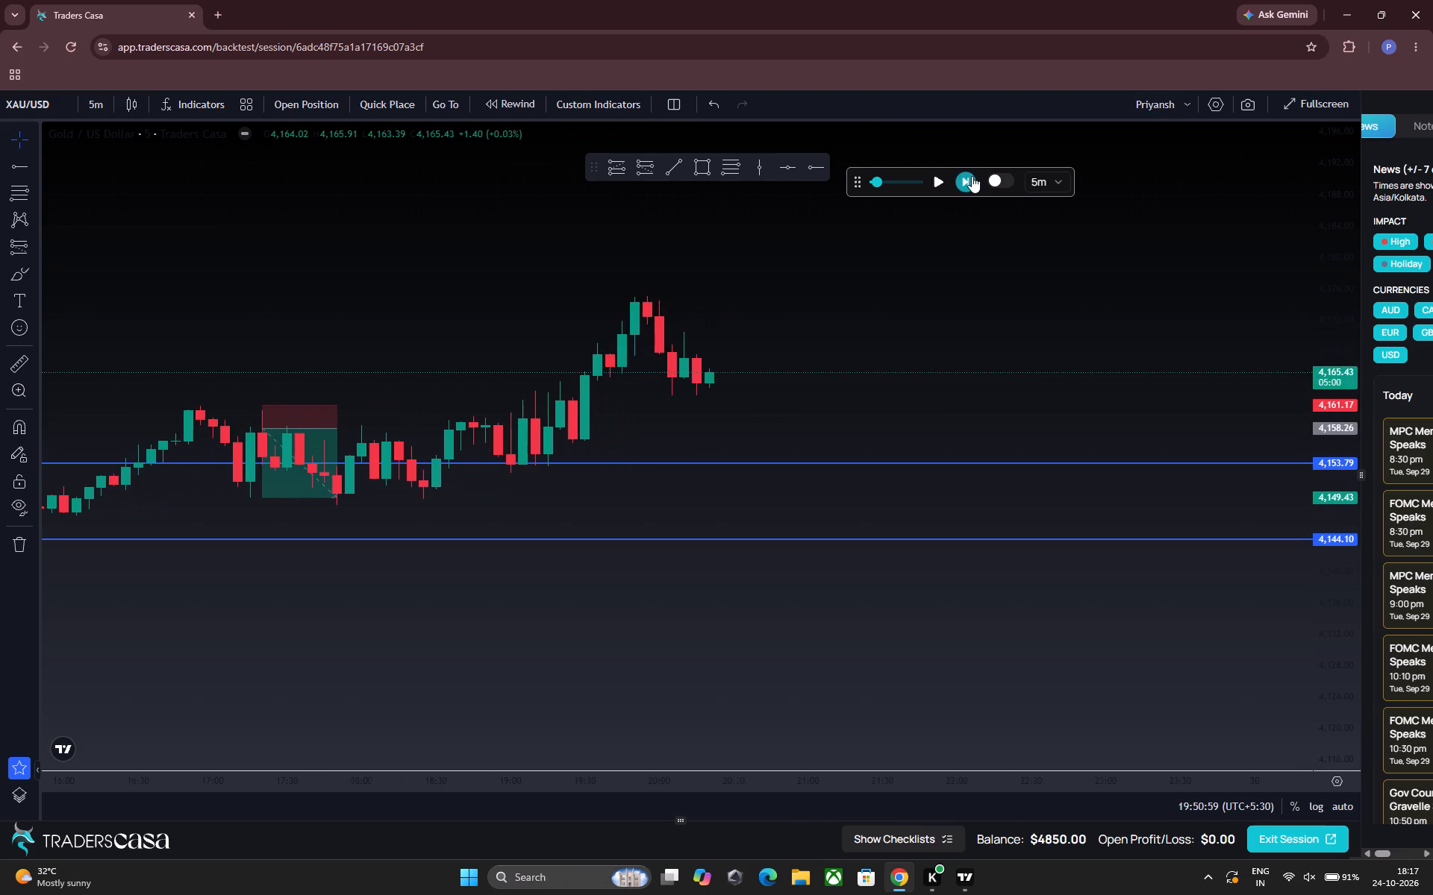
pyautogui.tripleClick(972, 176)
pyautogui.tripleClick(972, 176)
pyautogui.doubleClick(972, 176)
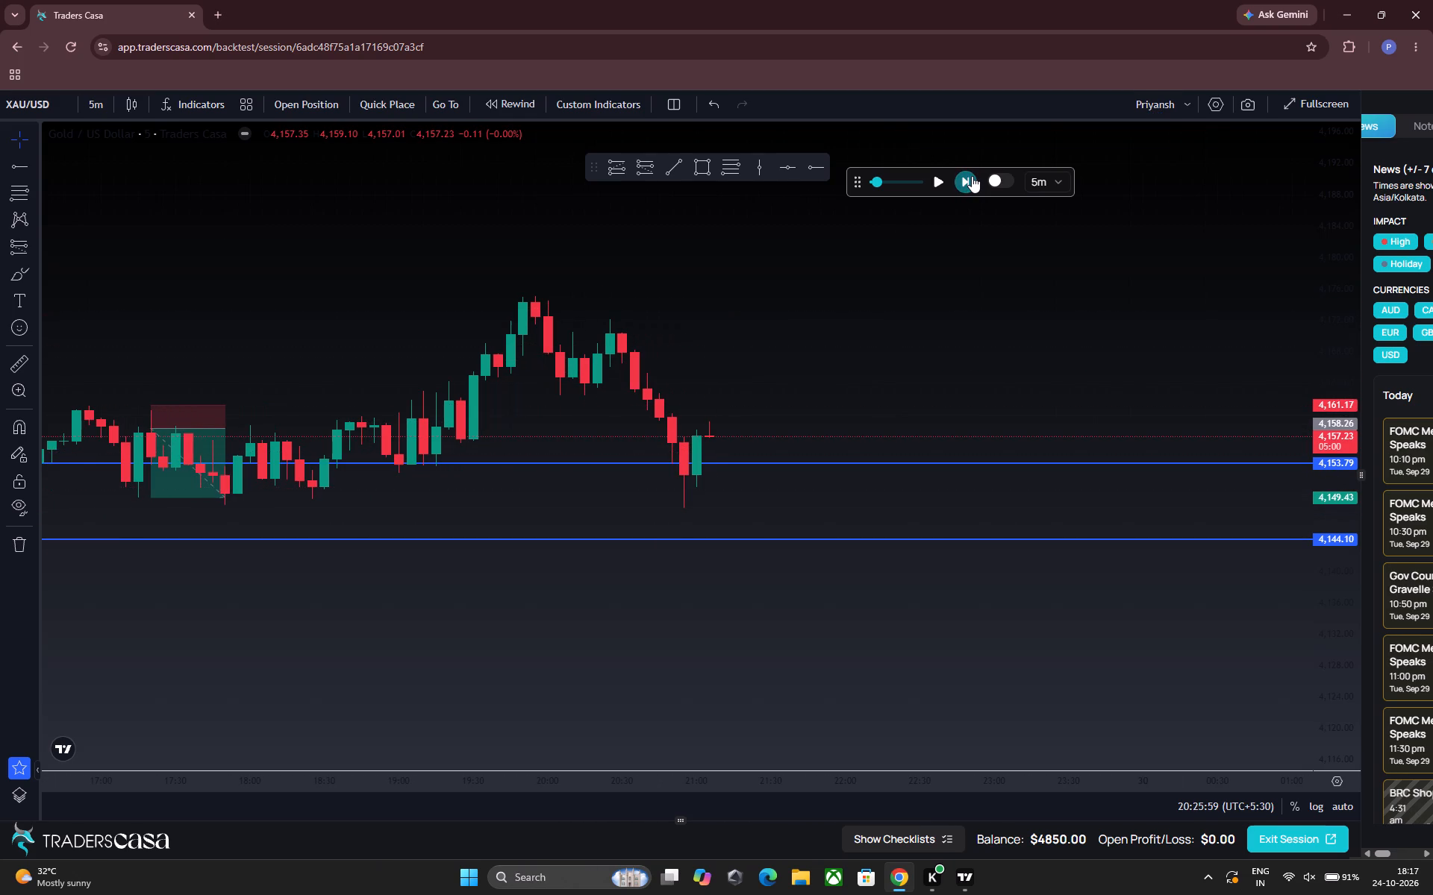
# Advance the replay candle by candle to 22:20 on 29 Sept, following price between the 4,153.79 and 4,144.10 rays.
pyautogui.moveTo(1329, 581); pyautogui.dragTo(1282, 128)
pyautogui.moveTo(1179, 254); pyautogui.dragTo(1200, 295)
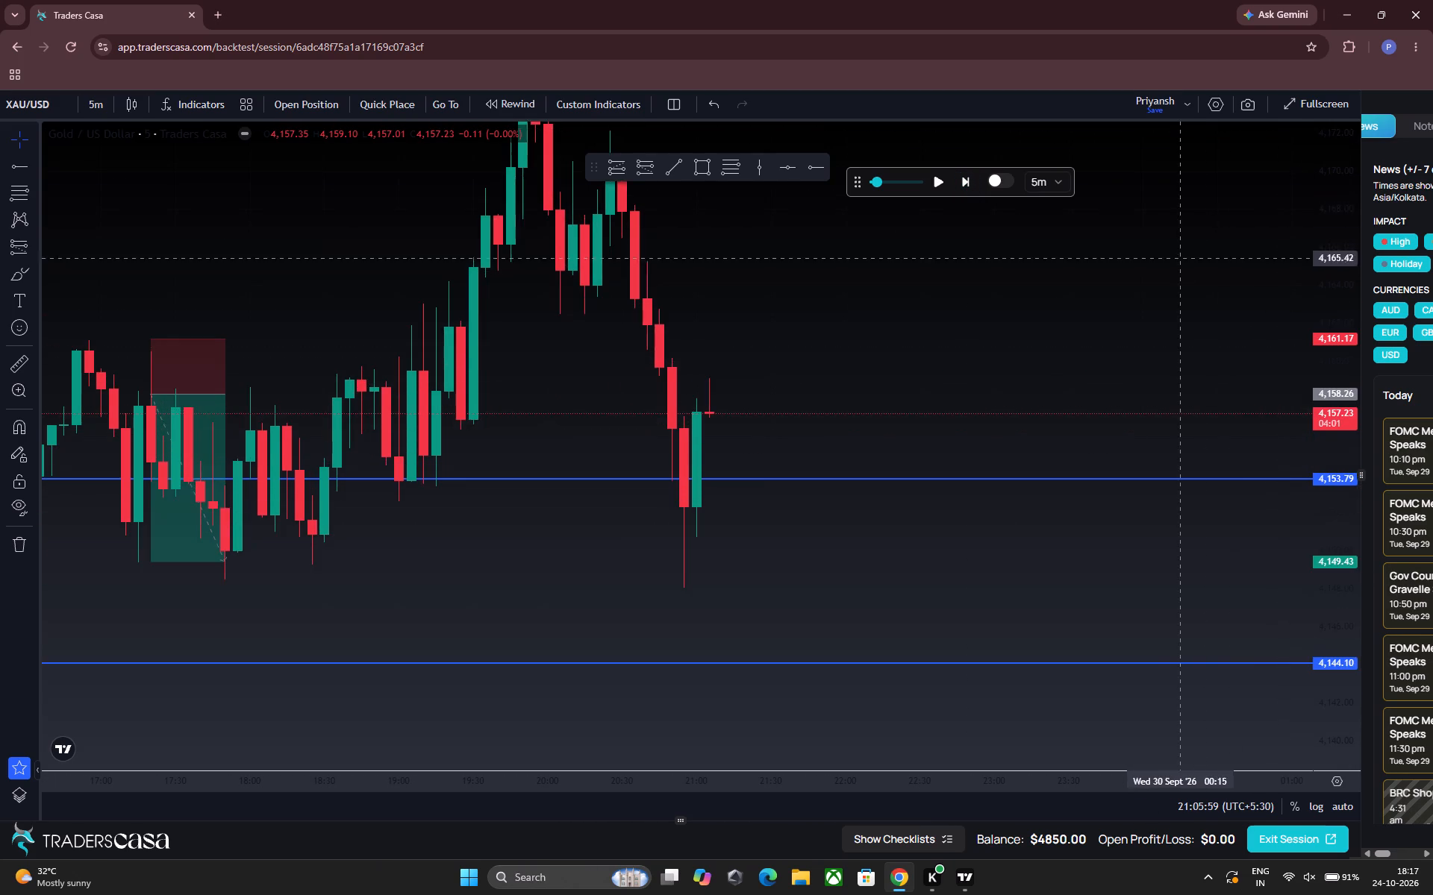
pyautogui.moveTo(1200, 295); pyautogui.dragTo(1209, 314)
pyautogui.click(961, 189)
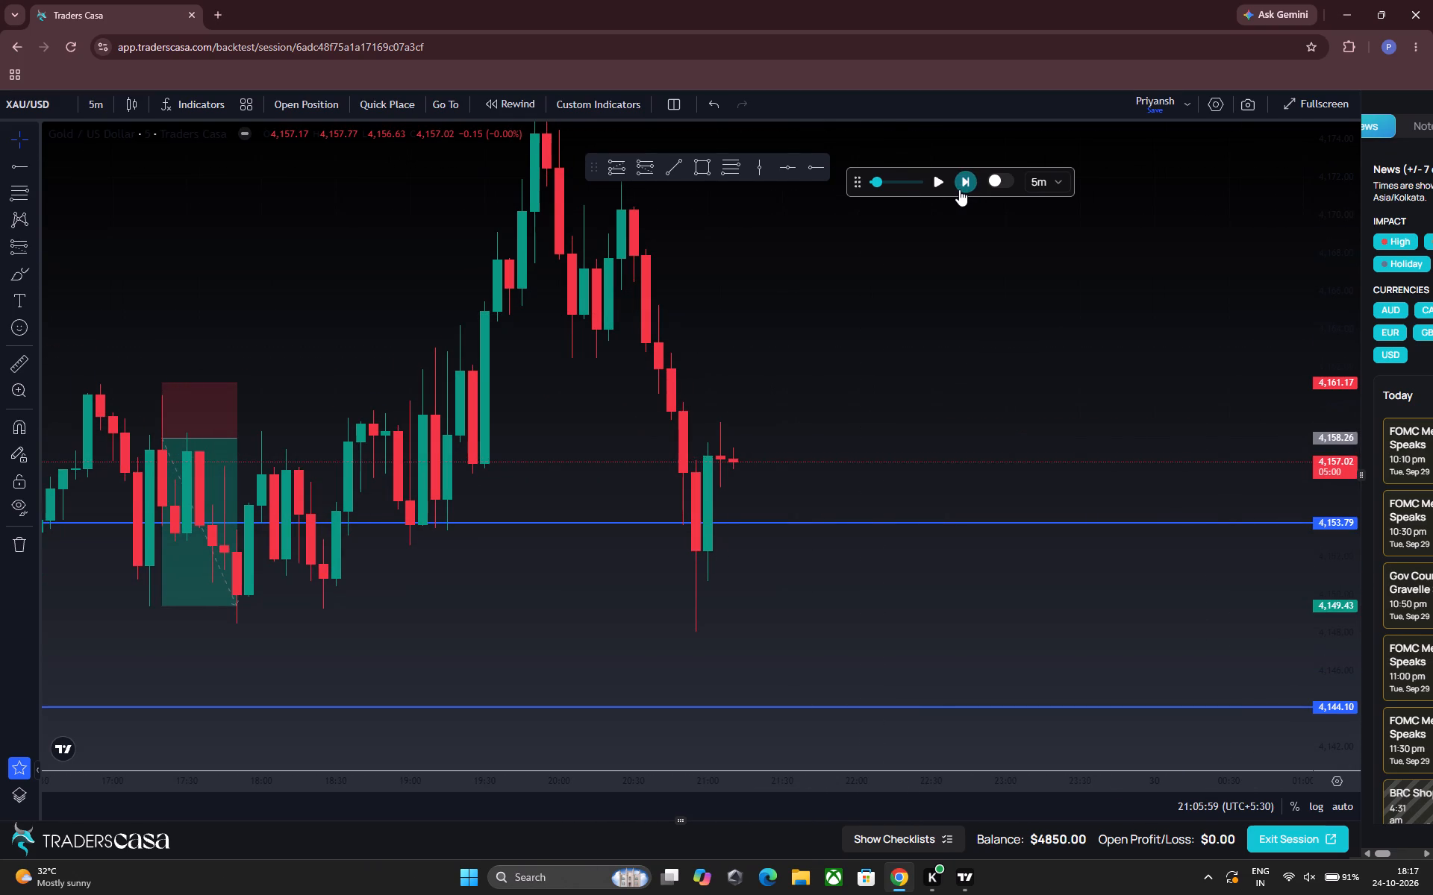
pyautogui.click(959, 189)
pyautogui.click(959, 189)
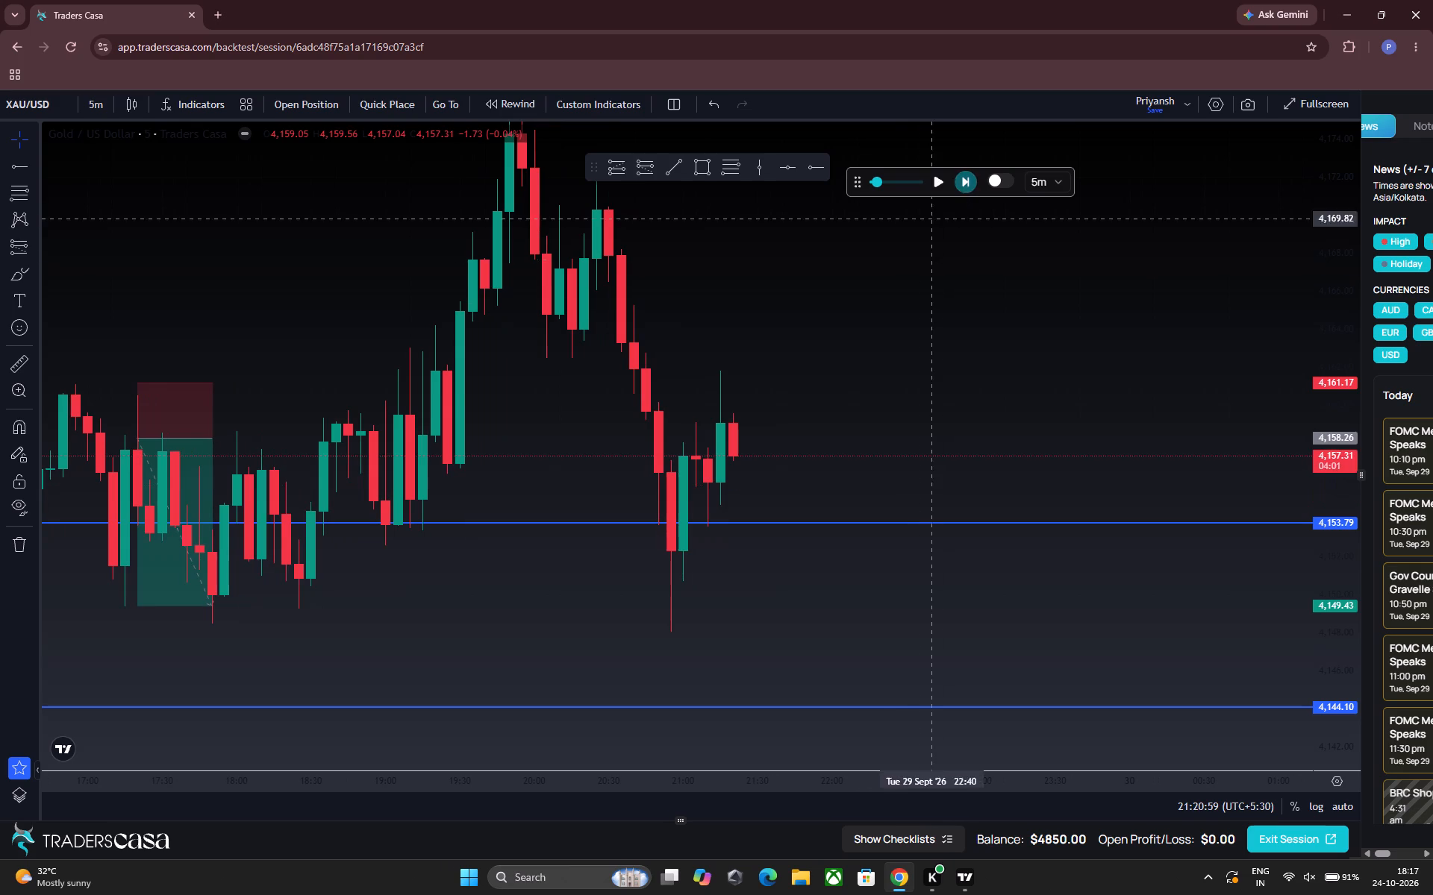
pyautogui.click(961, 186)
pyautogui.click(961, 186)
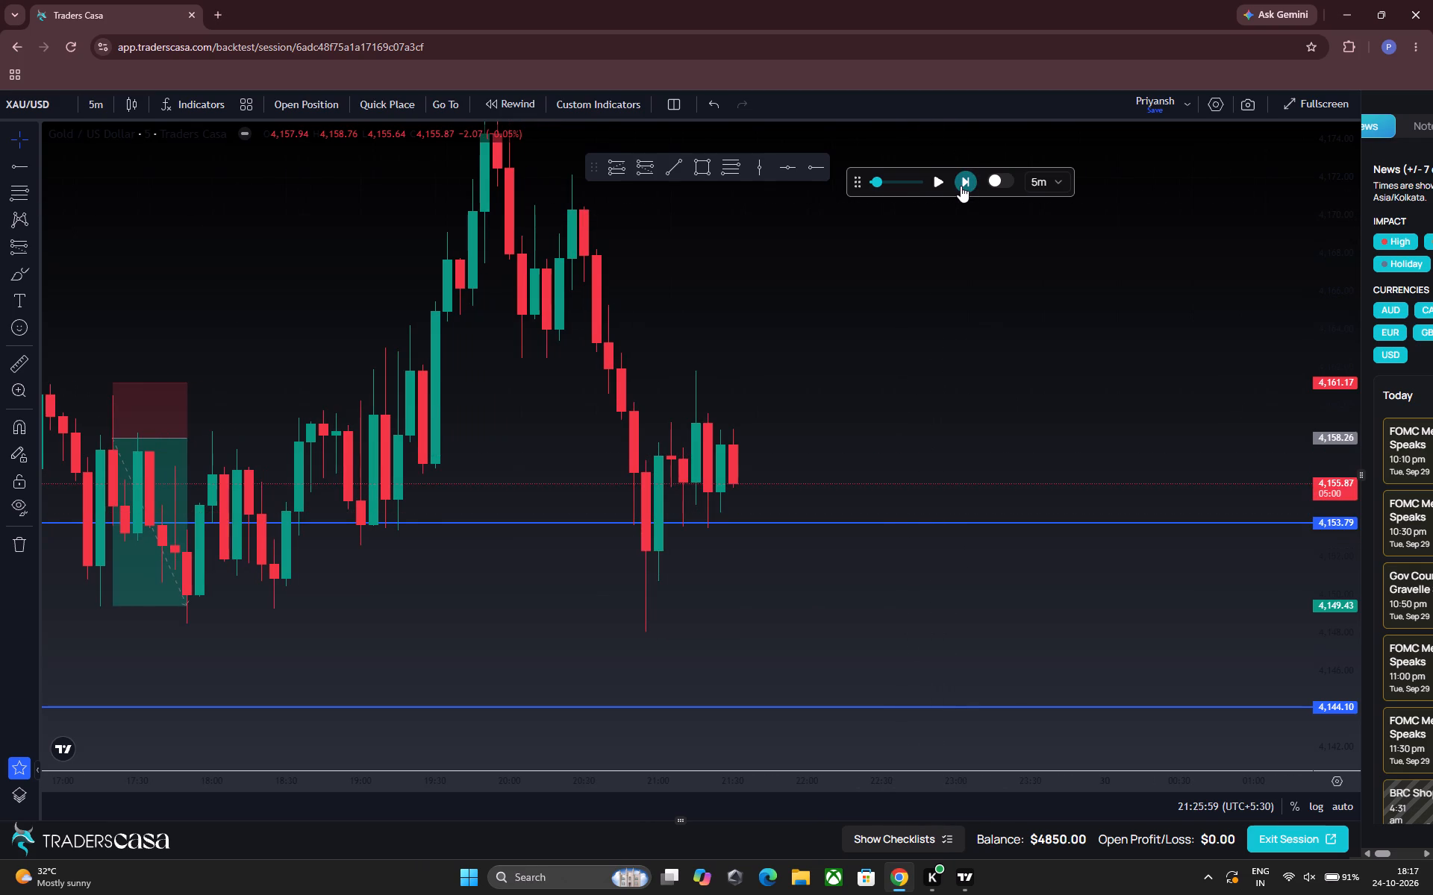
pyautogui.click(961, 186)
pyautogui.click(961, 186)
pyautogui.click(961, 186)
pyautogui.click(961, 186)
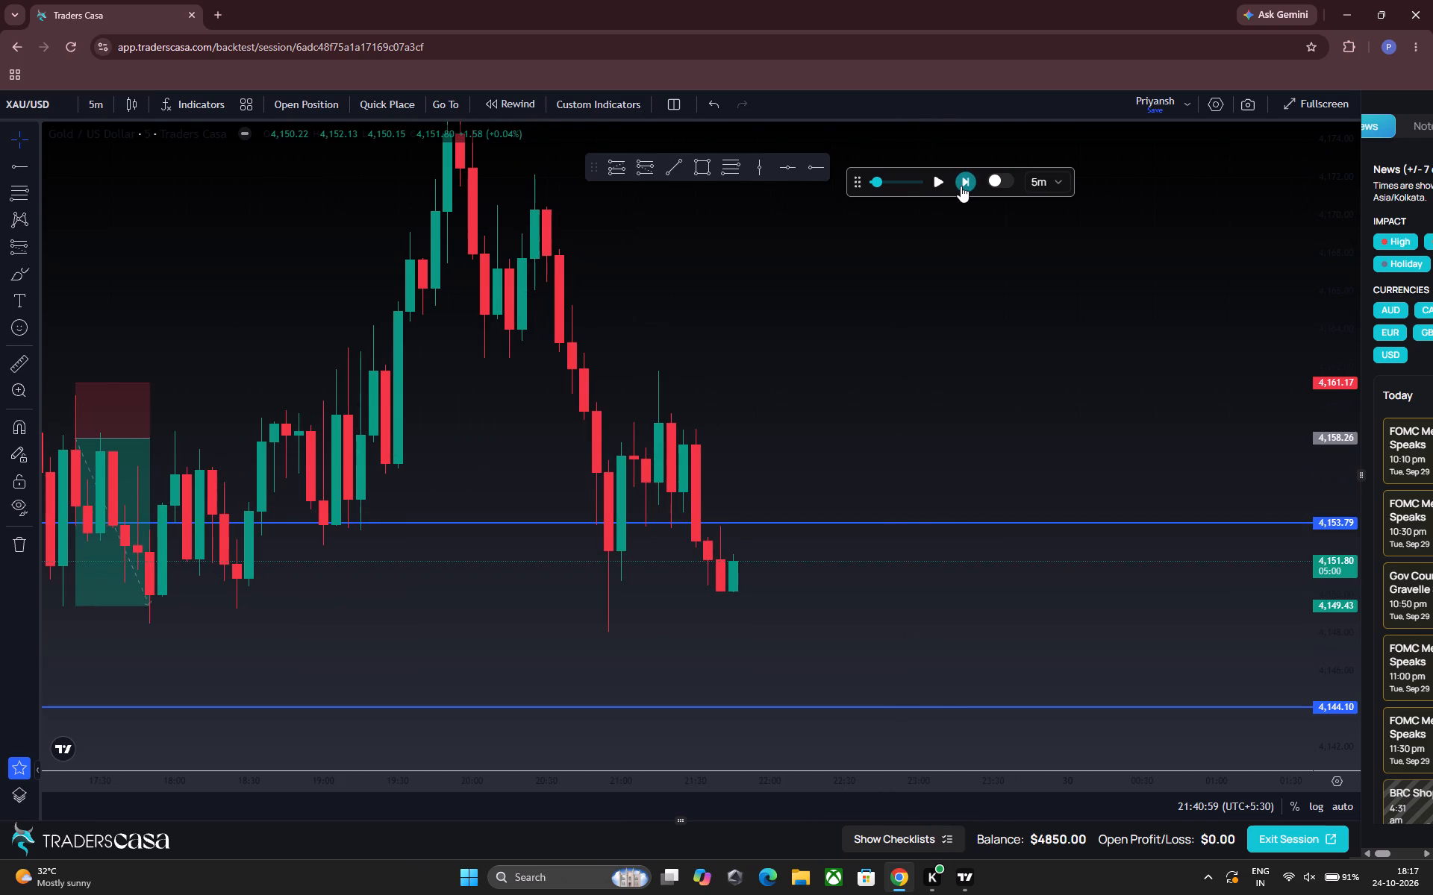
pyautogui.click(961, 186)
pyautogui.click(961, 186)
pyautogui.click(961, 186)
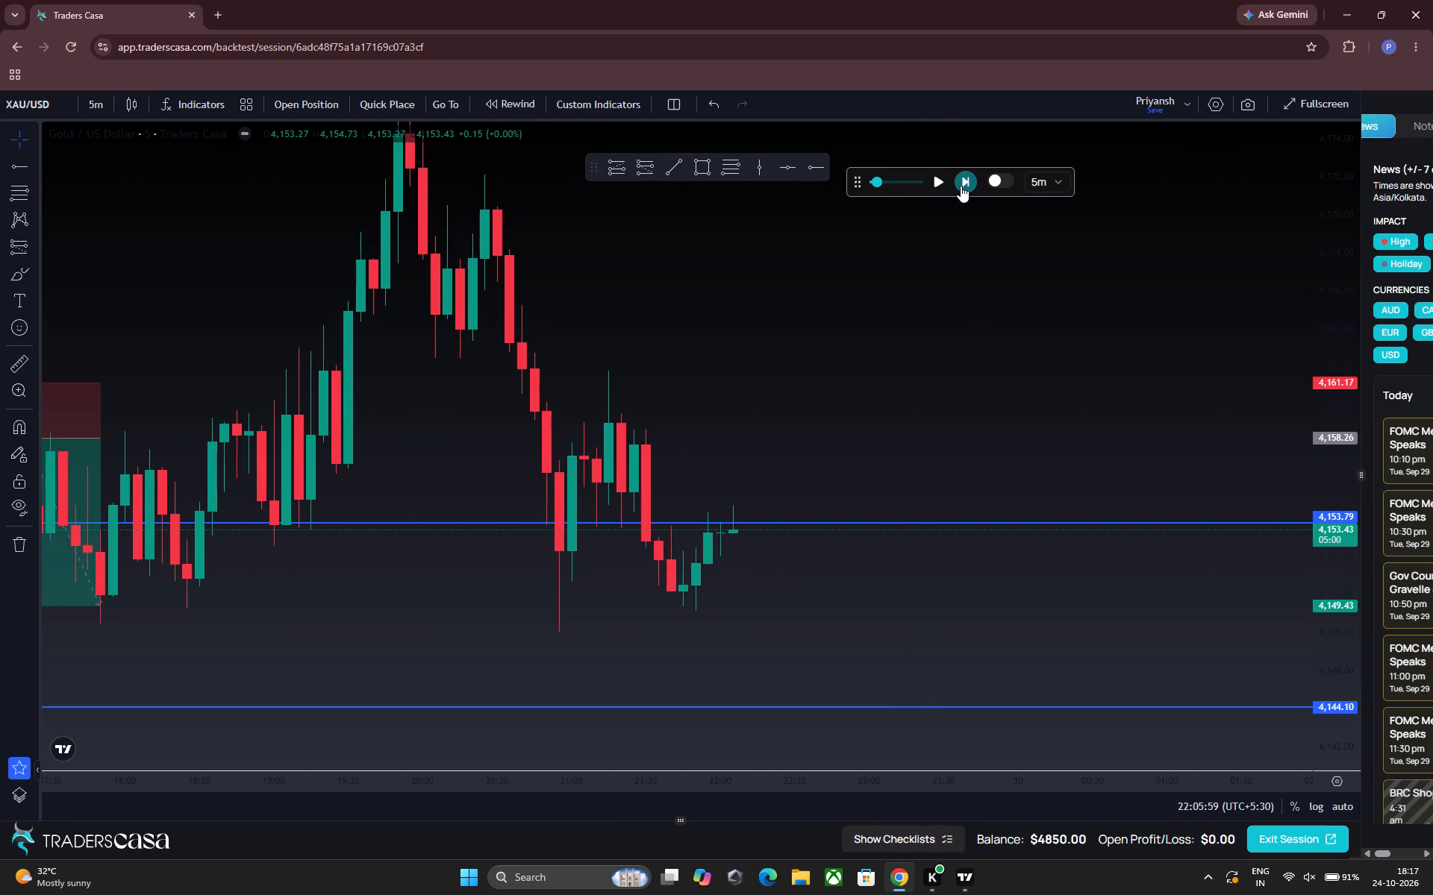
pyautogui.click(961, 186)
pyautogui.click(961, 186)
pyautogui.click(961, 186)
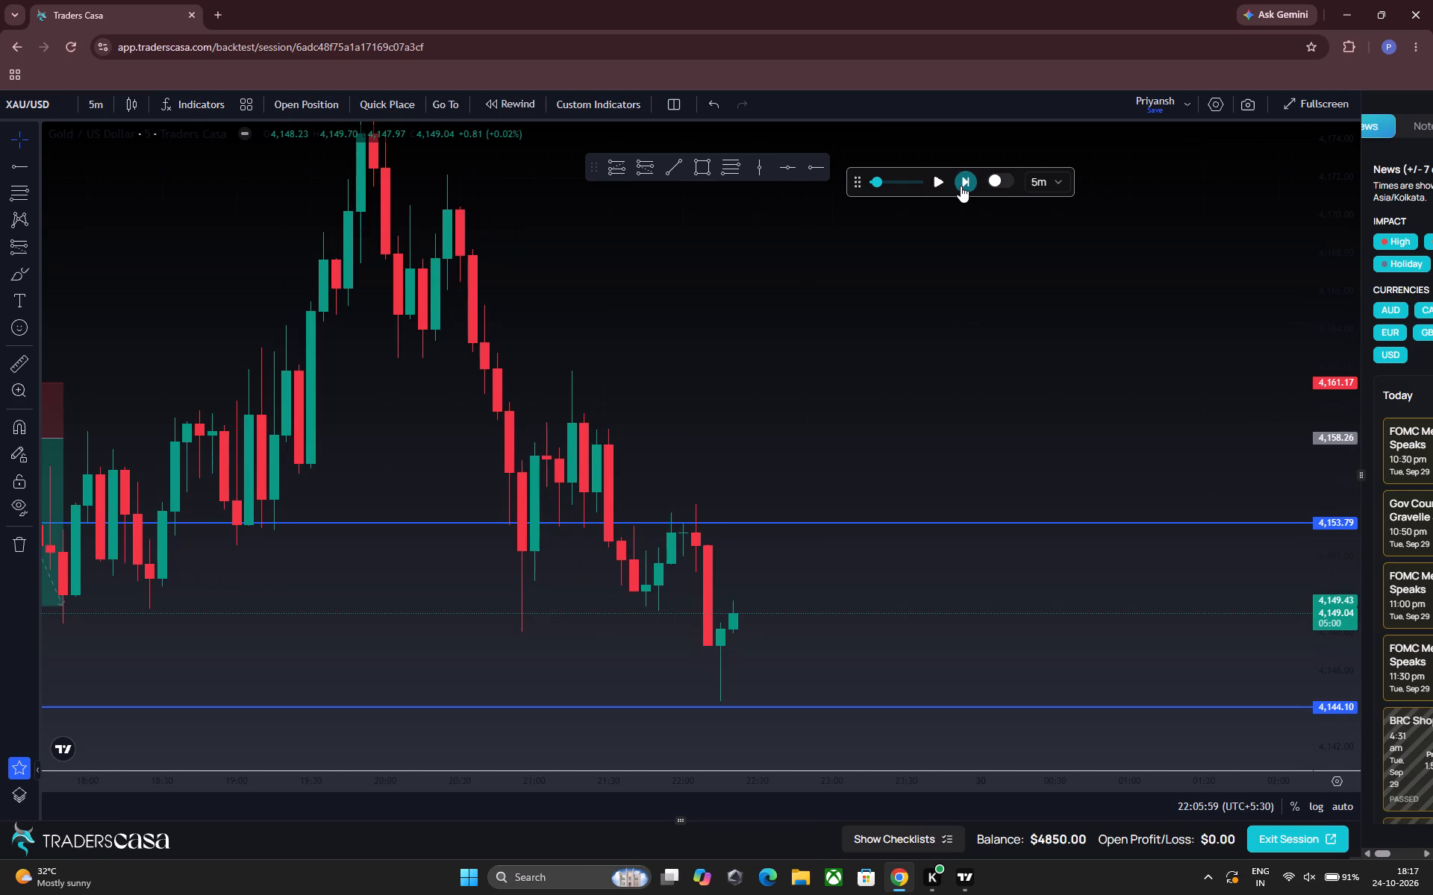
# Draw a long position on the 22:20 candle with entry 4,149.16, stop 4,144.40 just above the lower ray, and target 4,175.17.
pyautogui.moveTo(875, 347); pyautogui.dragTo(814, 240)
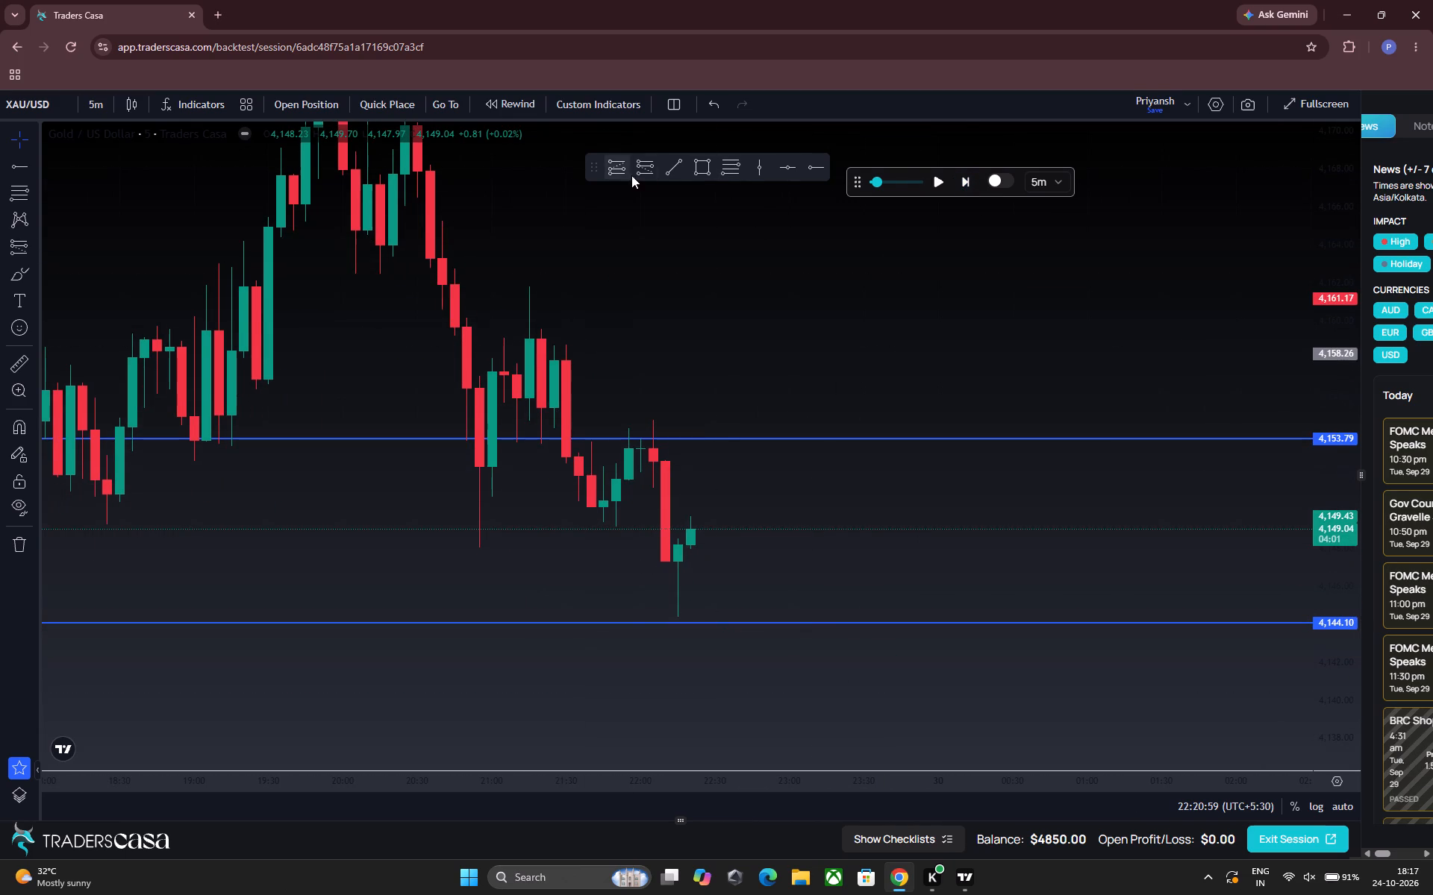
pyautogui.click(645, 173)
pyautogui.click(617, 173)
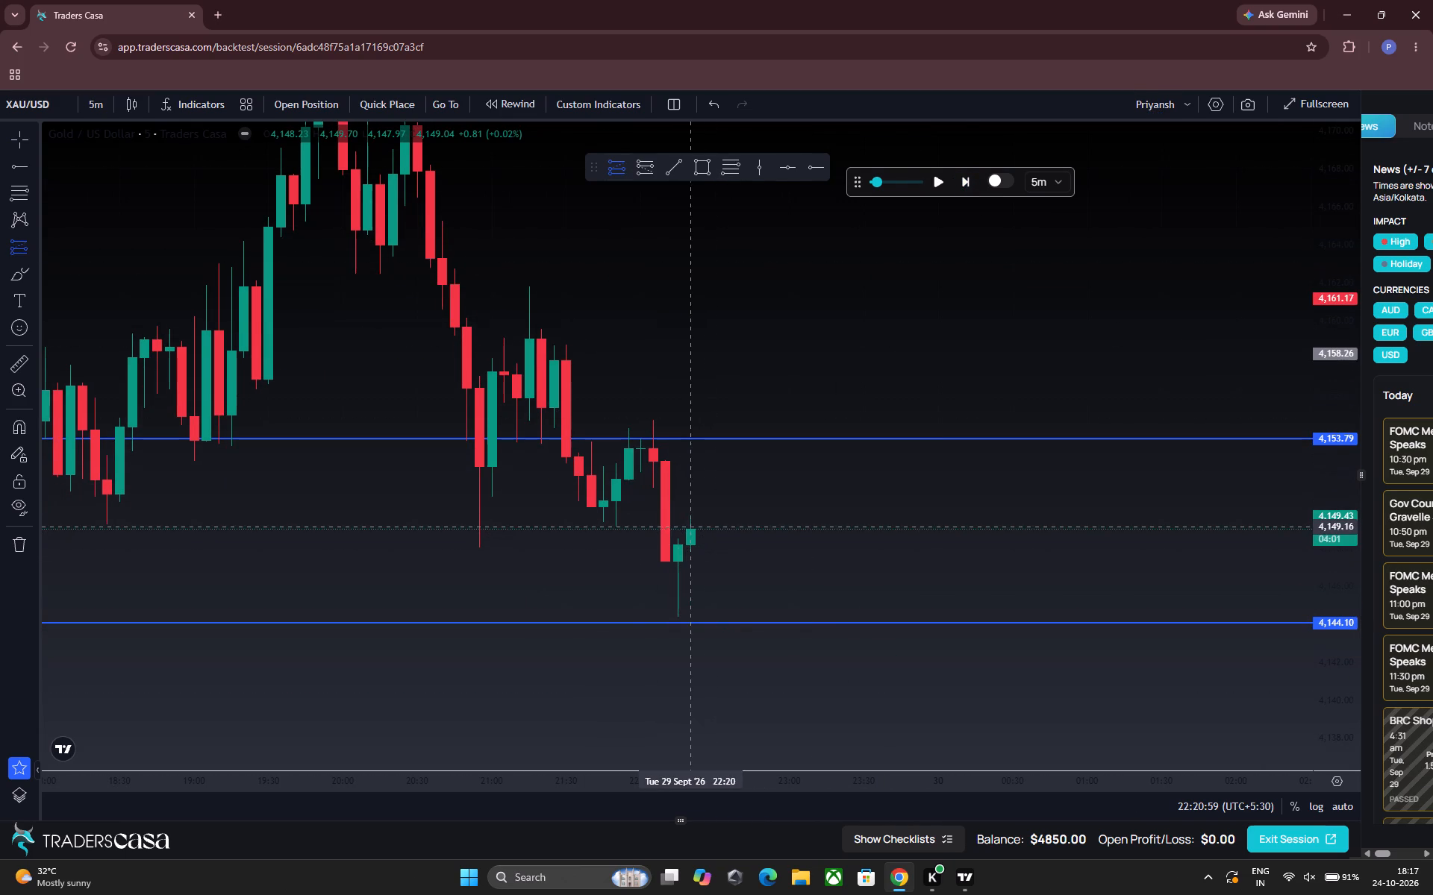
pyautogui.click(689, 527)
pyautogui.moveTo(690, 642); pyautogui.dragTo(699, 620)
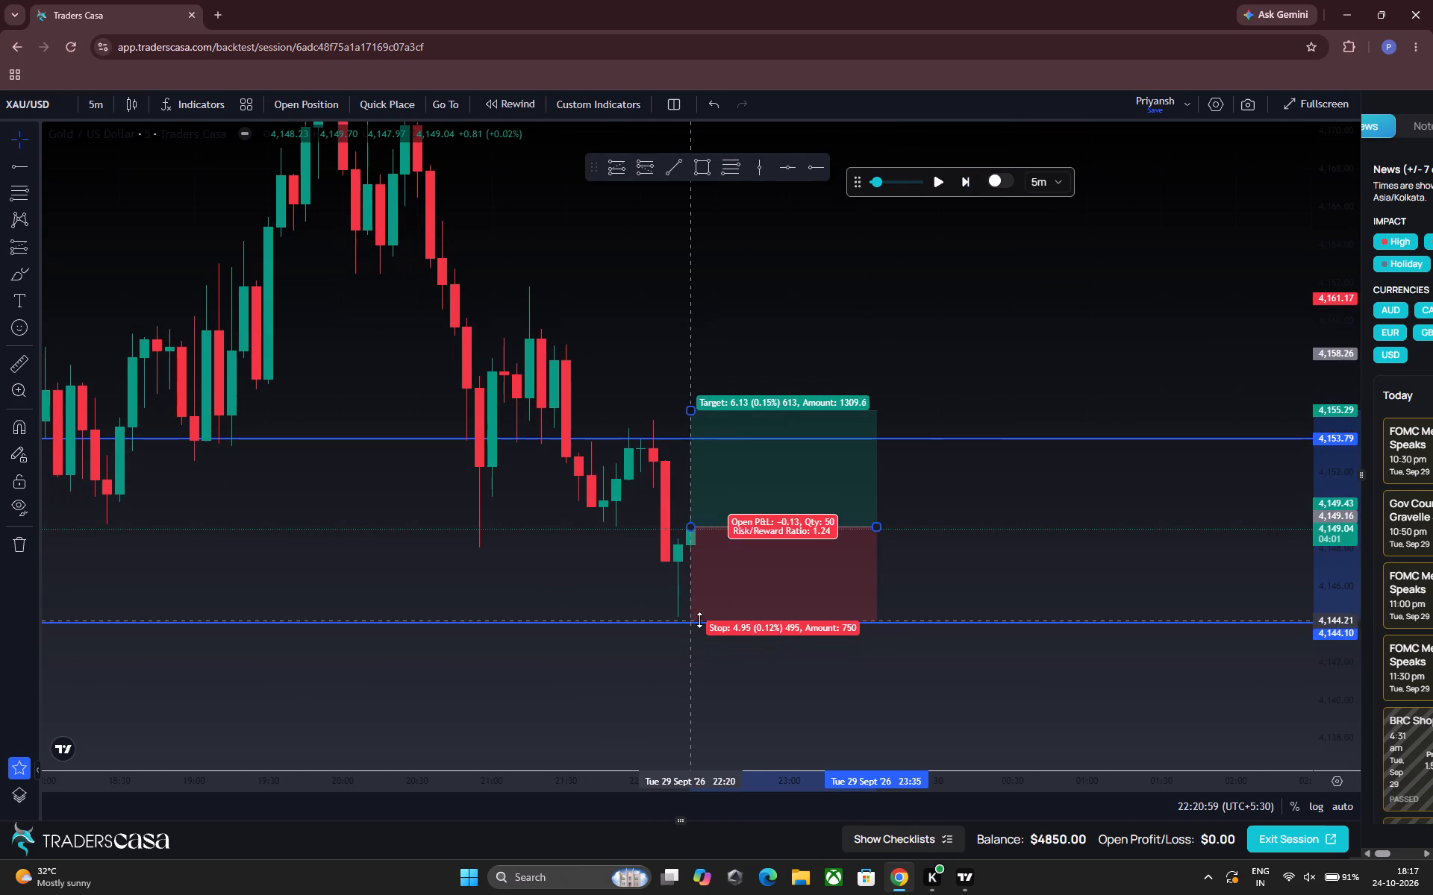
pyautogui.moveTo(699, 620); pyautogui.dragTo(704, 617)
pyautogui.moveTo(691, 413); pyautogui.dragTo(678, 148)
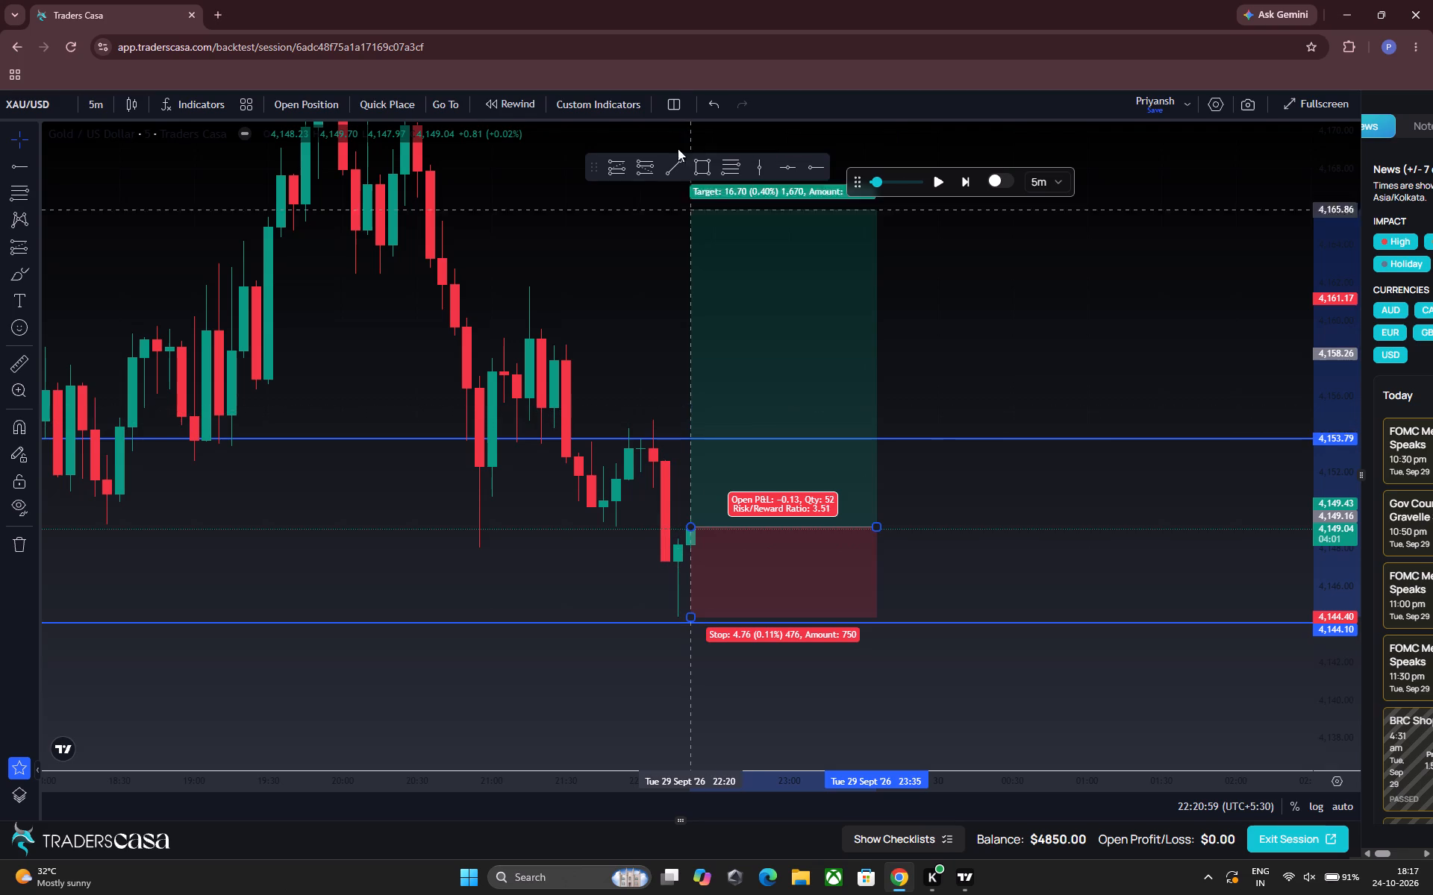
pyautogui.moveTo(678, 148); pyautogui.dragTo(673, 82)
pyautogui.moveTo(1105, 324); pyautogui.dragTo(1159, 531)
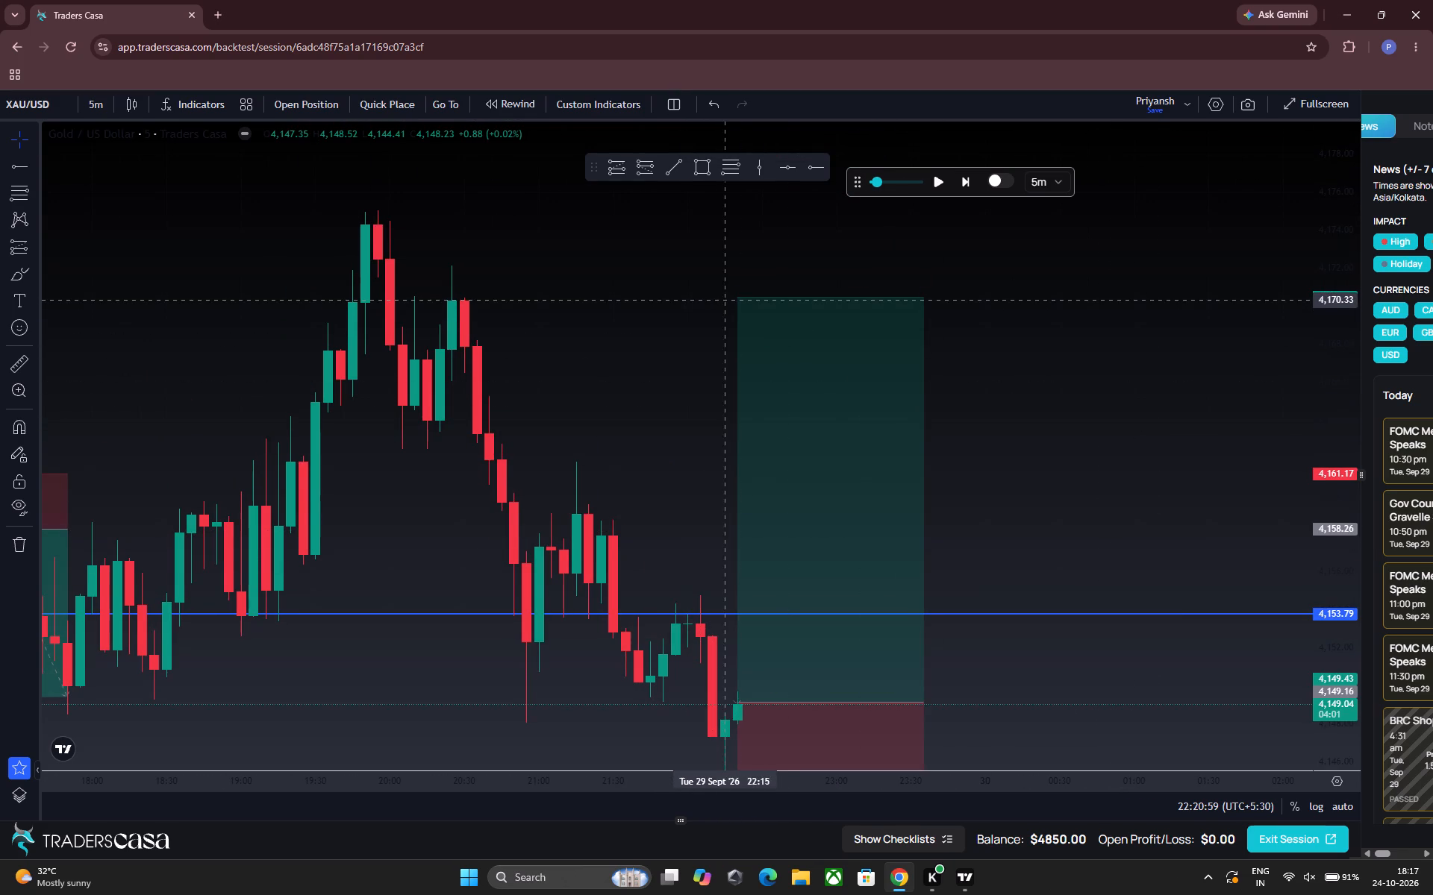
pyautogui.moveTo(735, 300); pyautogui.dragTo(752, 208)
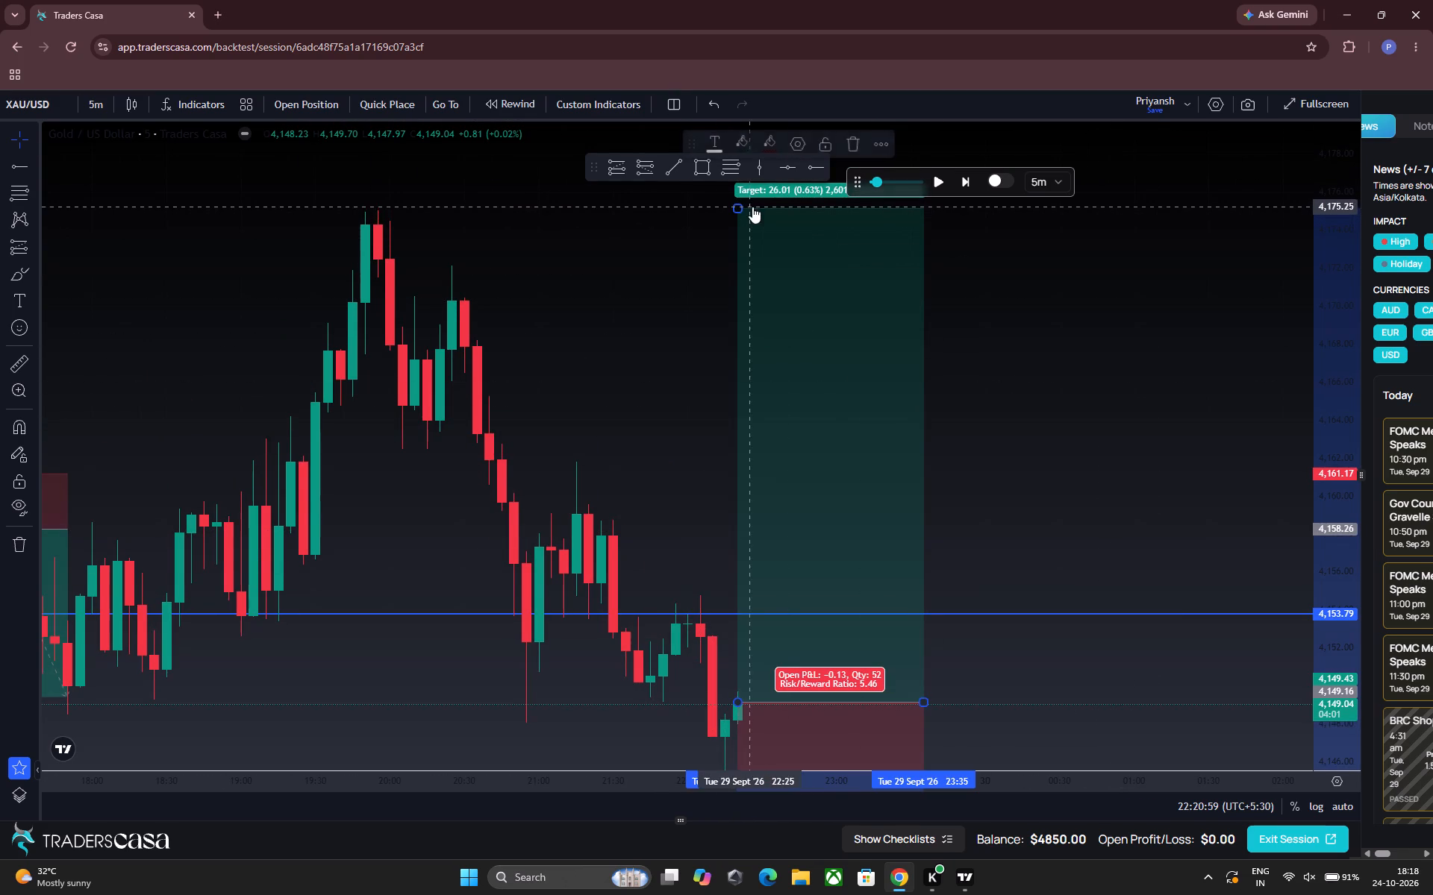
# Place a buy stop order at 4149.16 with take profit 4175.17, stop loss 4144.4 and 1% ($50) risk.
pyautogui.click(288, 107)
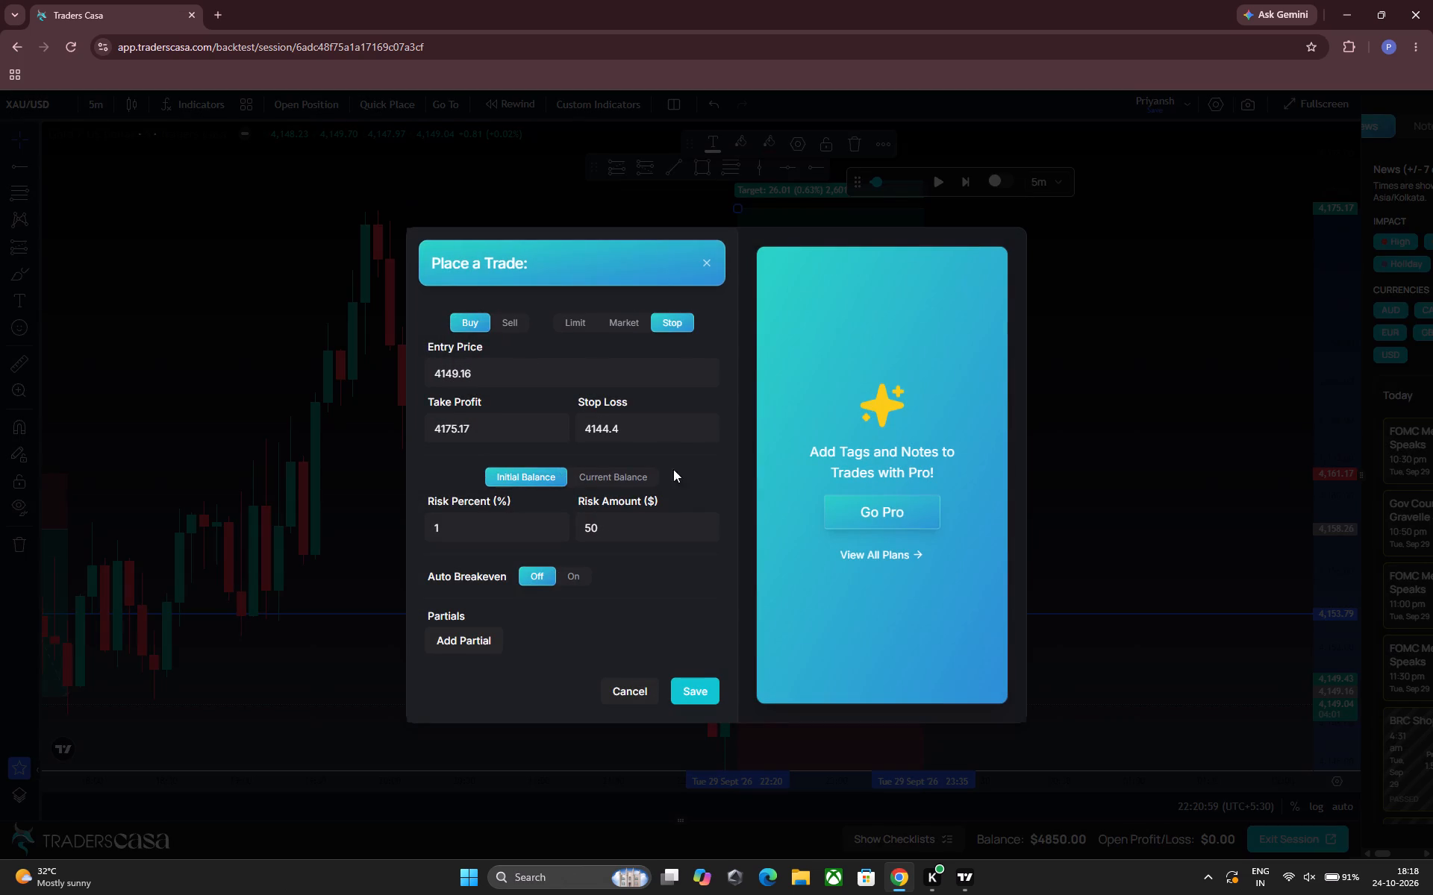
pyautogui.click(704, 703)
pyautogui.click(1178, 386)
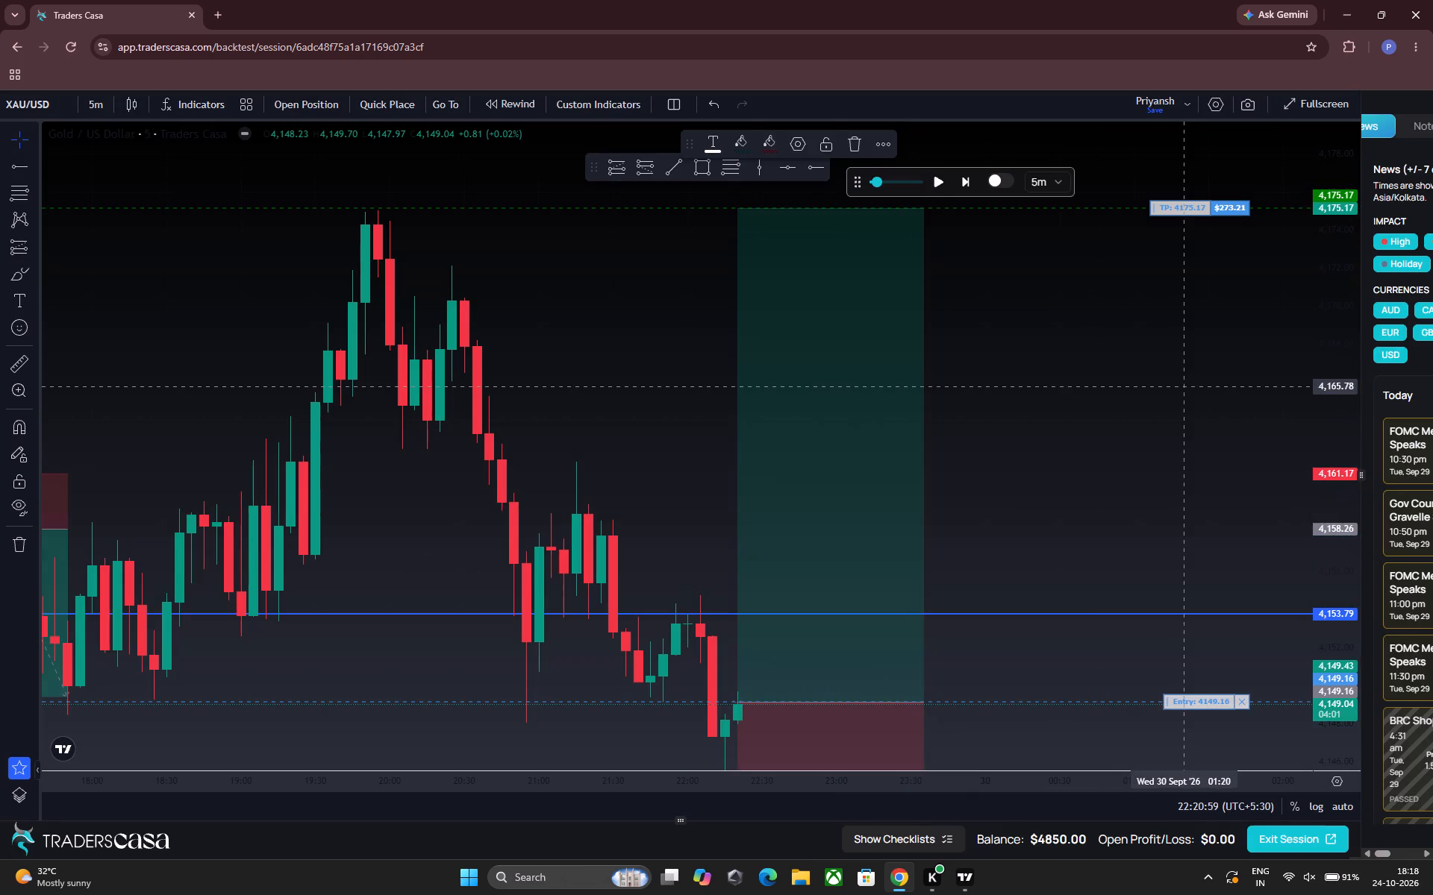
# Advance the replay to 00:20 on 30 Sept to play out the buy trade.
pyautogui.click(967, 185)
pyautogui.click(967, 185)
pyautogui.moveTo(1039, 533); pyautogui.dragTo(1012, 310)
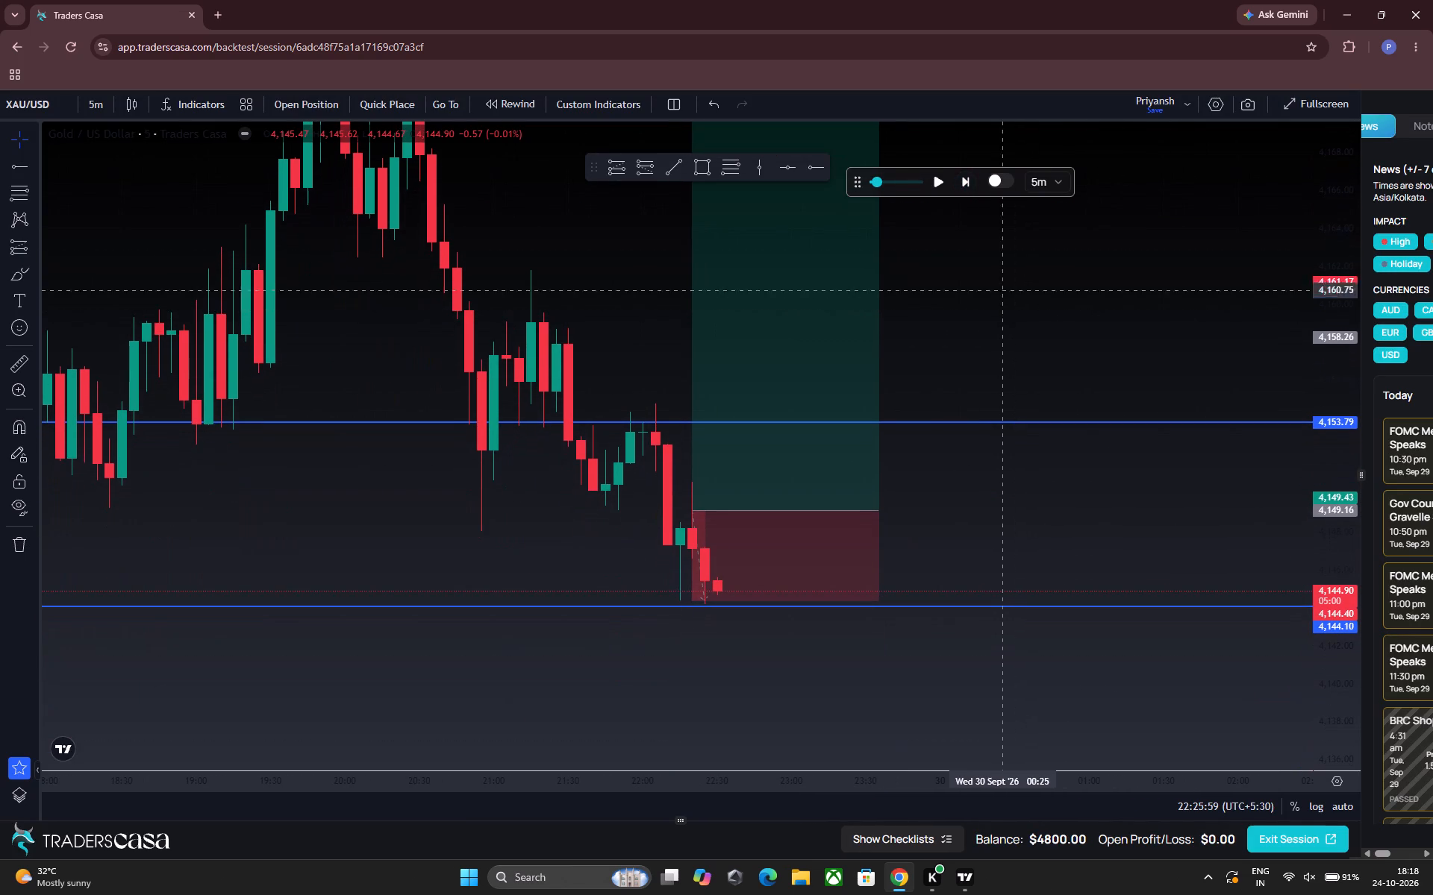
pyautogui.click(963, 180)
pyautogui.tripleClick(963, 180)
pyautogui.tripleClick(963, 180)
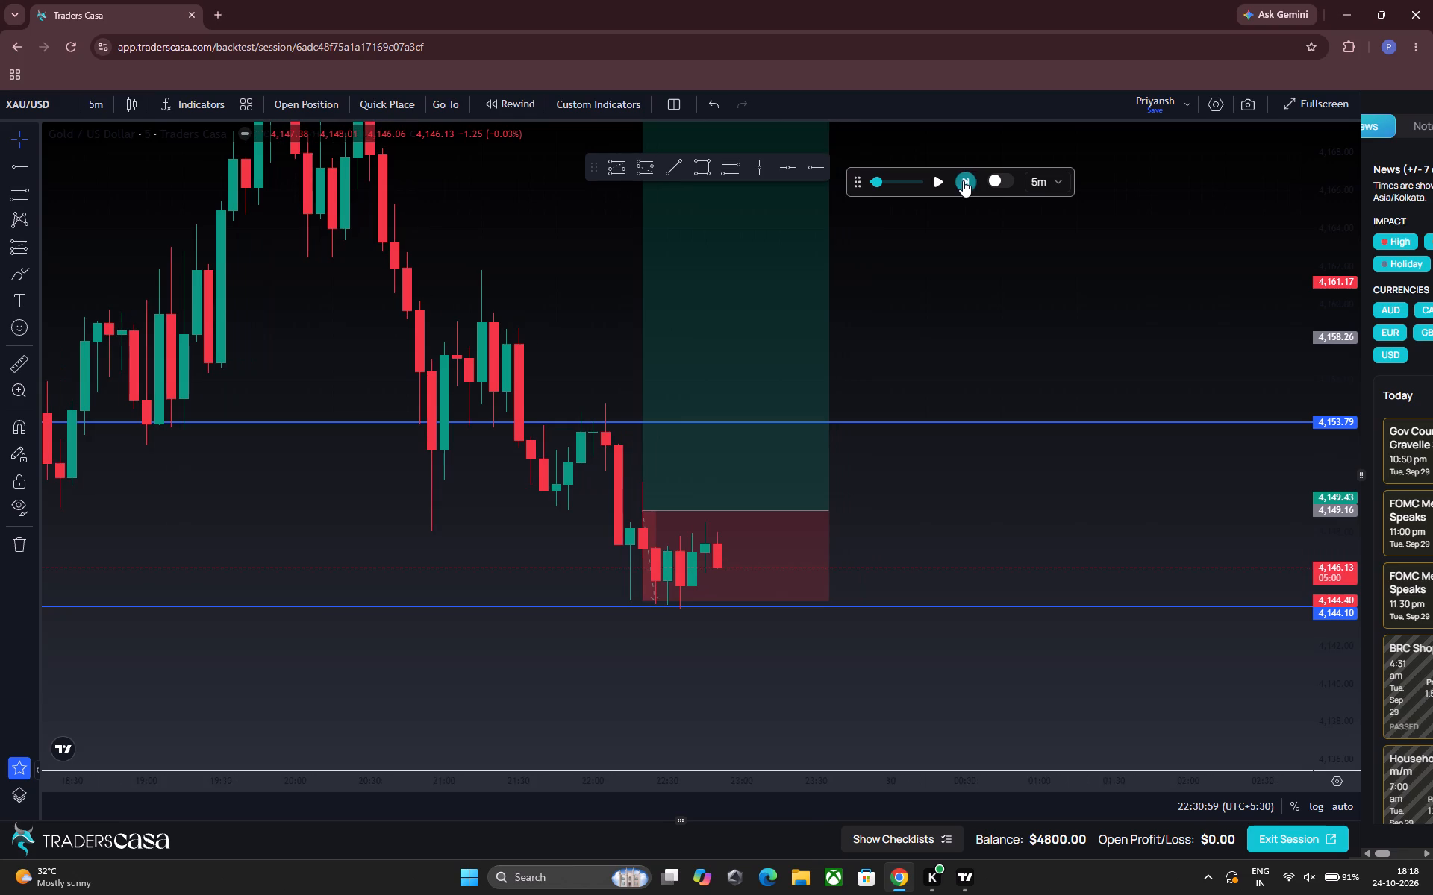
pyautogui.tripleClick(963, 180)
pyautogui.tripleClick(963, 180)
pyautogui.click(963, 180)
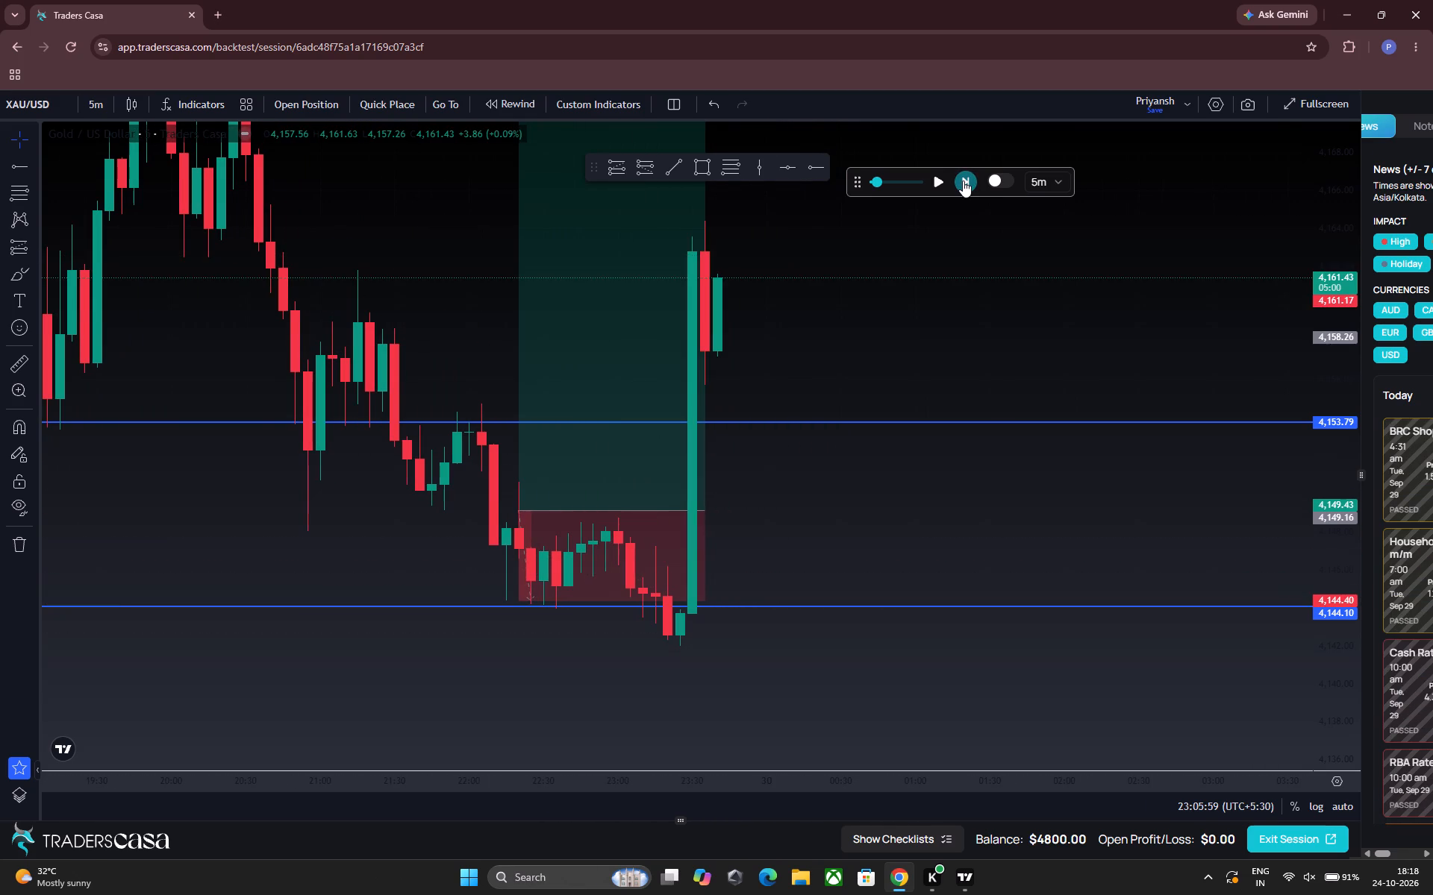
pyautogui.tripleClick(963, 180)
pyautogui.moveTo(846, 344); pyautogui.dragTo(855, 430)
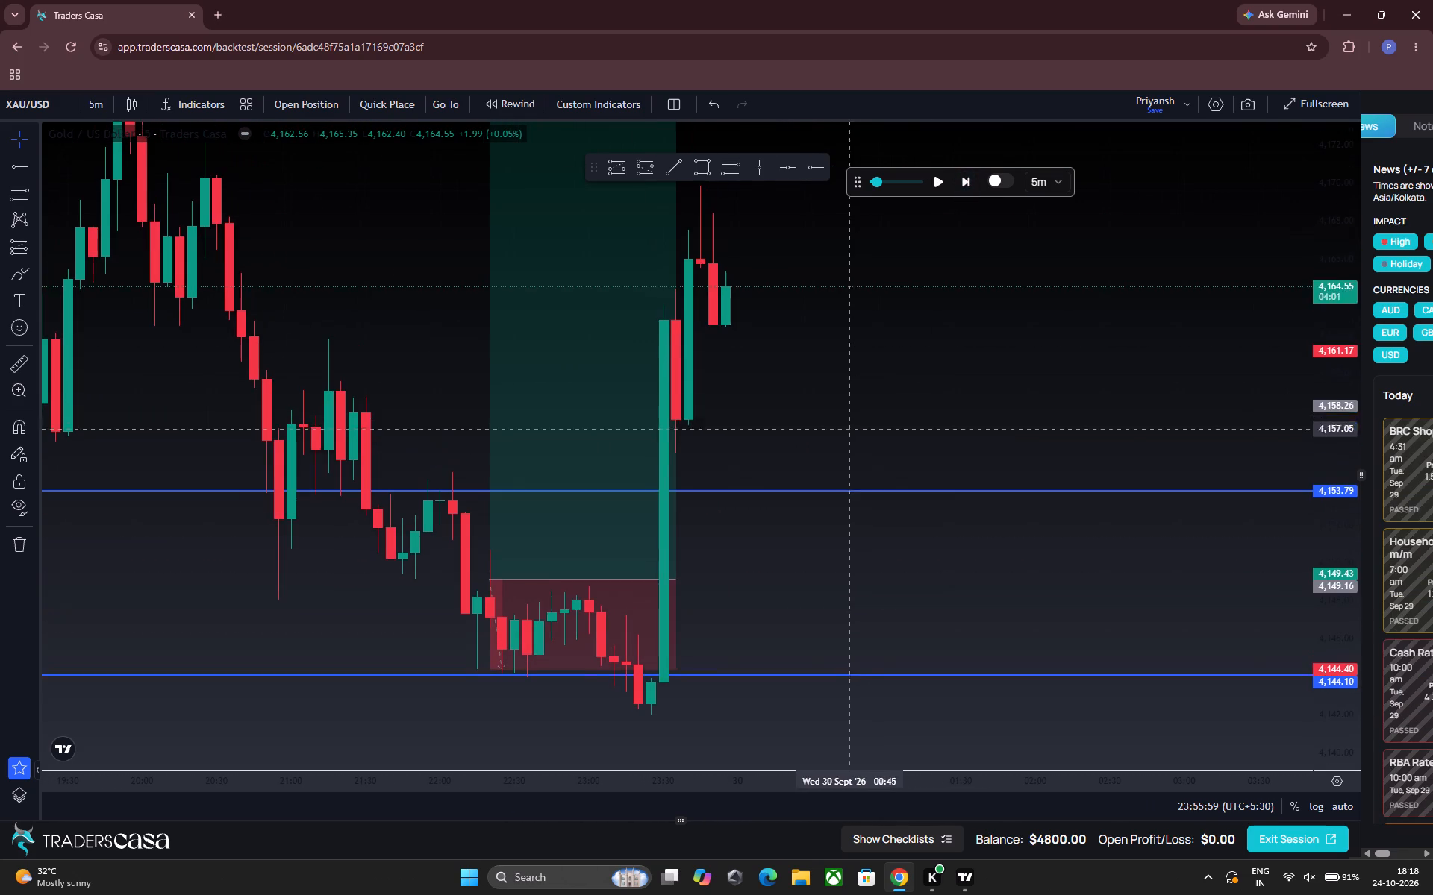
pyautogui.moveTo(855, 430); pyautogui.dragTo(854, 430)
pyautogui.tripleClick(972, 178)
pyautogui.doubleClick(972, 178)
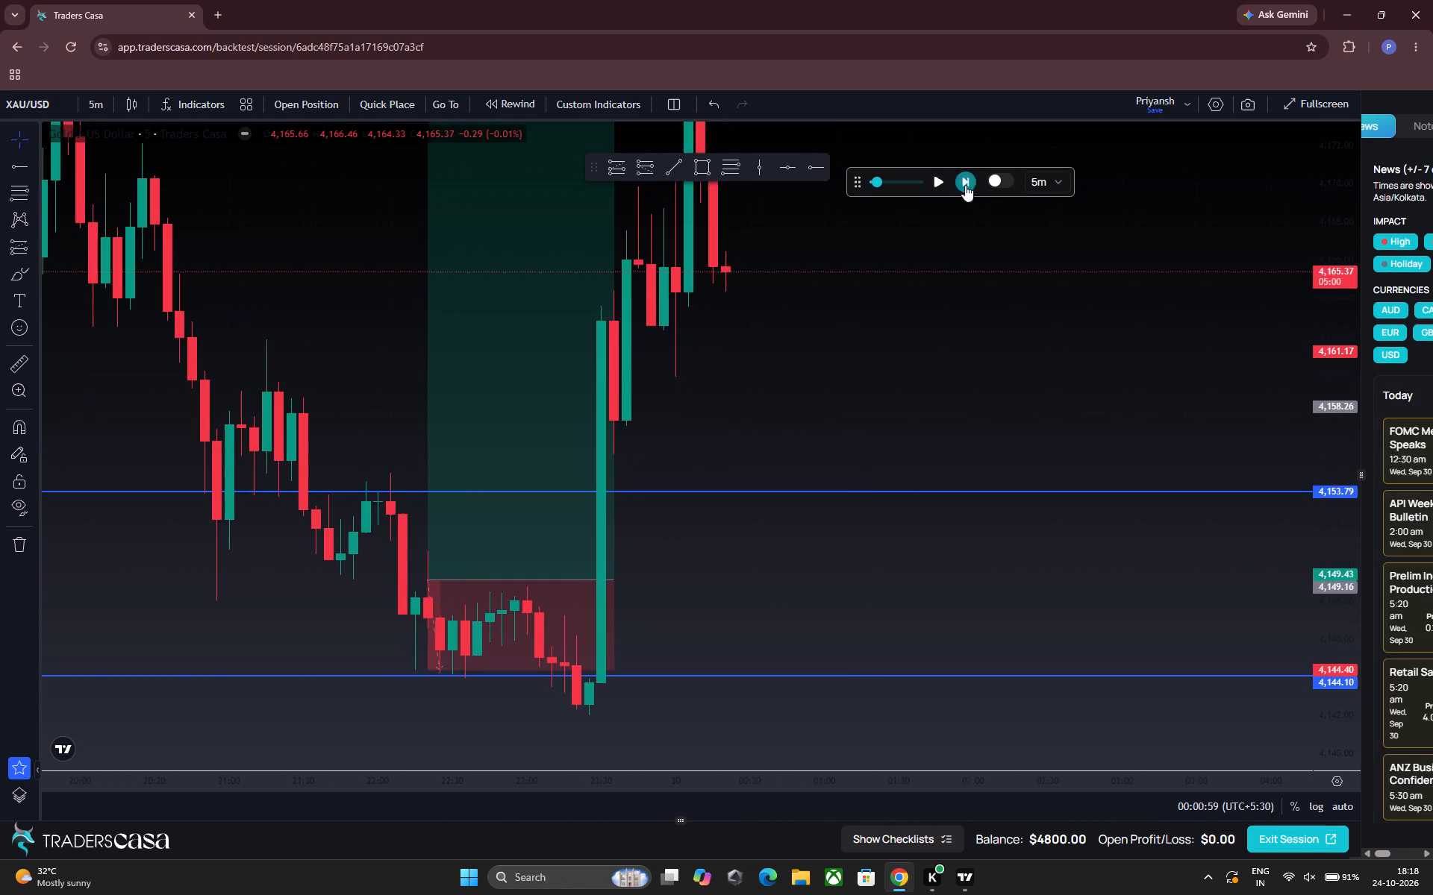
# Extend the long position drawing's end time to about 00:35 on 30 Sept, past the latest candle.
pyautogui.moveTo(890, 346); pyautogui.dragTo(909, 462)
pyautogui.moveTo(942, 376); pyautogui.dragTo(952, 461)
pyautogui.moveTo(952, 461); pyautogui.dragTo(937, 302)
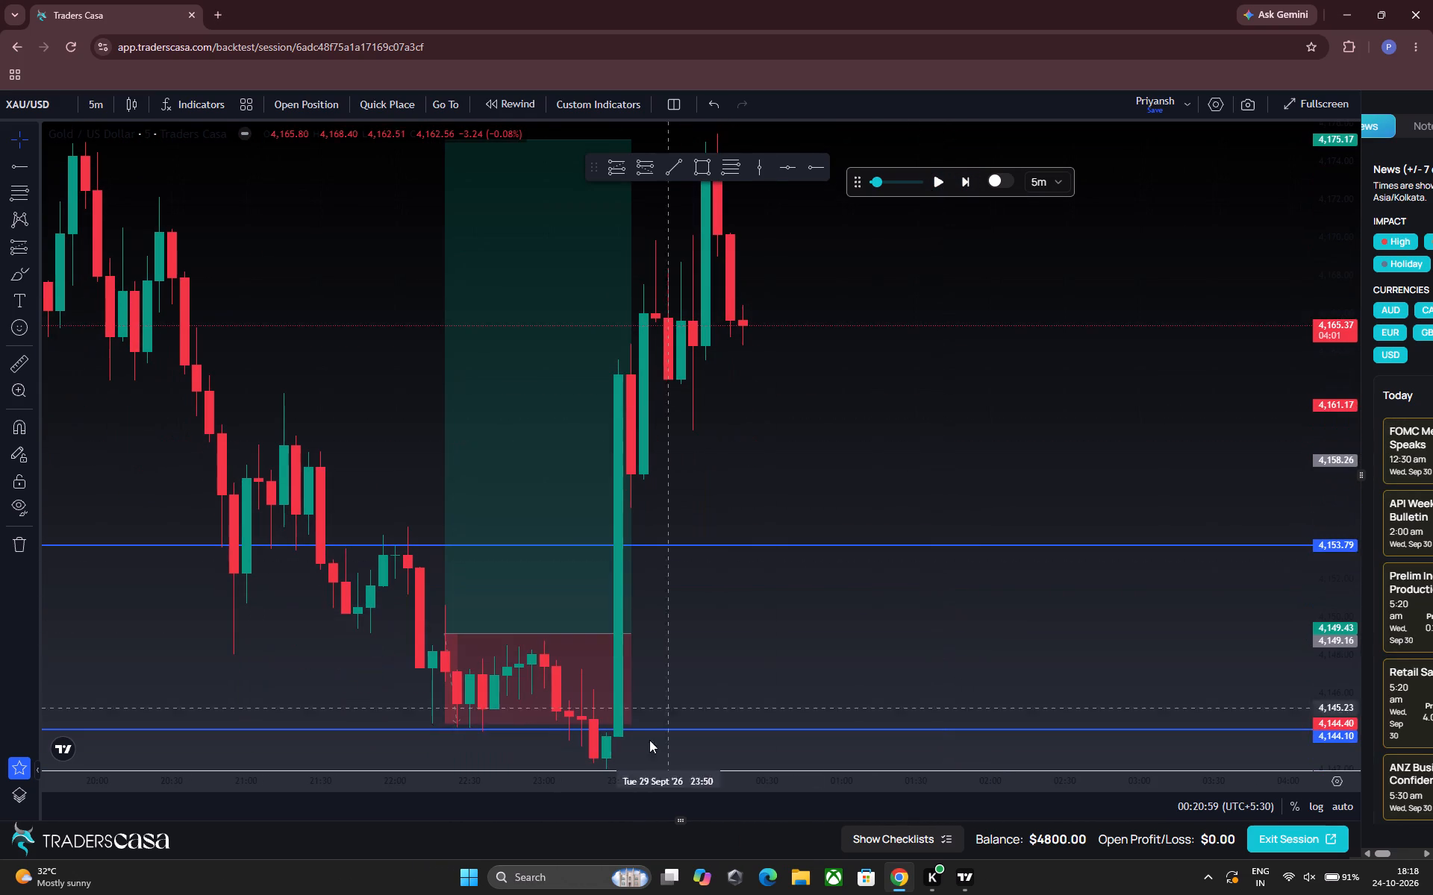
pyautogui.moveTo(631, 631); pyautogui.dragTo(780, 615)
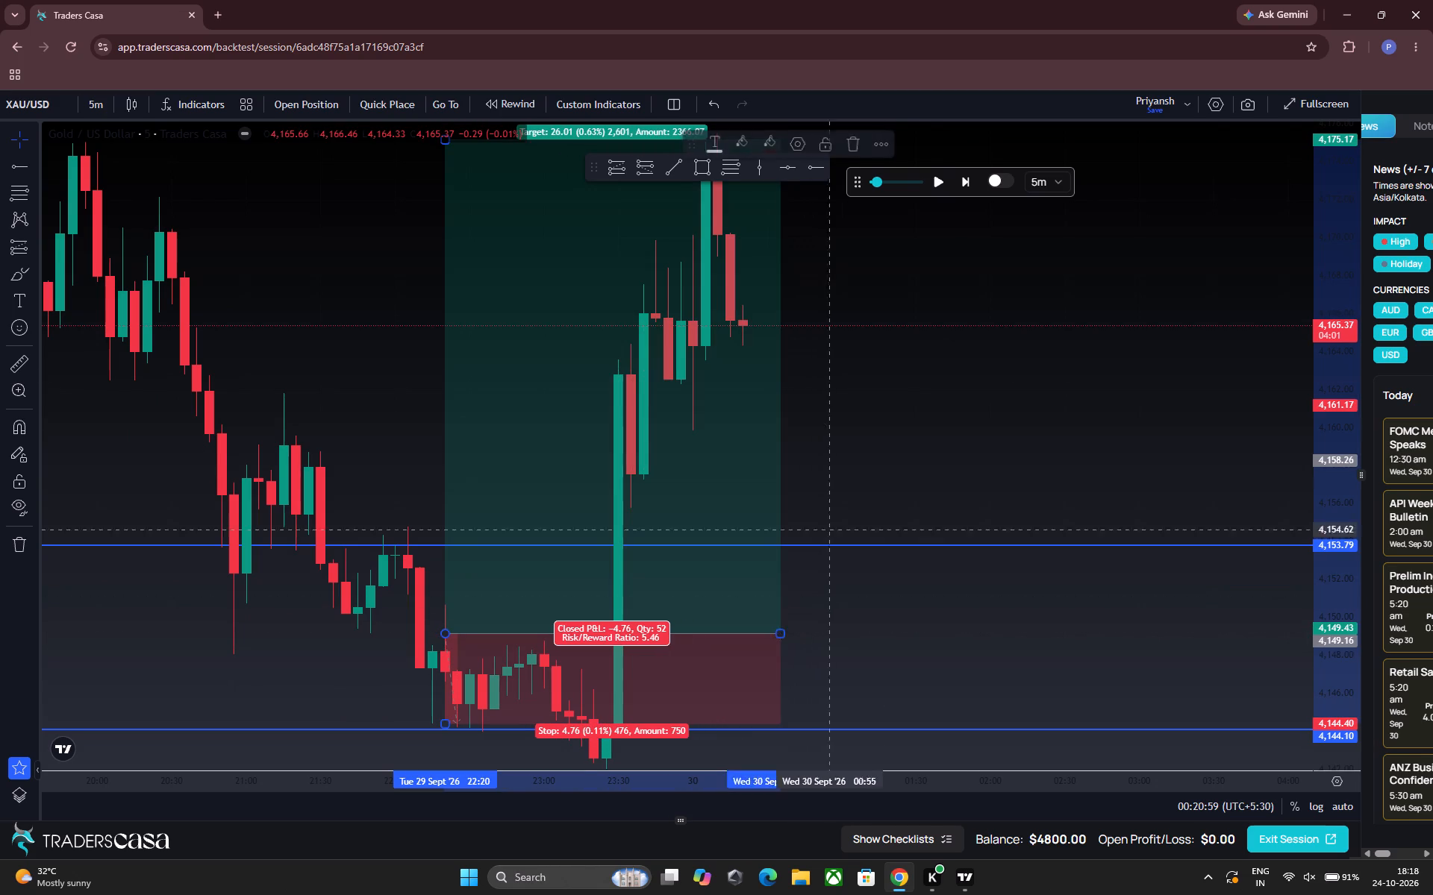
pyautogui.click(920, 362)
pyautogui.moveTo(920, 362); pyautogui.dragTo(972, 246)
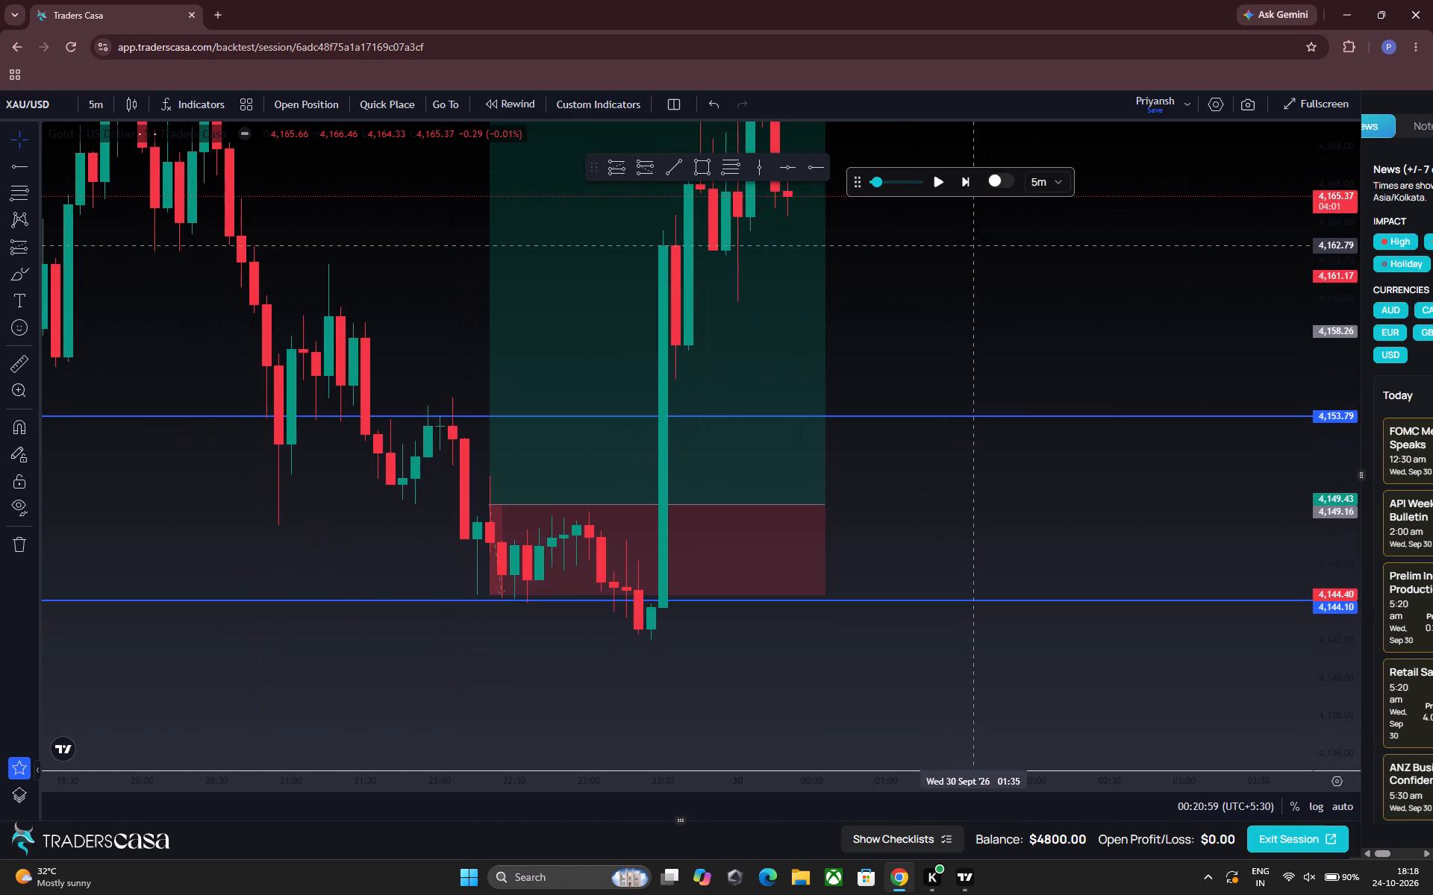
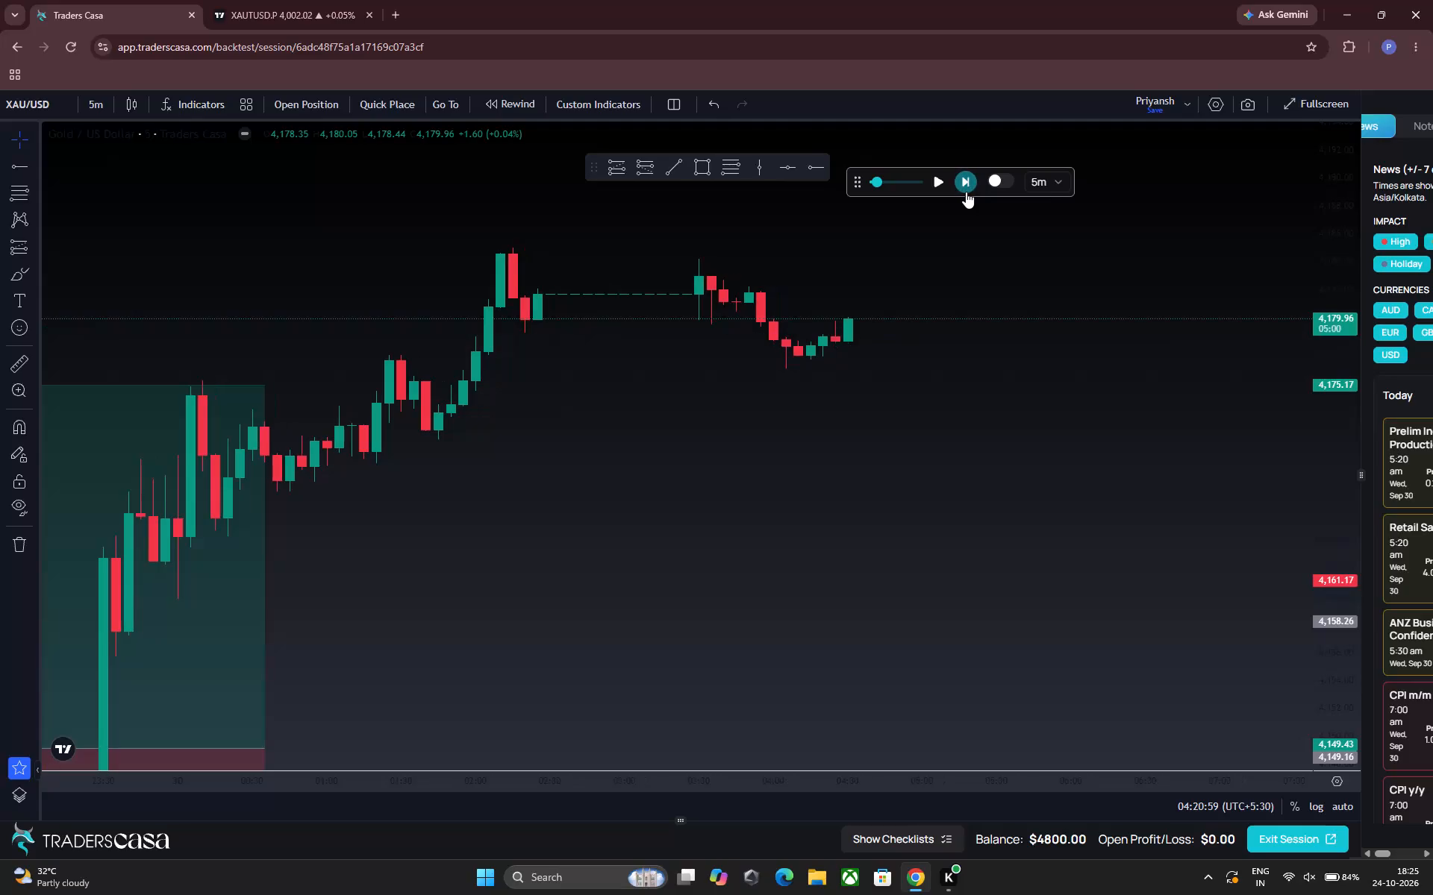
# Advance the replay candle by candle to 05:20 on 30 Sept.
pyautogui.click(966, 192)
pyautogui.click(966, 192)
pyautogui.click(966, 192)
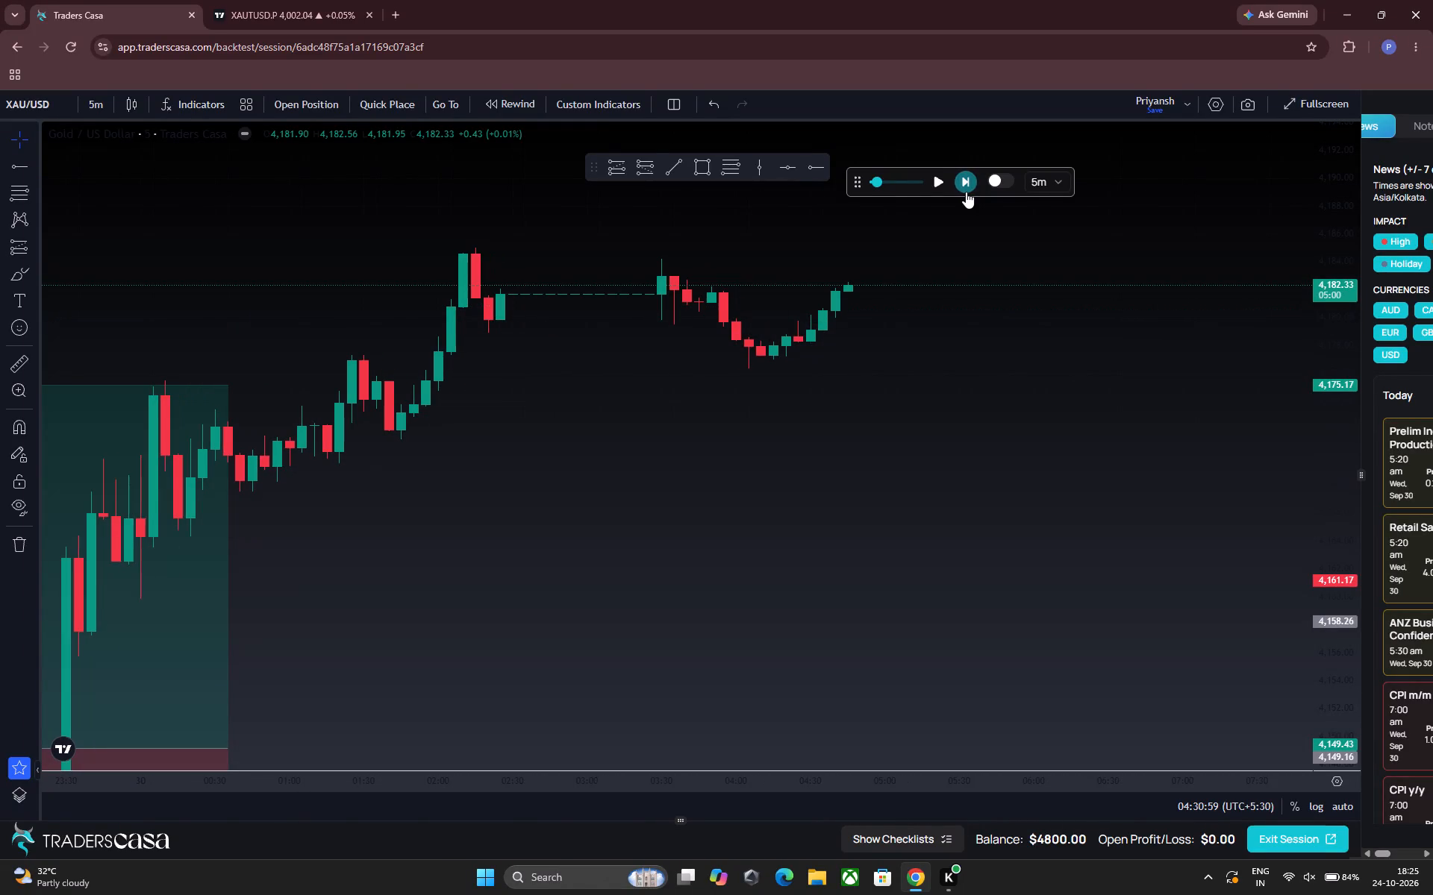
pyautogui.click(966, 192)
pyautogui.moveTo(960, 319); pyautogui.dragTo(985, 438)
pyautogui.moveTo(1319, 541); pyautogui.dragTo(1335, 258)
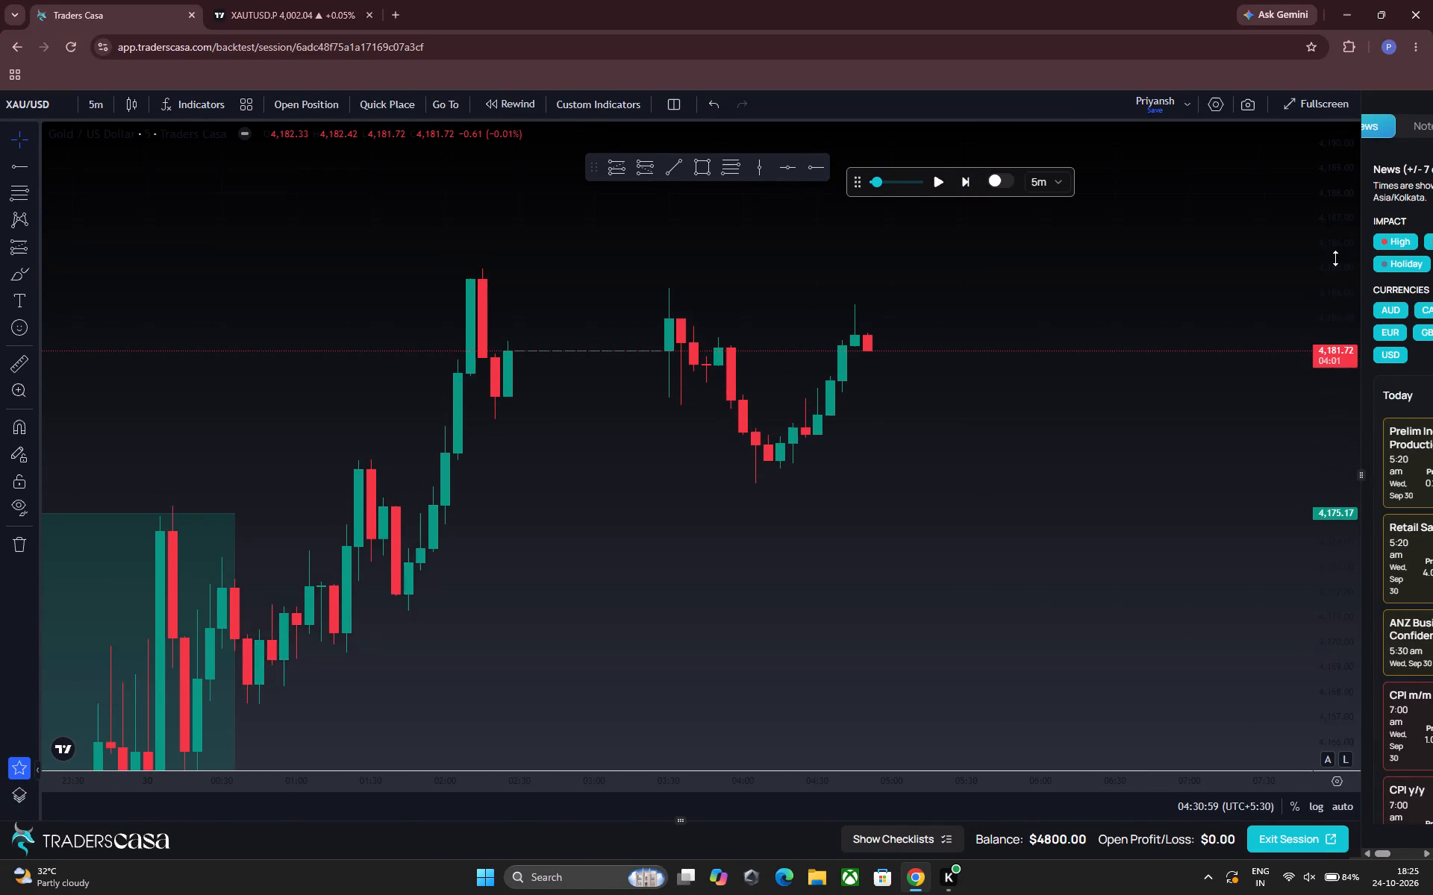
pyautogui.moveTo(1335, 258); pyautogui.dragTo(1313, 89)
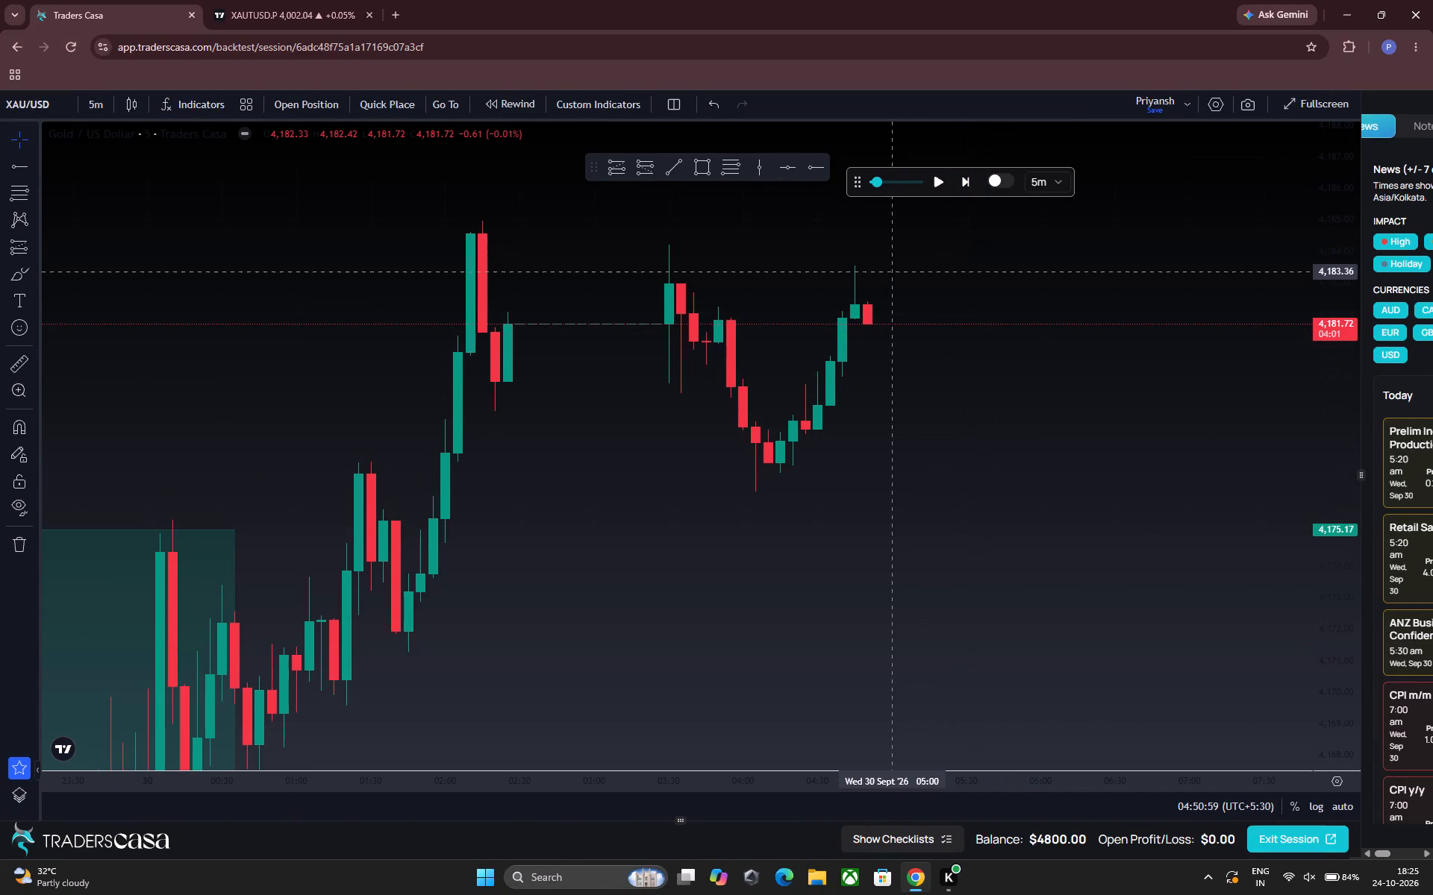
pyautogui.click(970, 185)
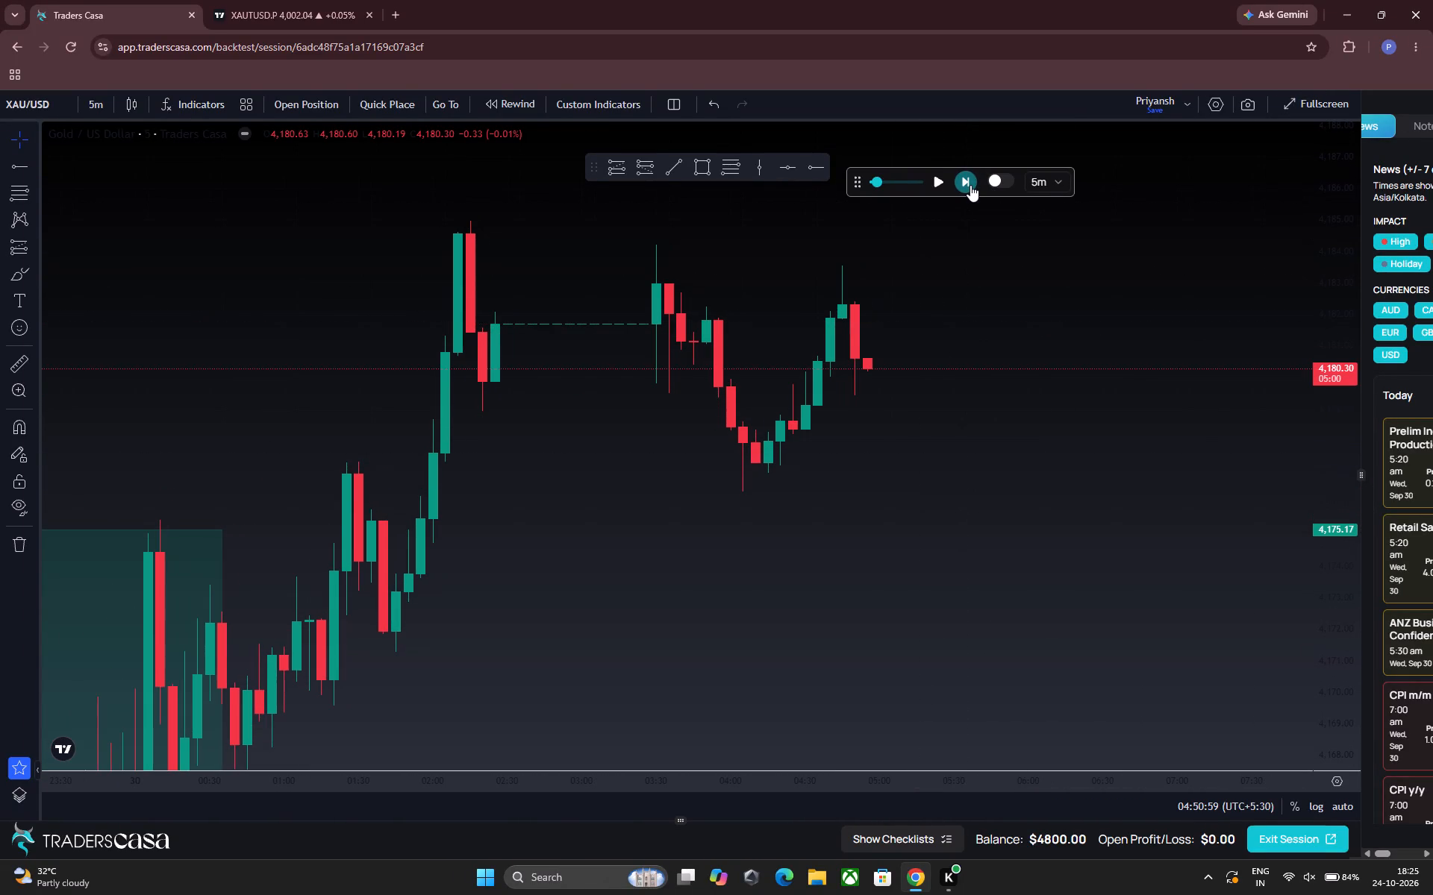
pyautogui.click(970, 185)
pyautogui.tripleClick(970, 185)
pyautogui.click(970, 185)
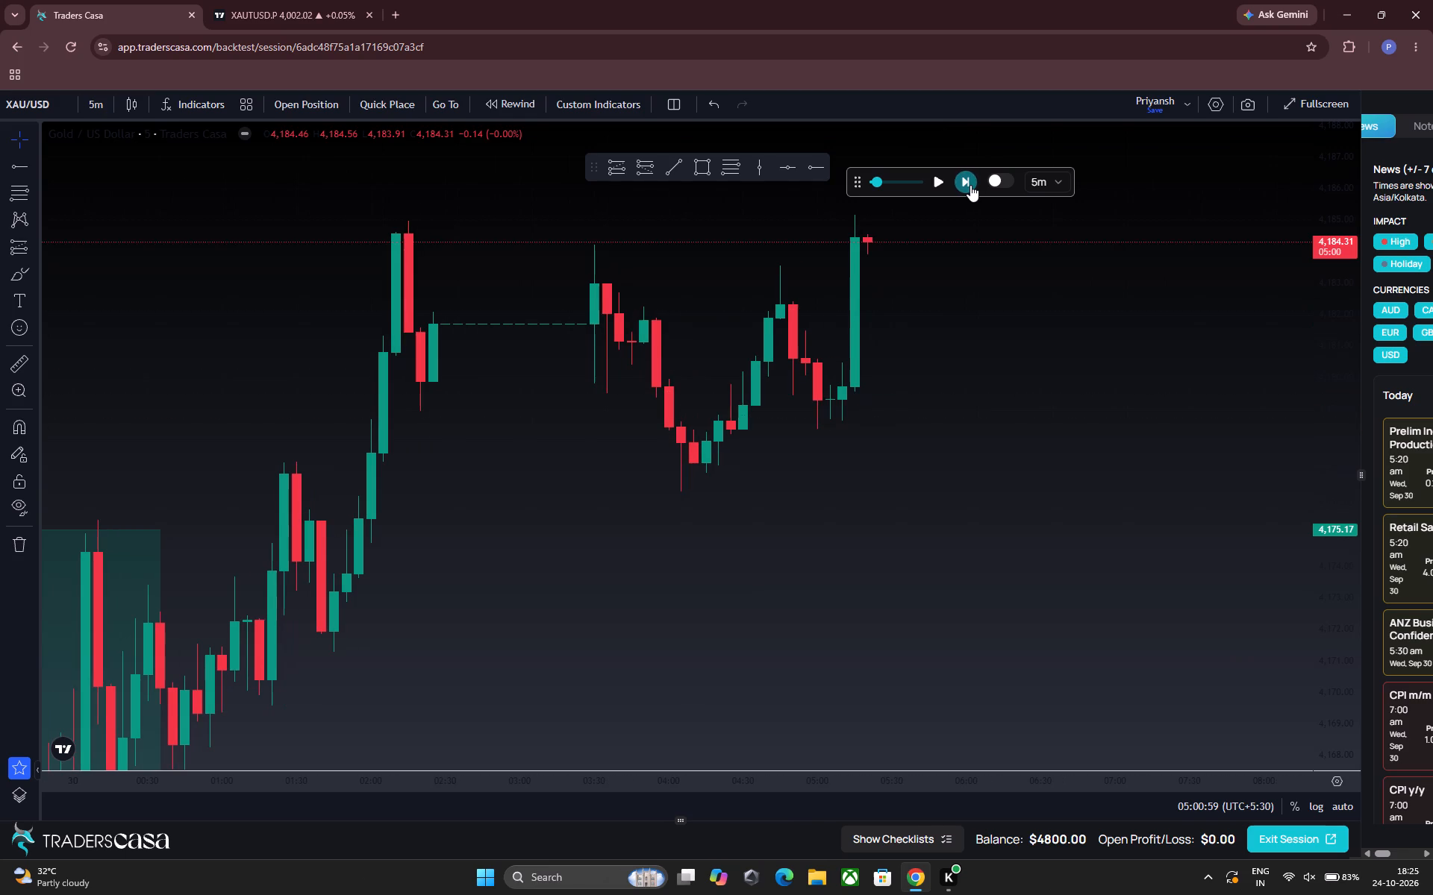
pyautogui.doubleClick(591, 219)
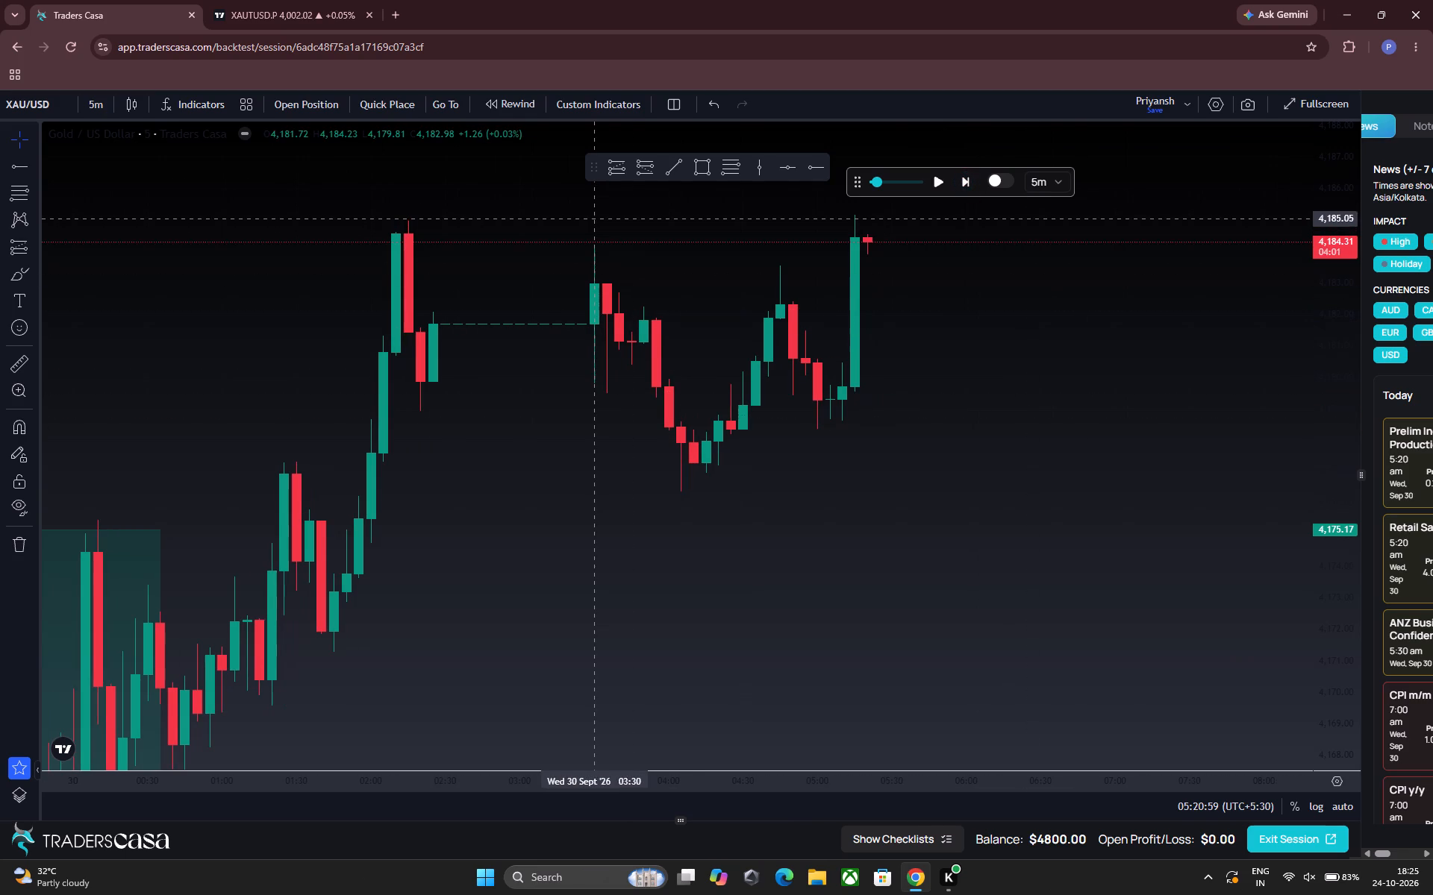
# Advance the replay to the 05:40 candle on 30 Sept.
pyautogui.click(963, 183)
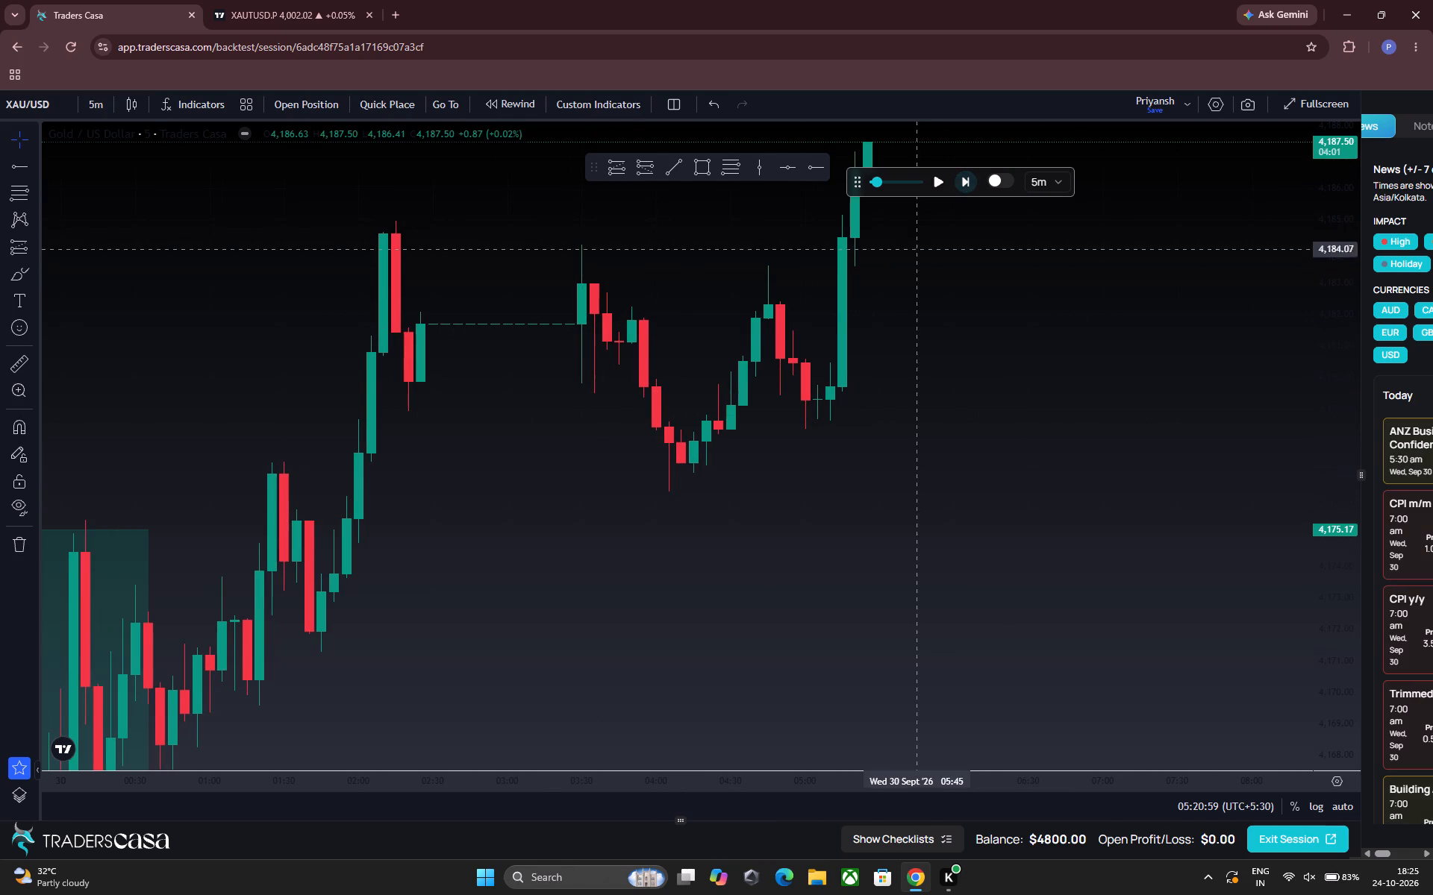
pyautogui.moveTo(922, 280); pyautogui.dragTo(928, 441)
pyautogui.click(963, 175)
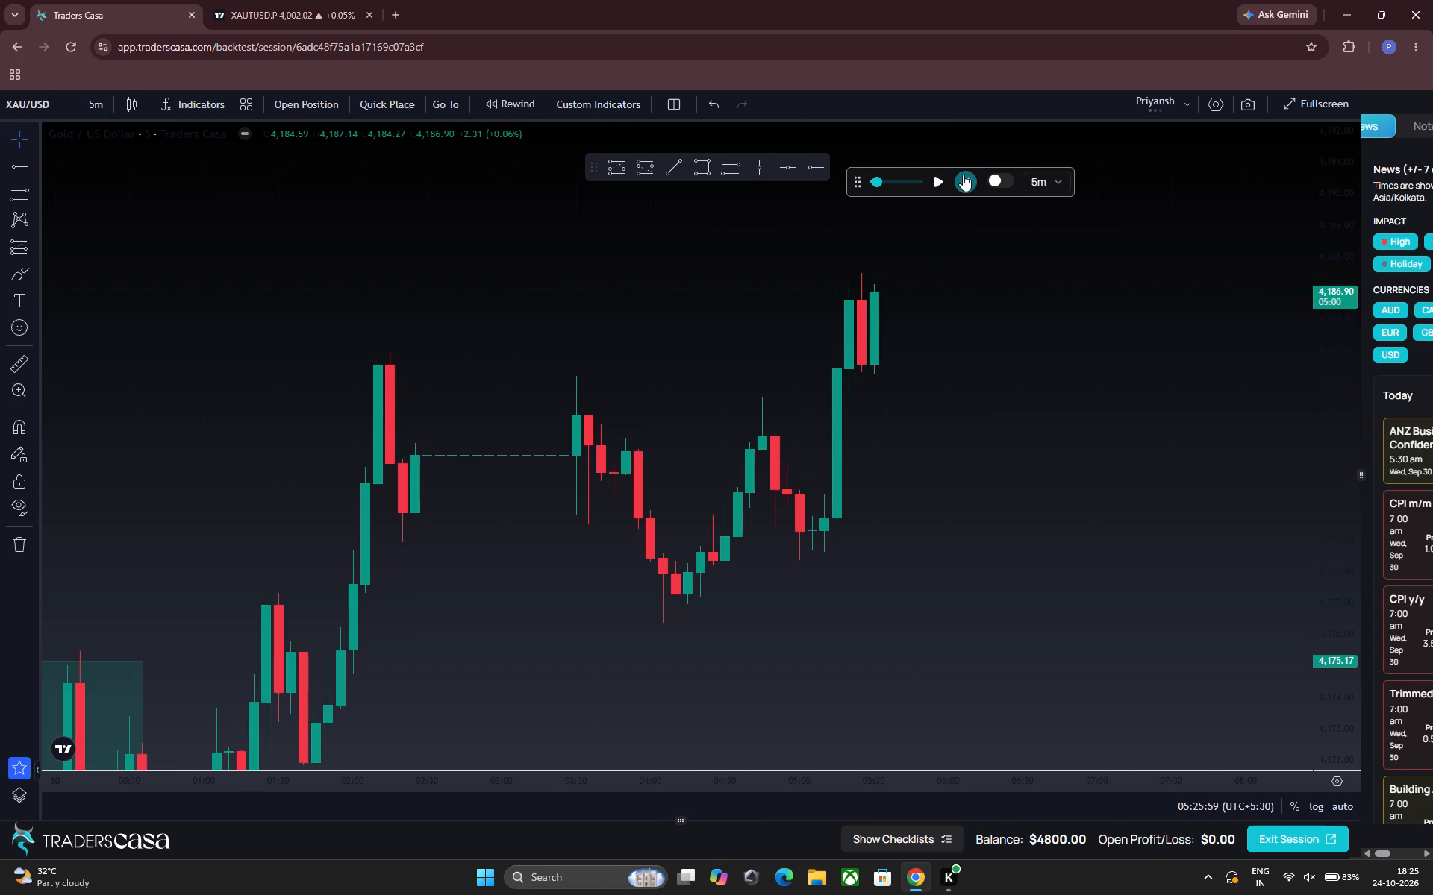
pyautogui.click(963, 175)
pyautogui.click(963, 175)
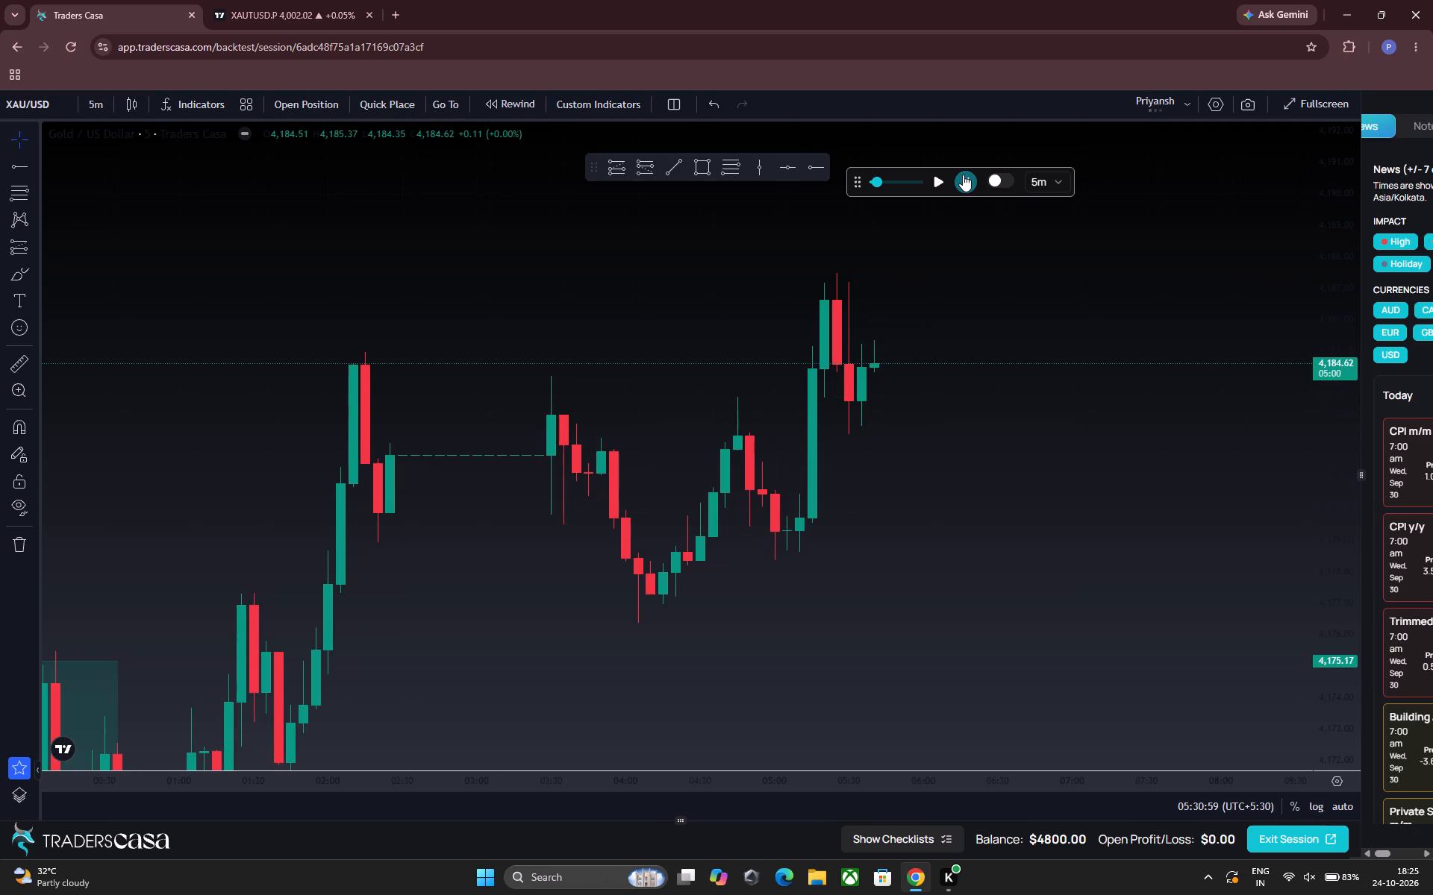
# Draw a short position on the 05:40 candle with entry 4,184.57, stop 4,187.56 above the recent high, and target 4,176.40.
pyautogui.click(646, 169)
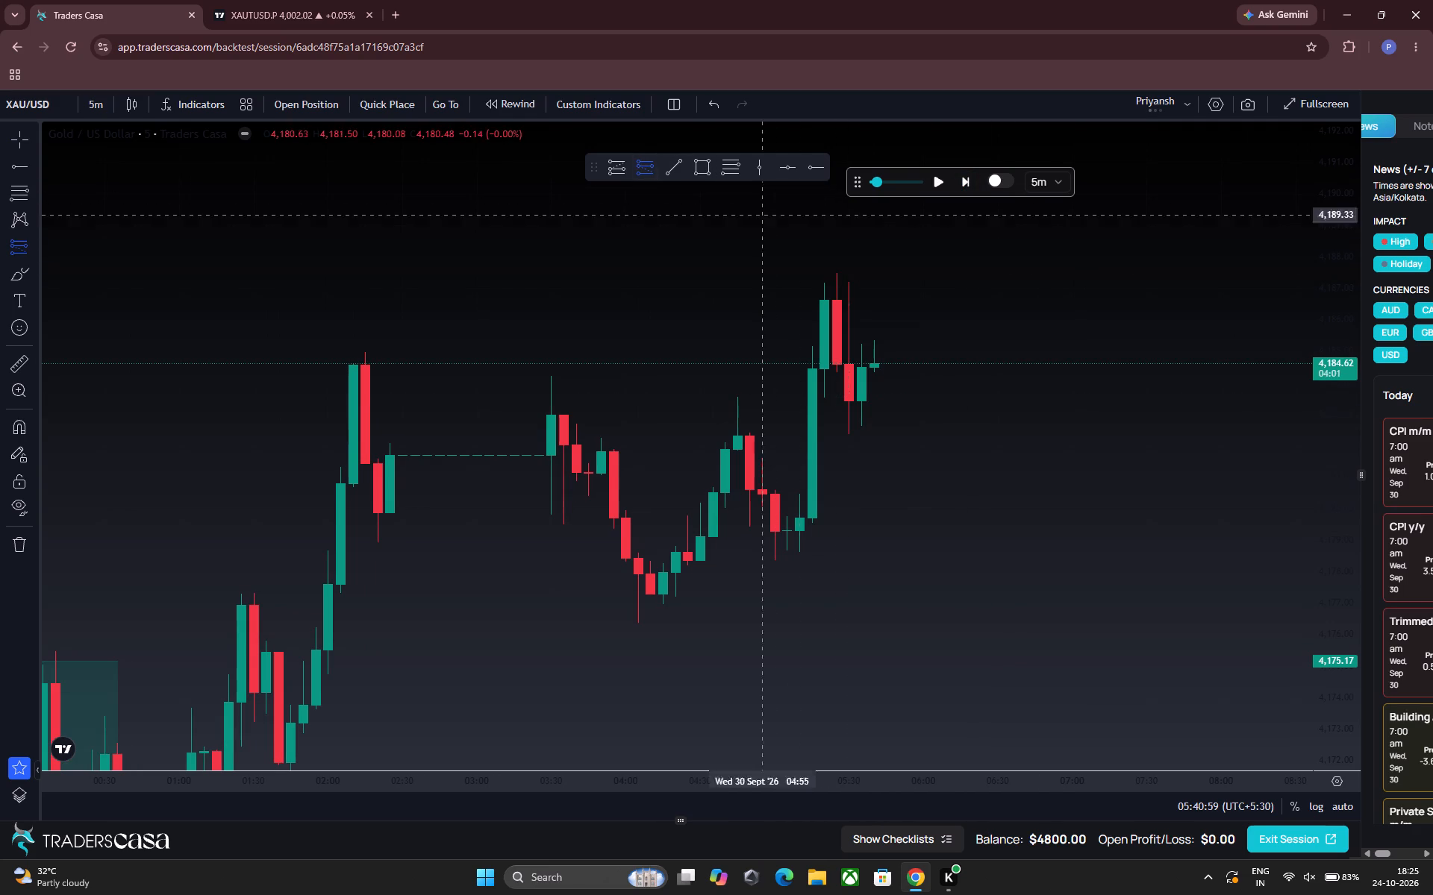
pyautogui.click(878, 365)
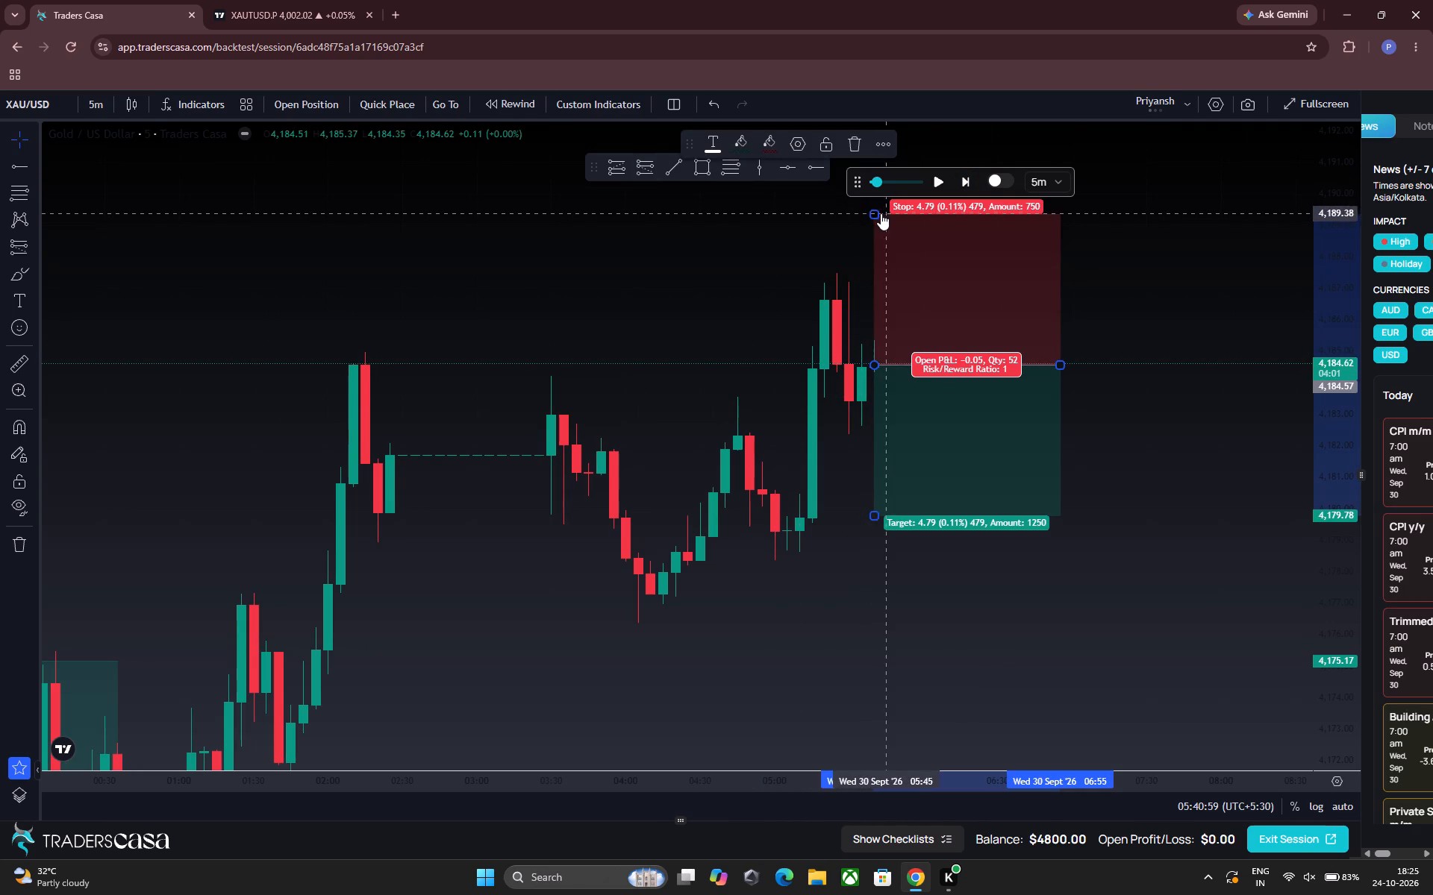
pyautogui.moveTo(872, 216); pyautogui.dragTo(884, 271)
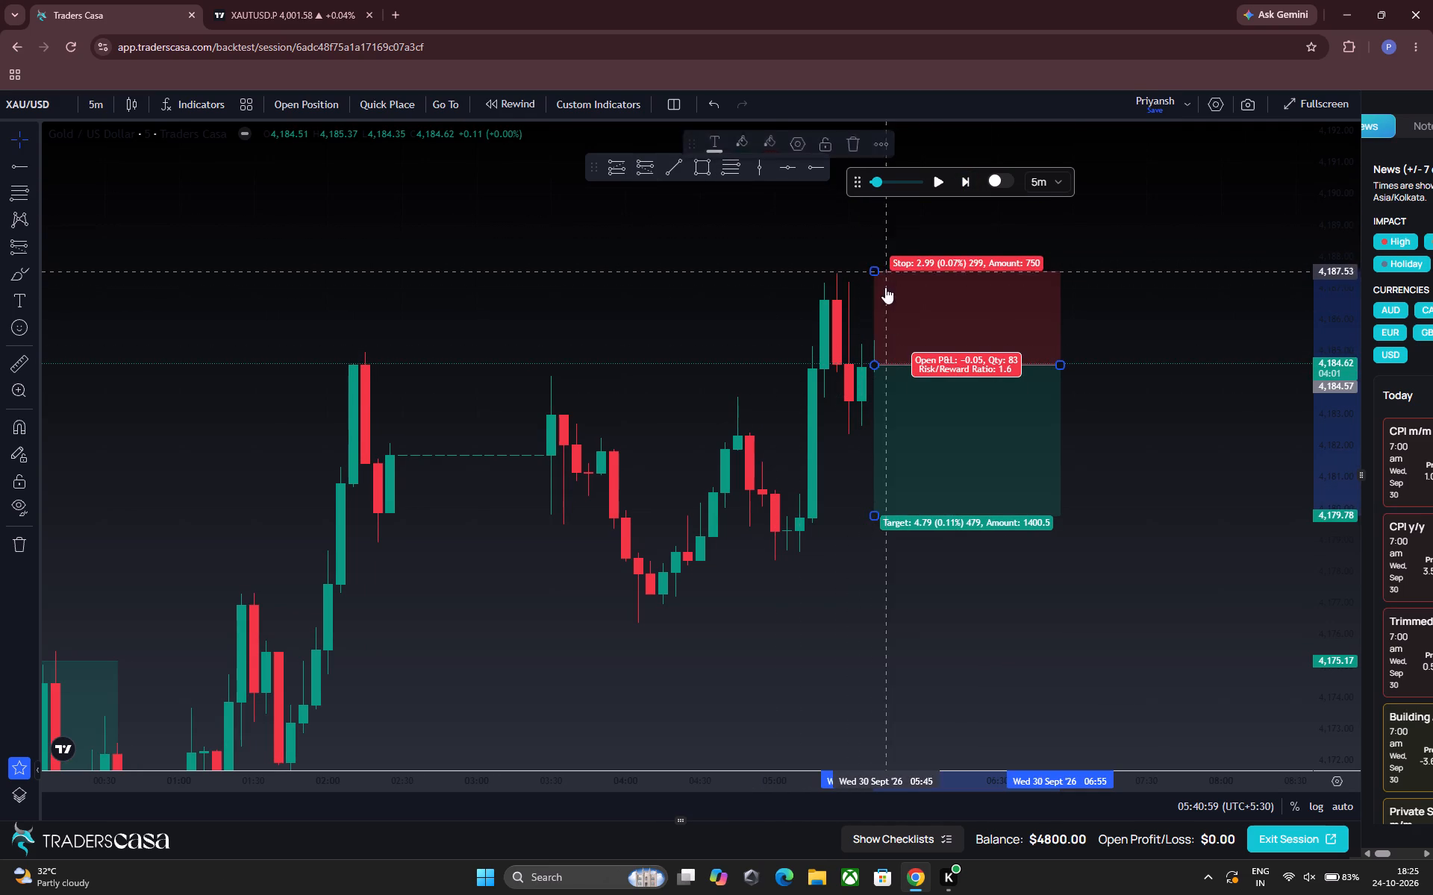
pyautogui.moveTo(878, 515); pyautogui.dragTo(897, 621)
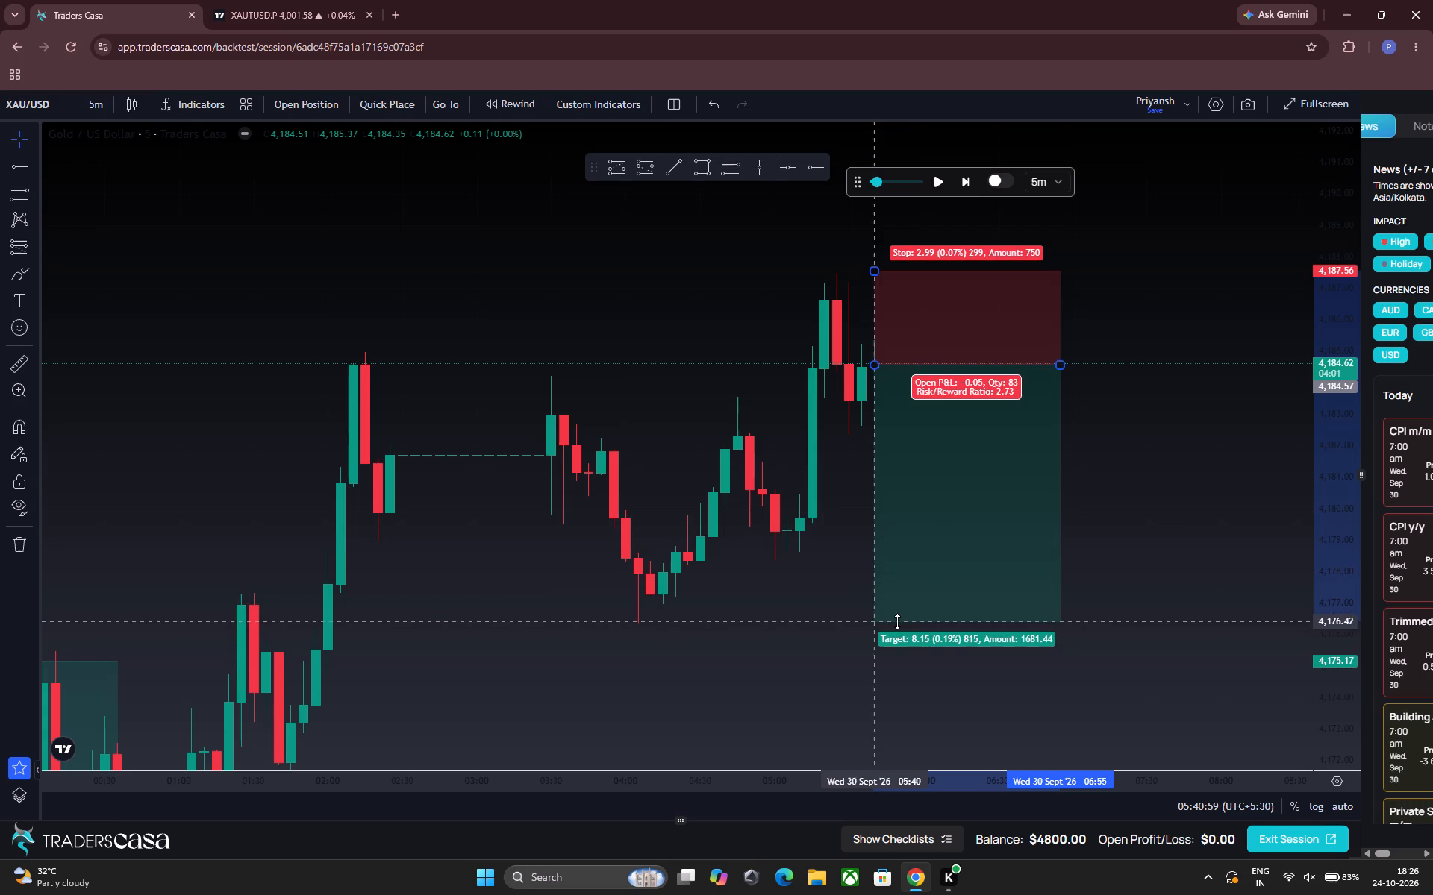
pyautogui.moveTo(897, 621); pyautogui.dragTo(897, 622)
# Advance the replay to 06:40 on 30 Sept to play out the drawn short position.
pyautogui.click(965, 181)
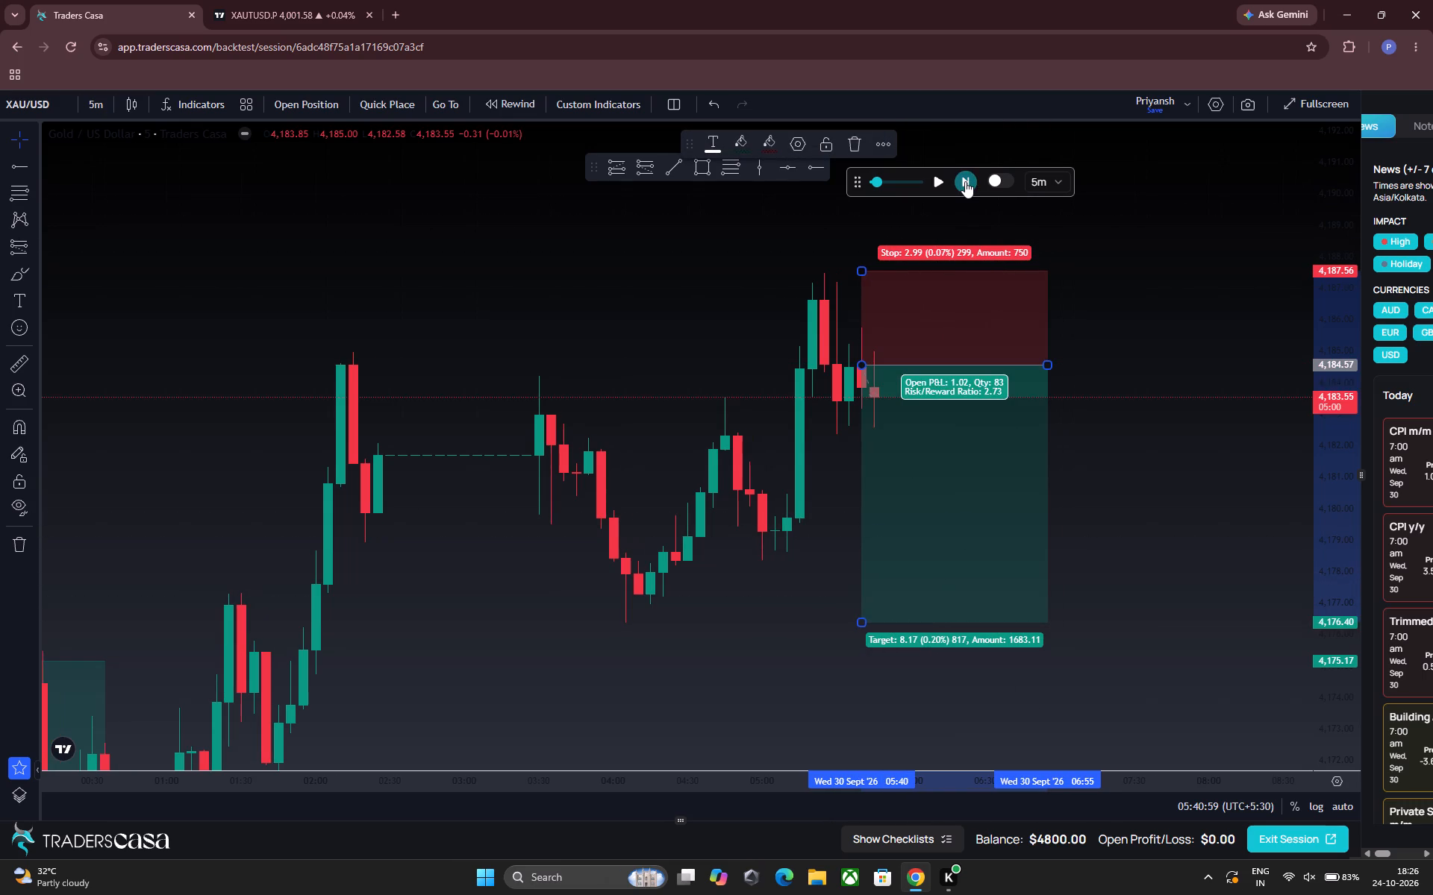
pyautogui.click(965, 181)
pyautogui.click(965, 181)
pyautogui.click(965, 181)
pyautogui.click(965, 181)
pyautogui.doubleClick(965, 181)
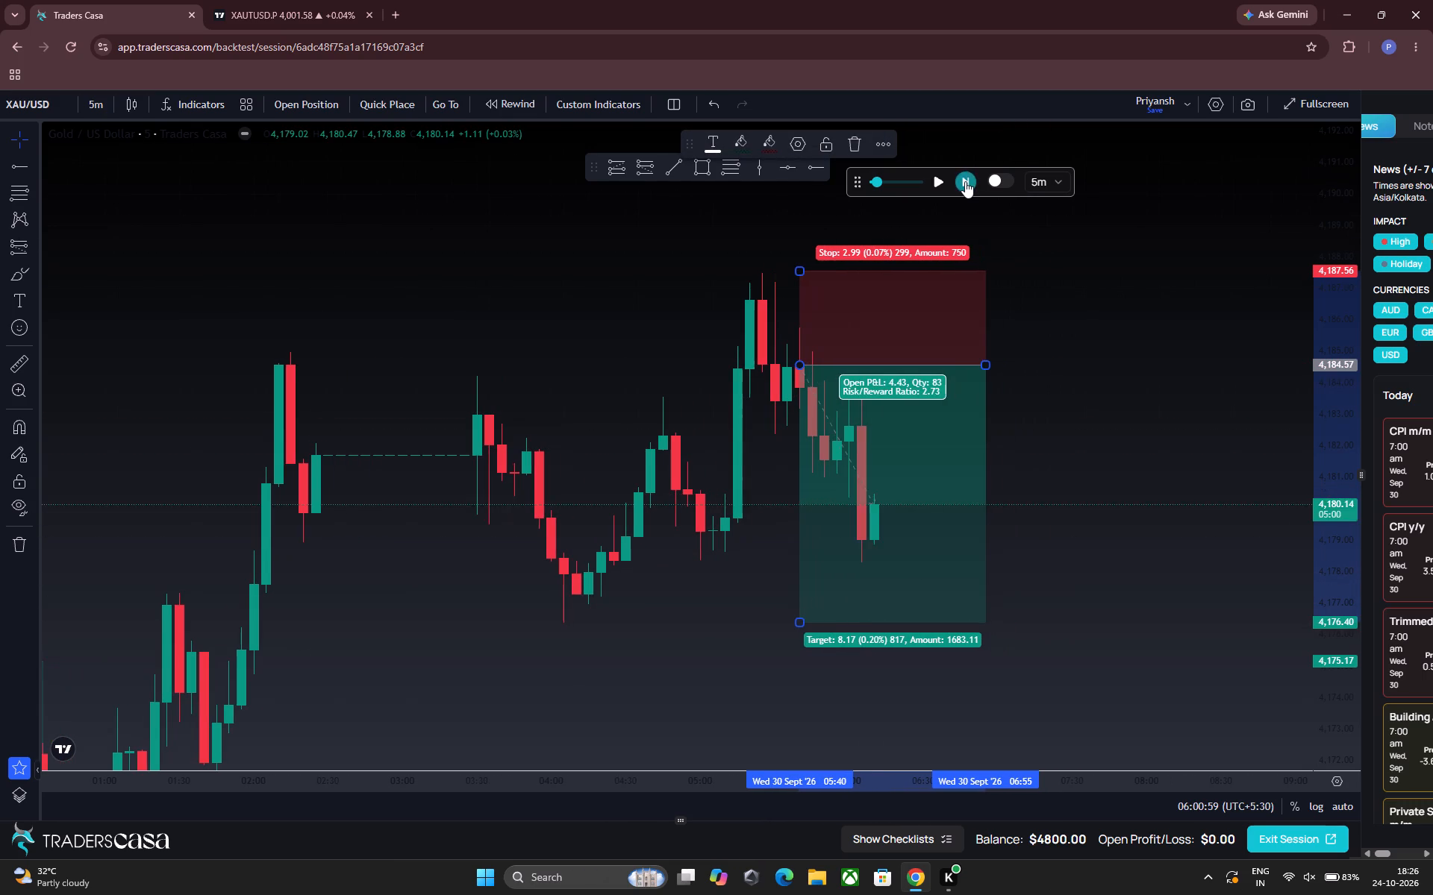
pyautogui.click(965, 181)
pyautogui.click(965, 181)
pyautogui.click(965, 181)
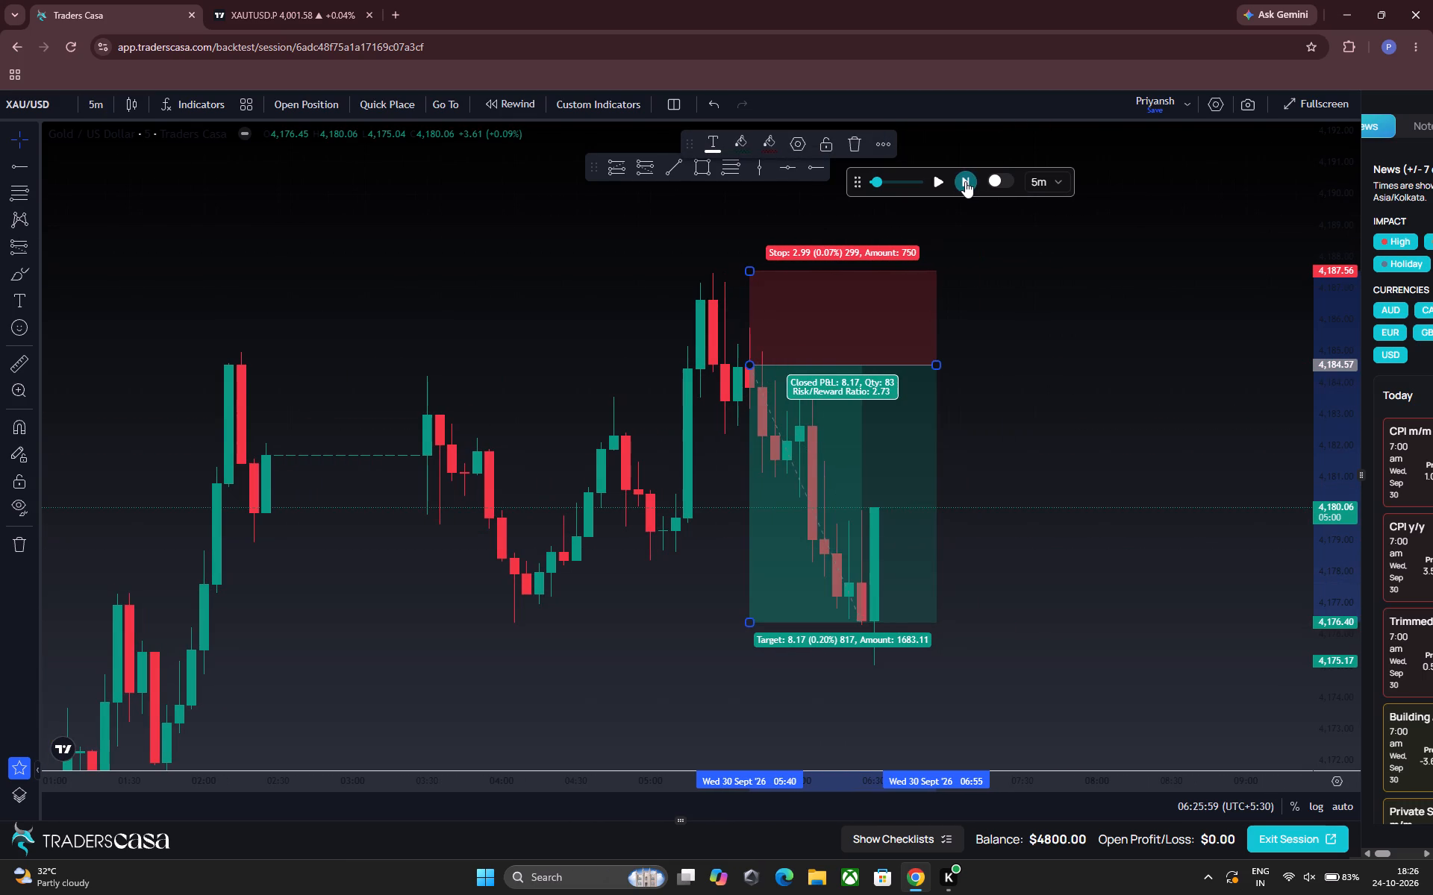
pyautogui.click(1164, 313)
pyautogui.moveTo(1044, 396); pyautogui.dragTo(1049, 292)
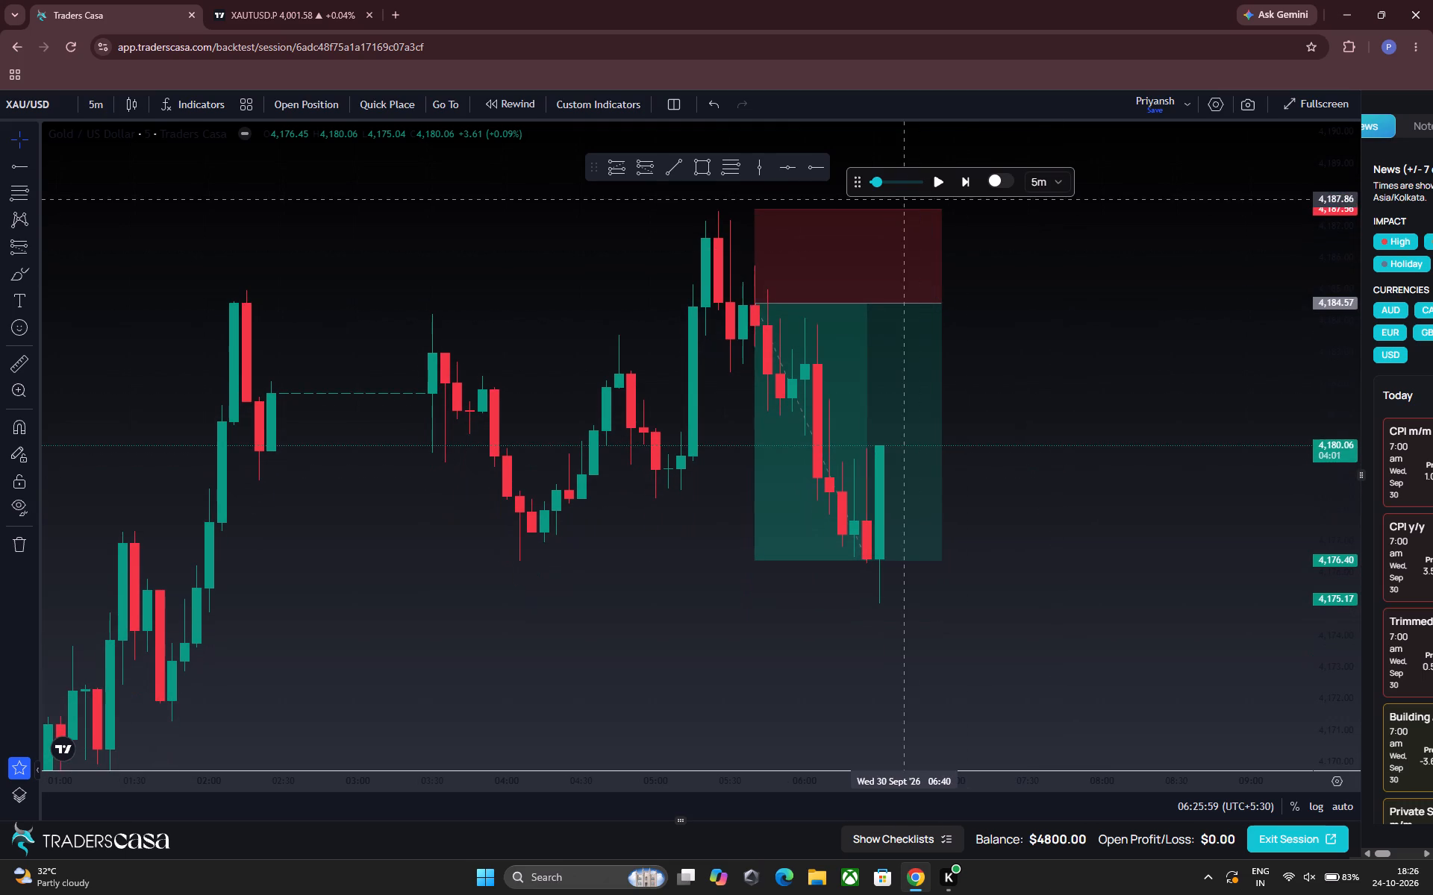
pyautogui.click(967, 186)
pyautogui.click(967, 186)
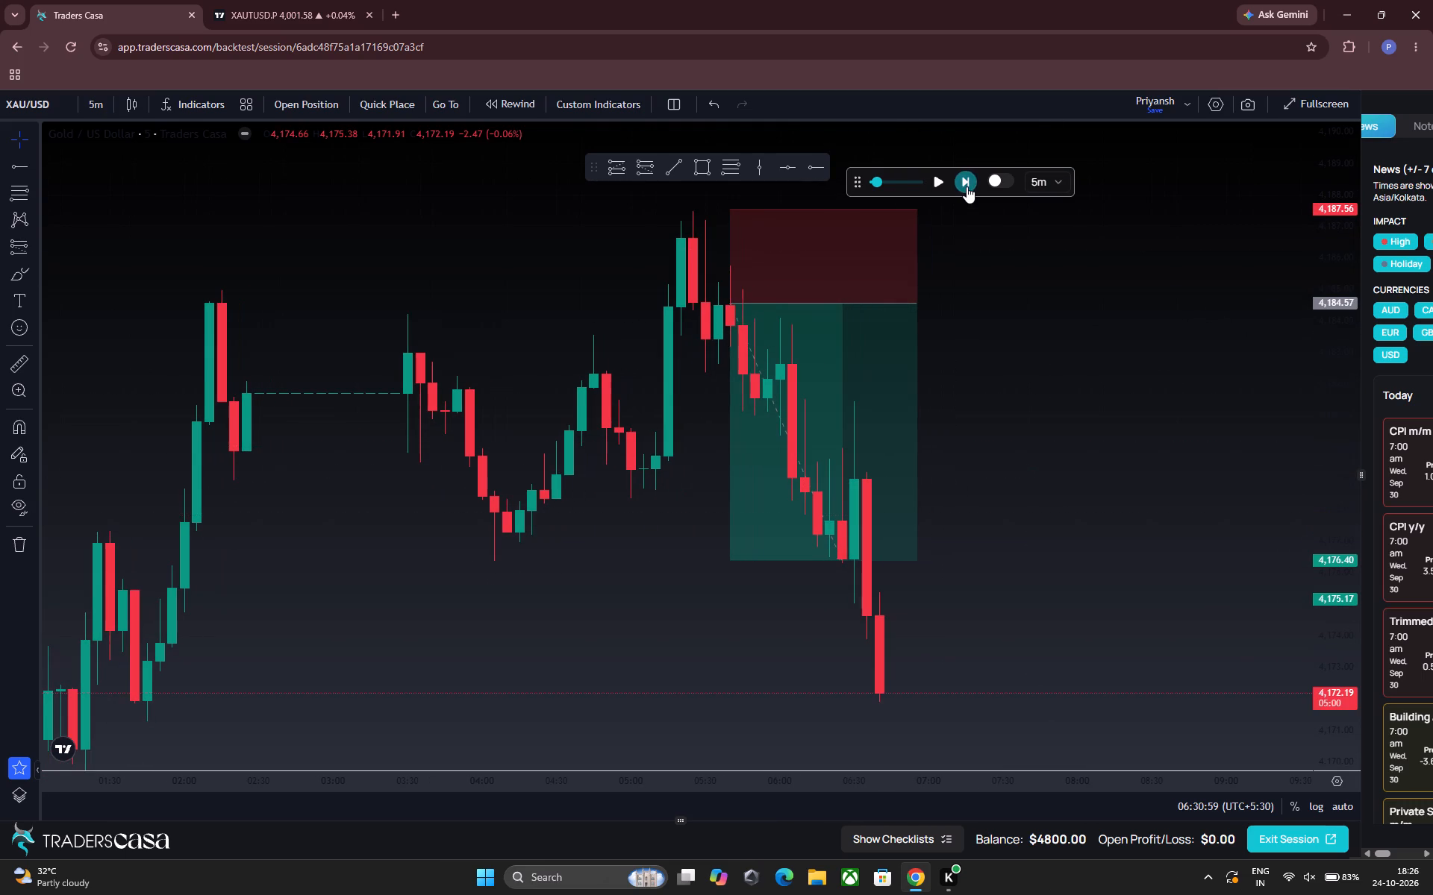
# Switch the chart to 15-minute candles and examine the price structure around the latest drop.
pyautogui.moveTo(1162, 578); pyautogui.dragTo(1202, 259)
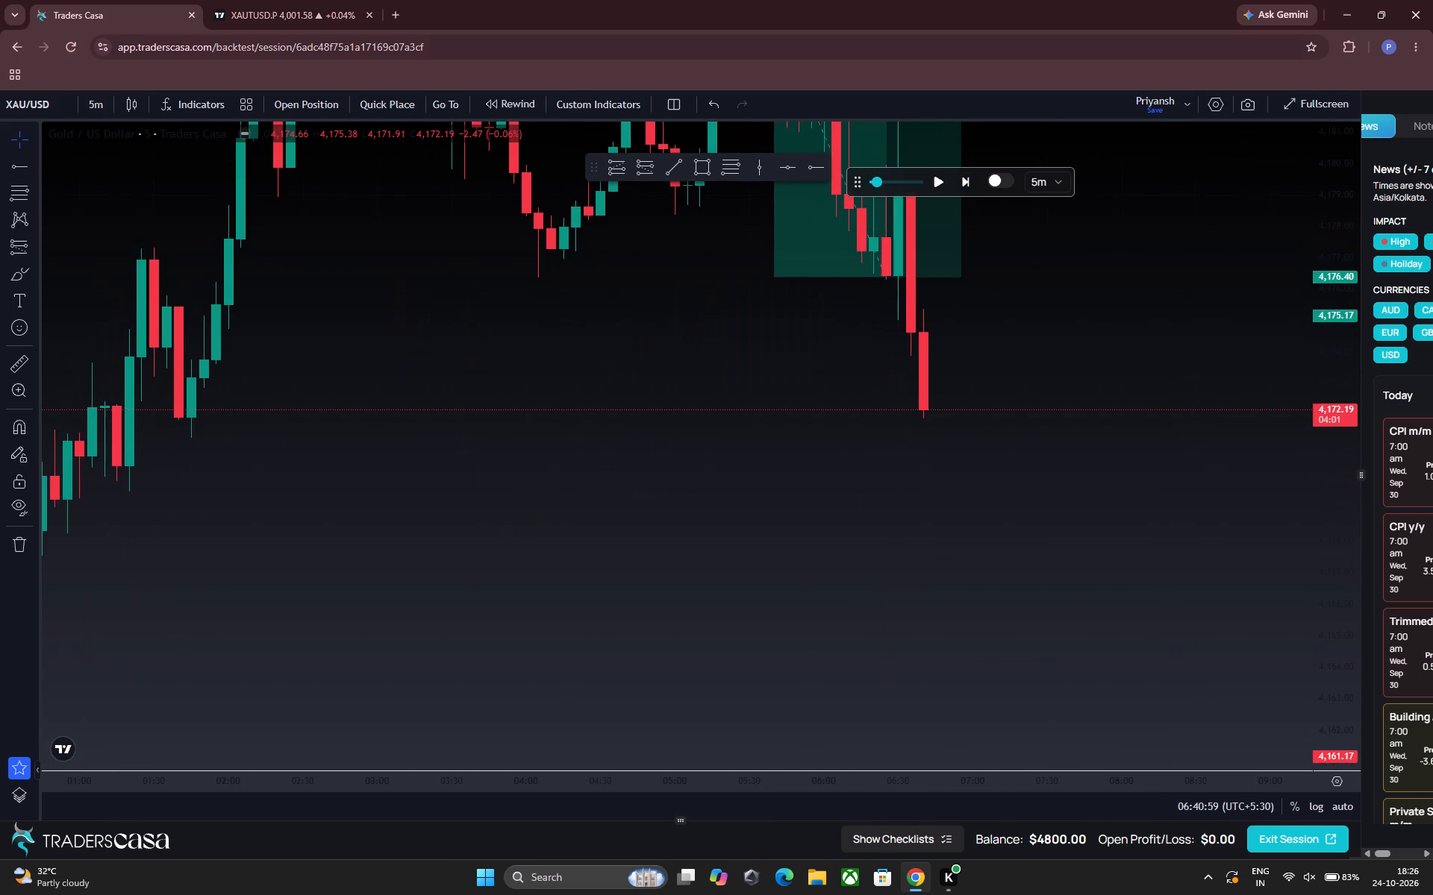
pyautogui.write('15')
pyautogui.press('Return')
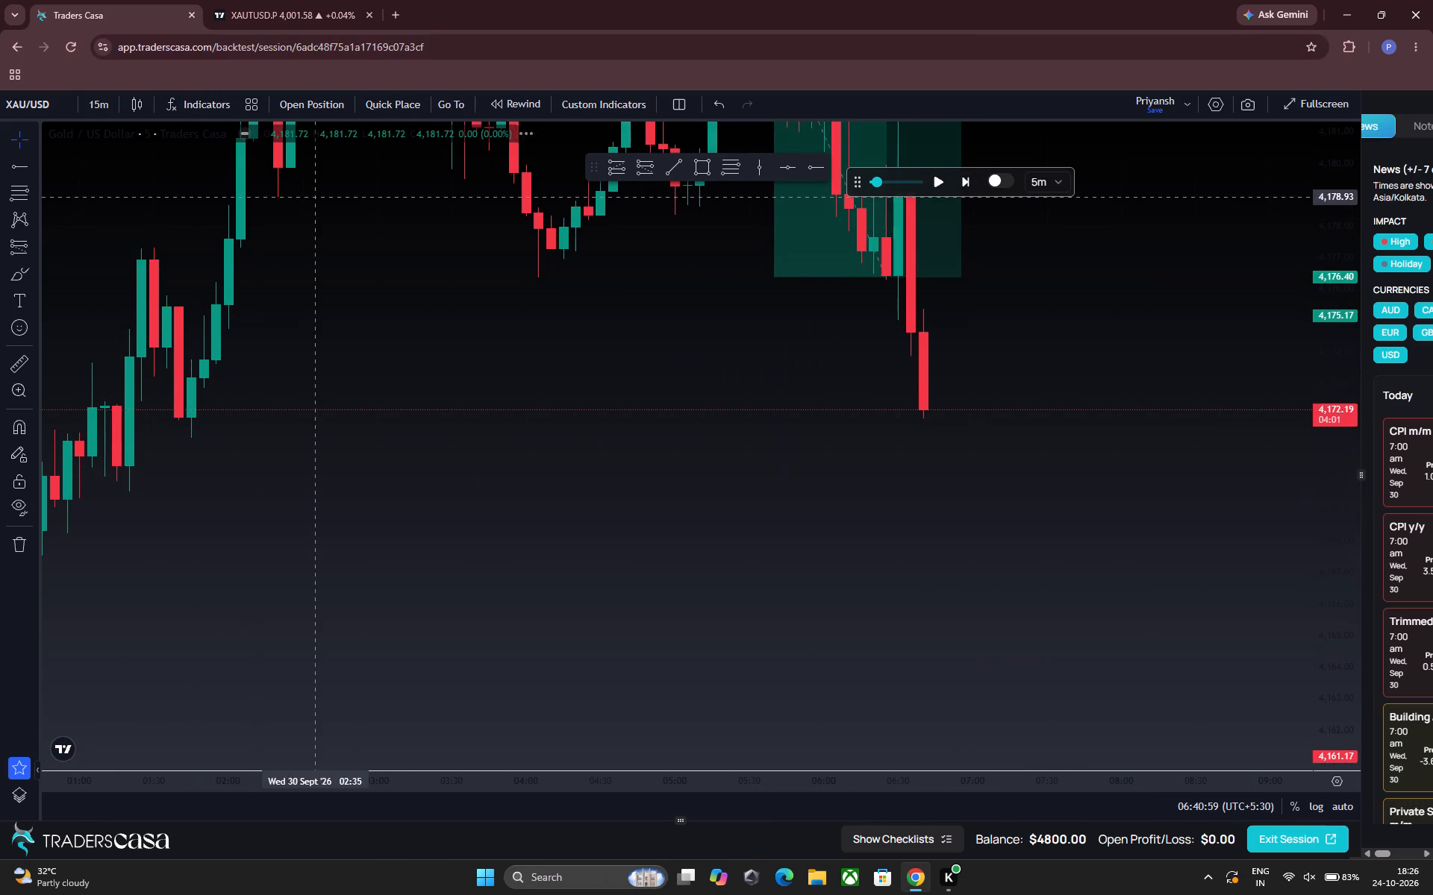
pyautogui.moveTo(1352, 227); pyautogui.dragTo(1357, 314)
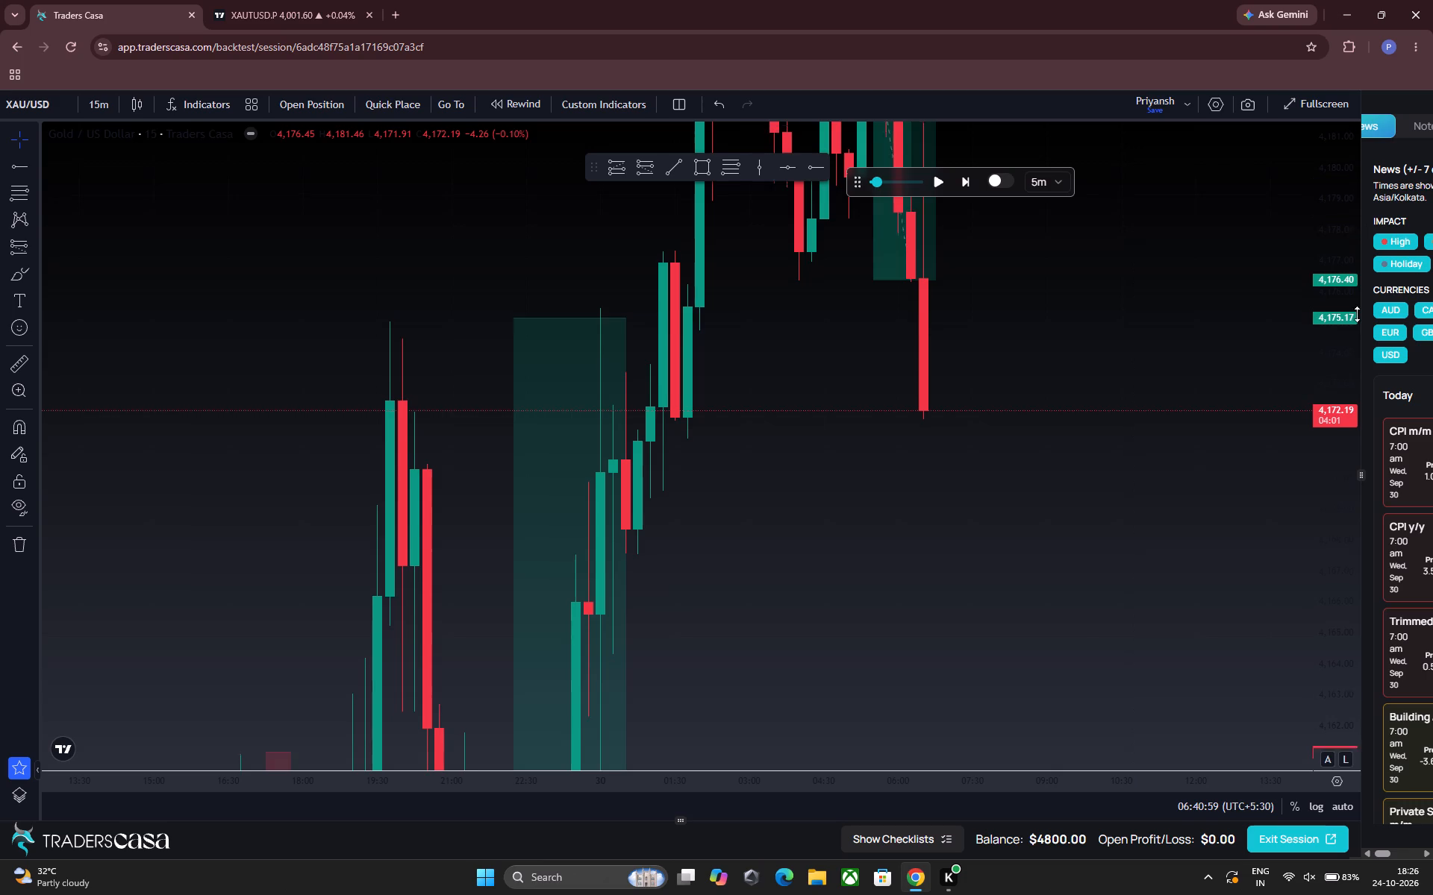
pyautogui.moveTo(1357, 314); pyautogui.dragTo(1367, 412)
pyautogui.moveTo(1131, 342); pyautogui.dragTo(1131, 387)
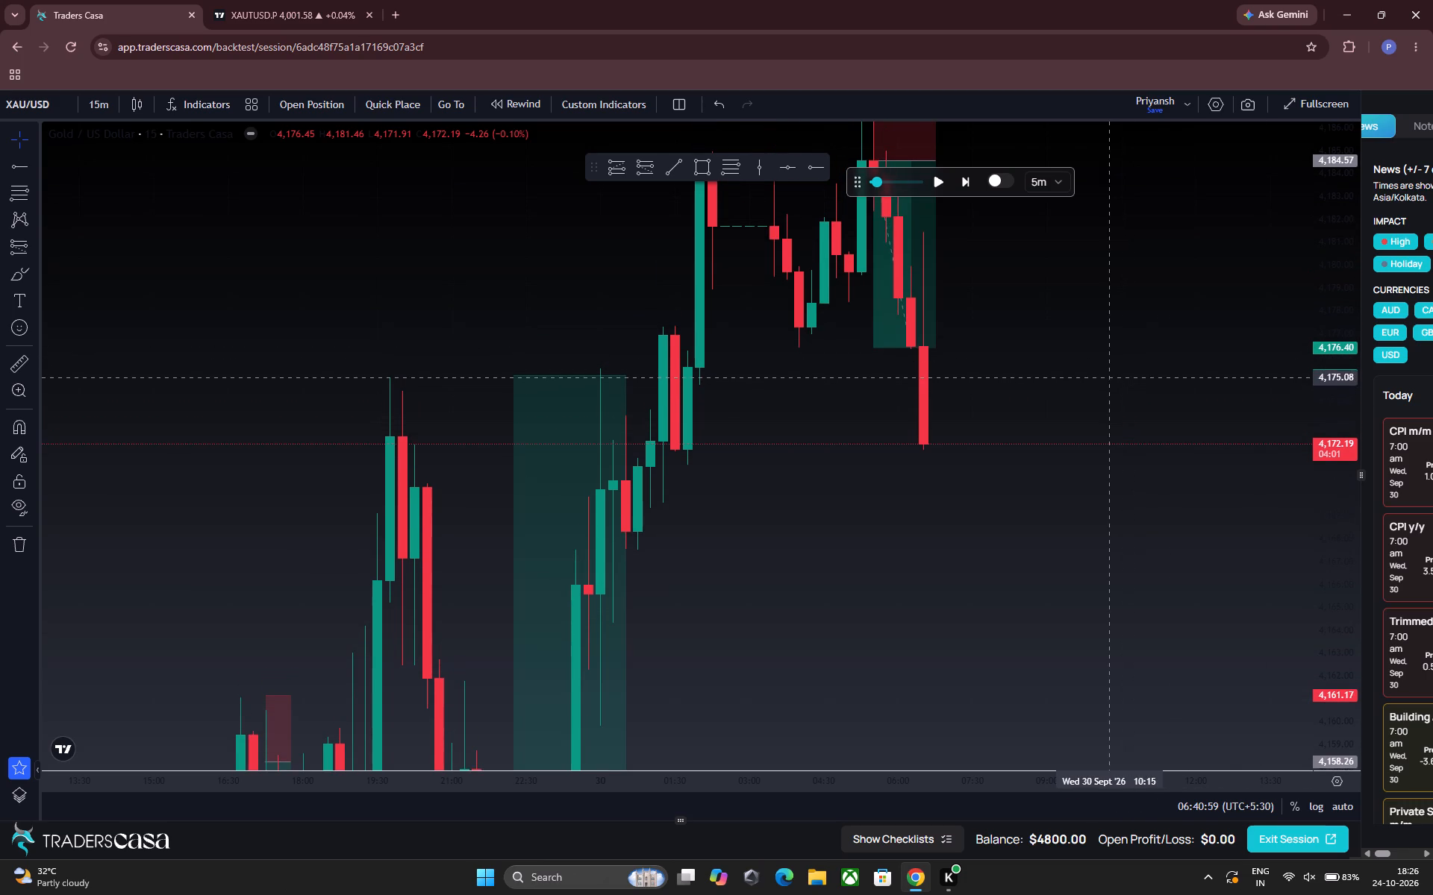
# Remove all drawings from the chart.
pyautogui.click(15, 555)
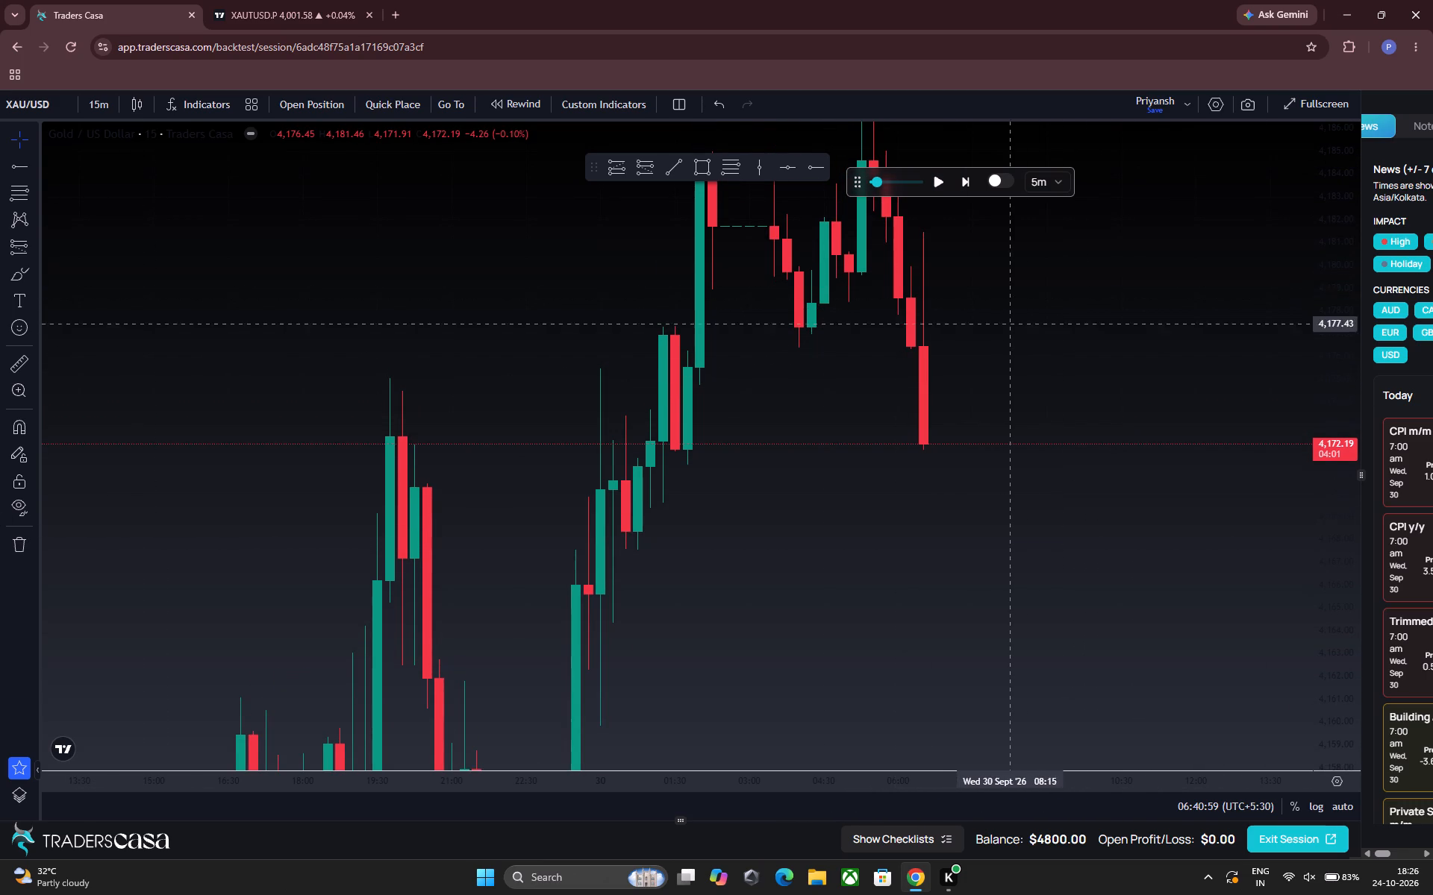
# Return the chart to 5-minute candles.
pyautogui.press('5')
pyautogui.press('Return')
# Advance the replay to 07:30 on 30 Sept.
pyautogui.scroll(-1, 902, 288)
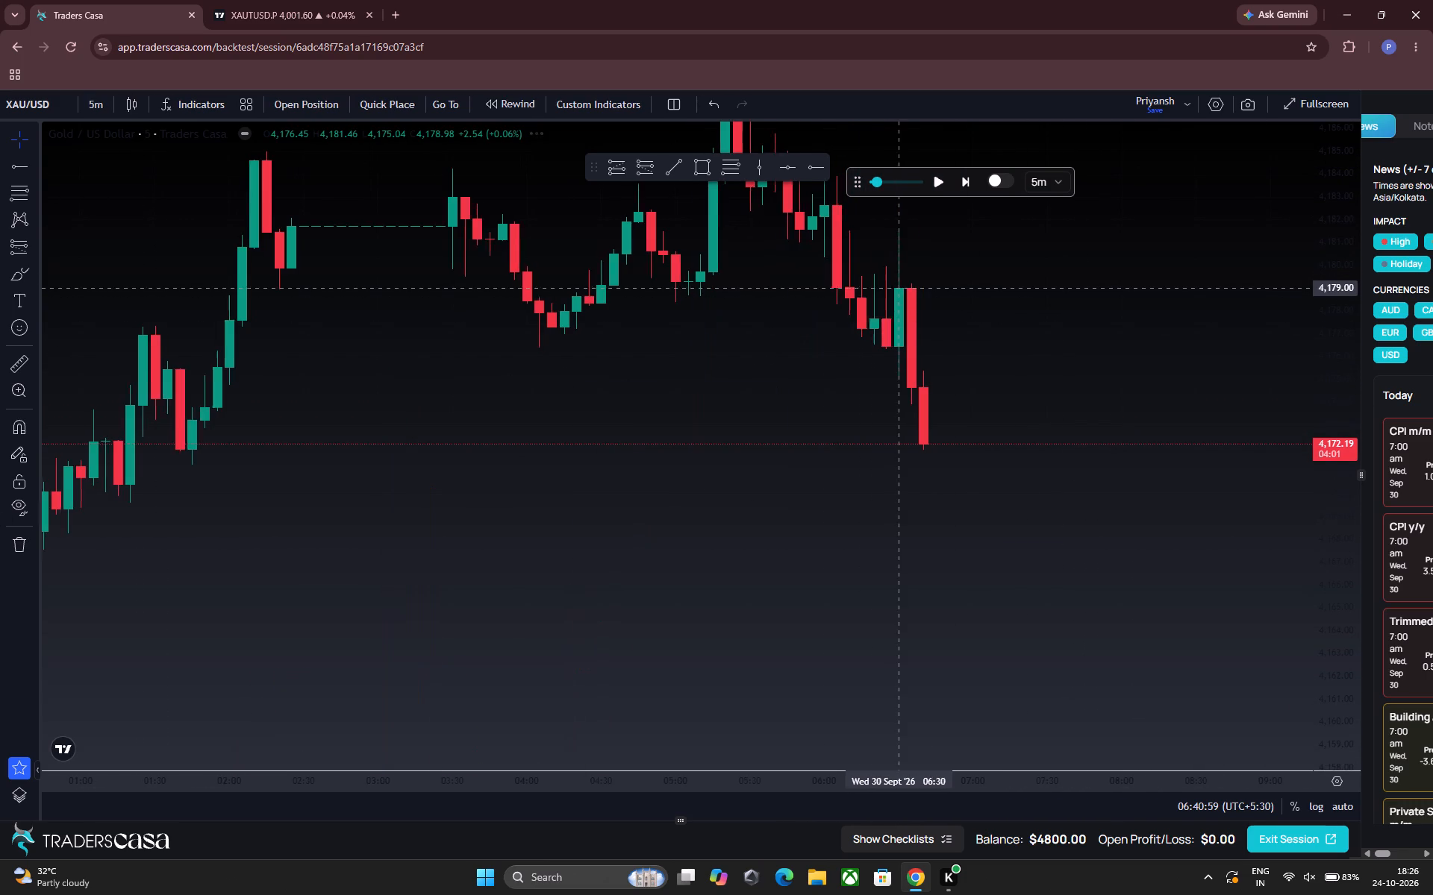
pyautogui.scroll(-2, 902, 288)
pyautogui.click(968, 180)
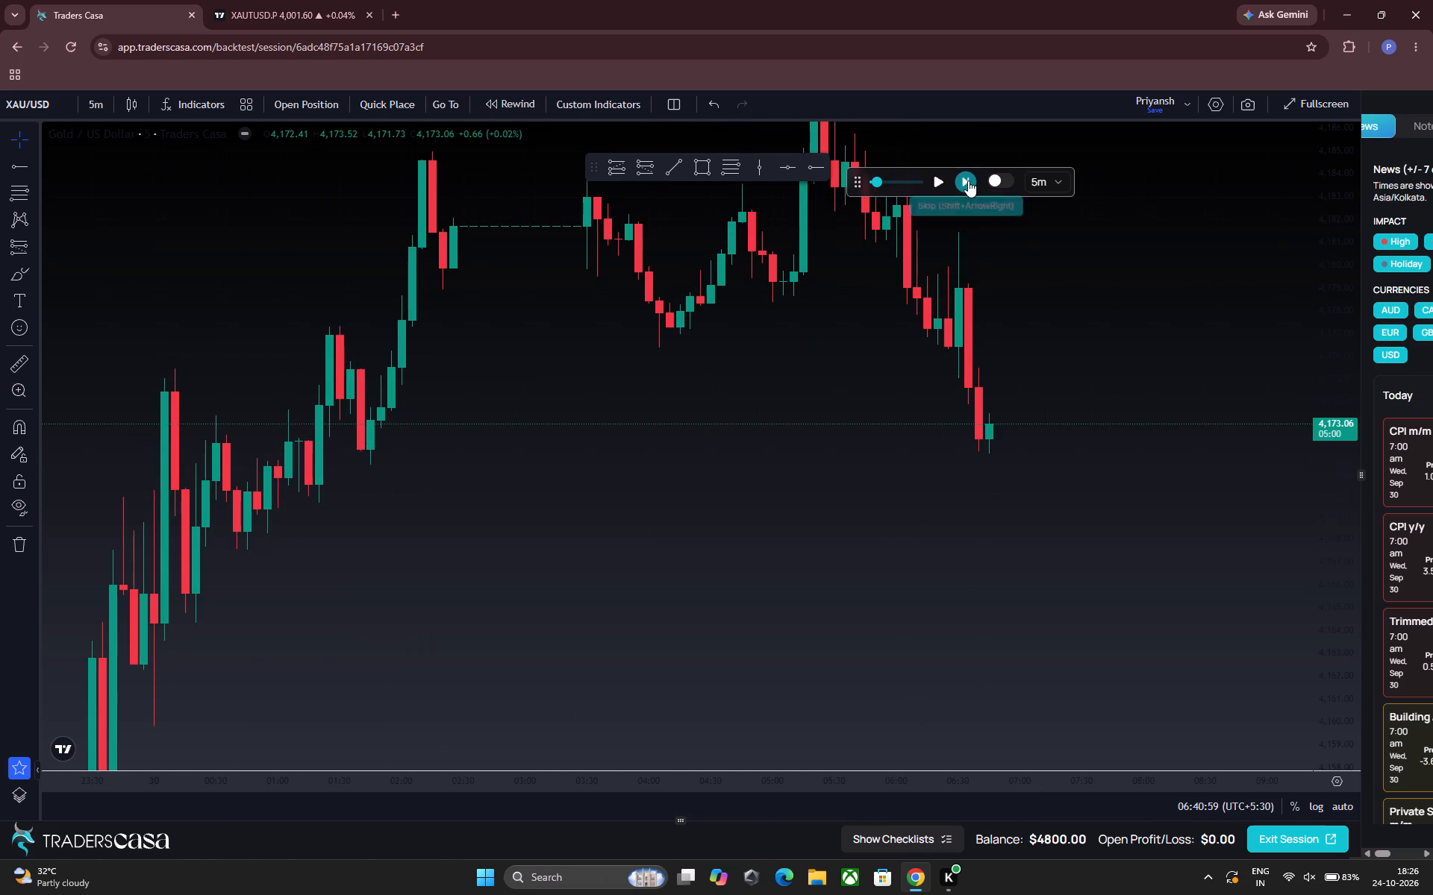
pyautogui.click(968, 180)
pyautogui.click(968, 180)
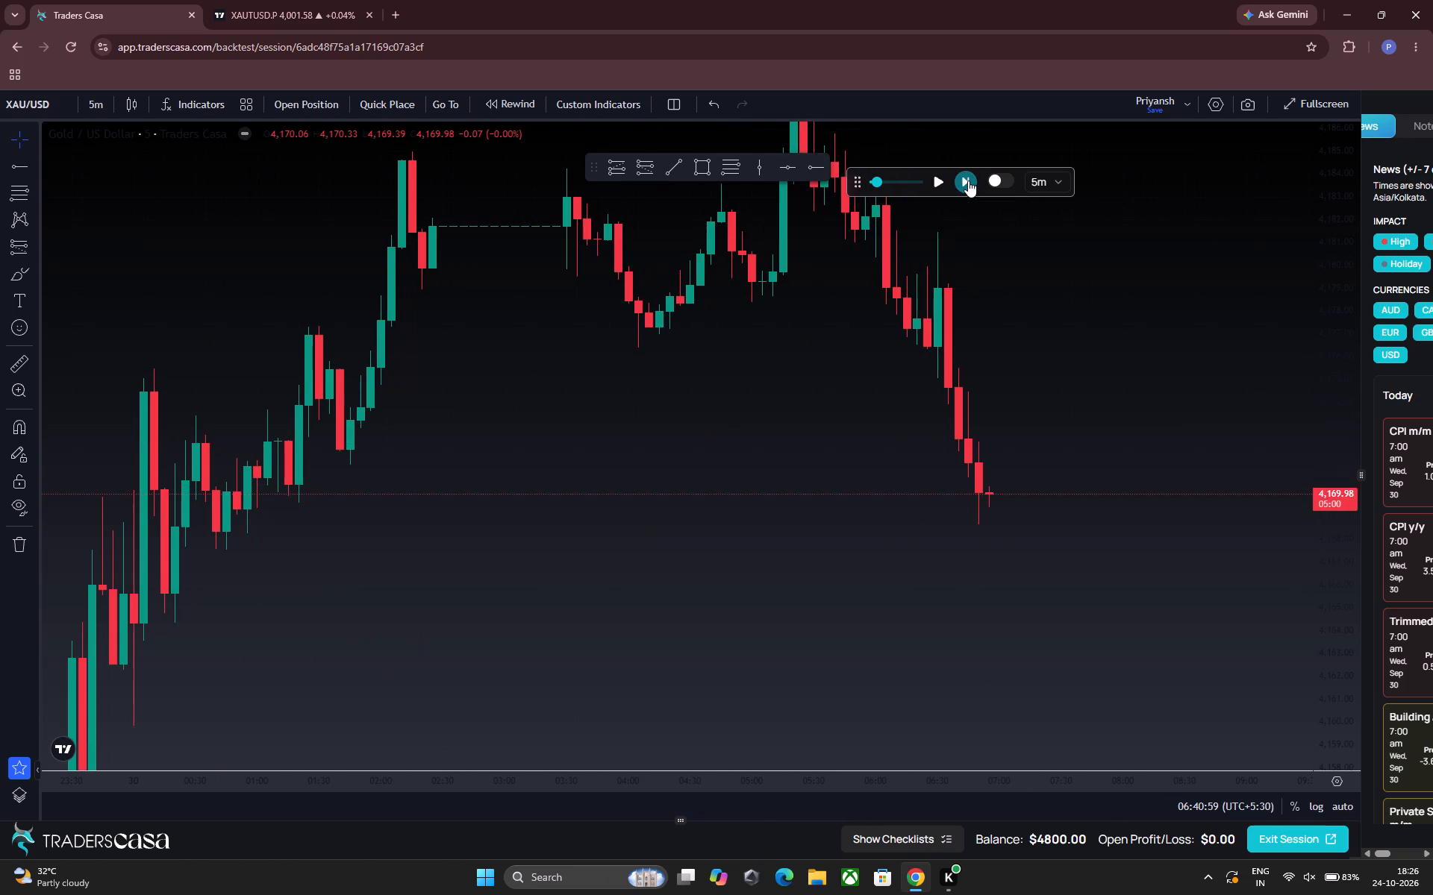
pyautogui.click(968, 180)
pyautogui.click(968, 180)
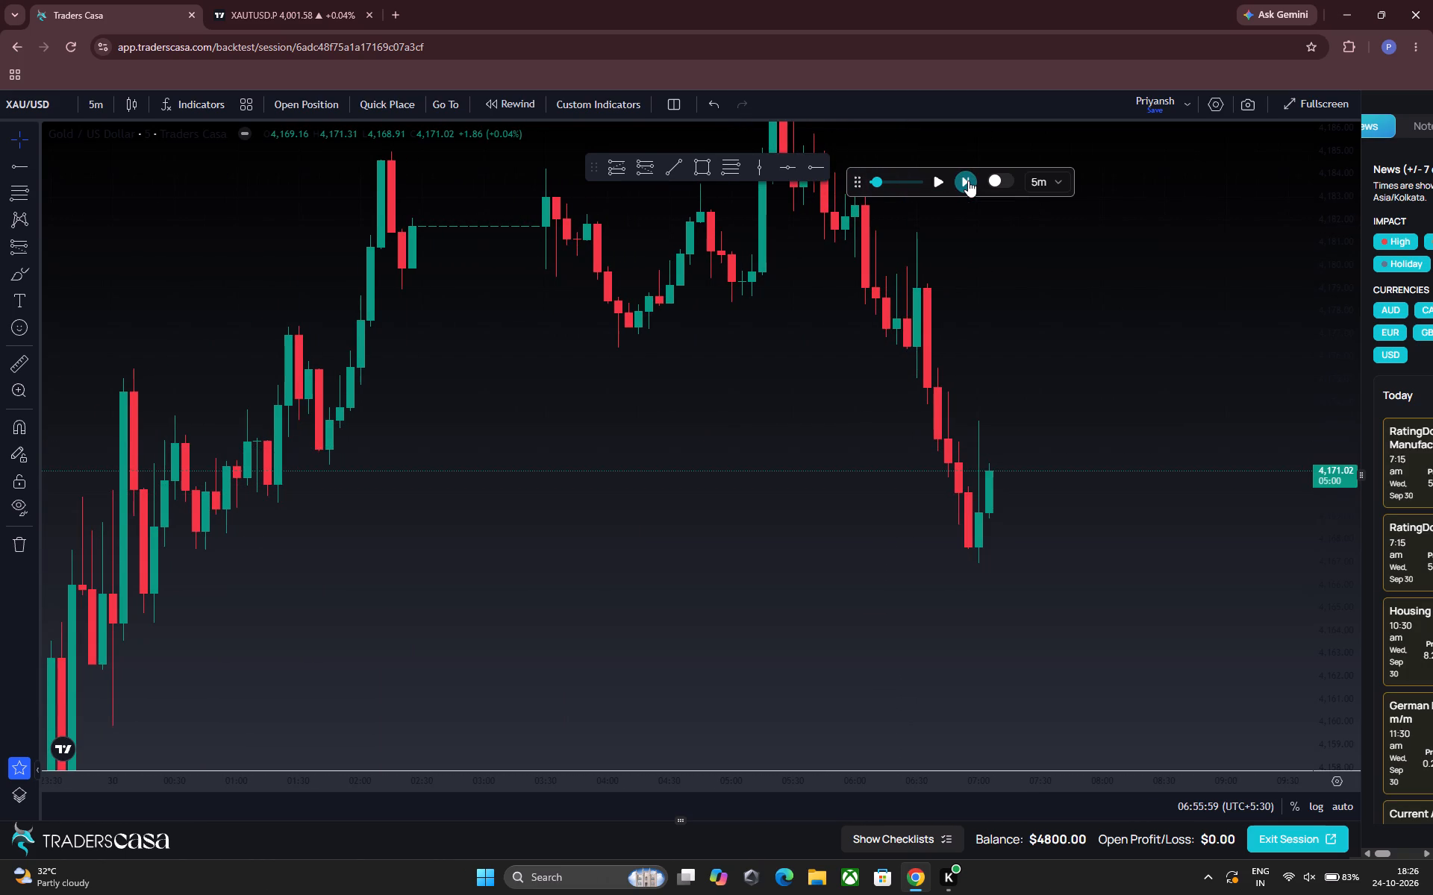
pyautogui.click(968, 180)
pyautogui.click(968, 180)
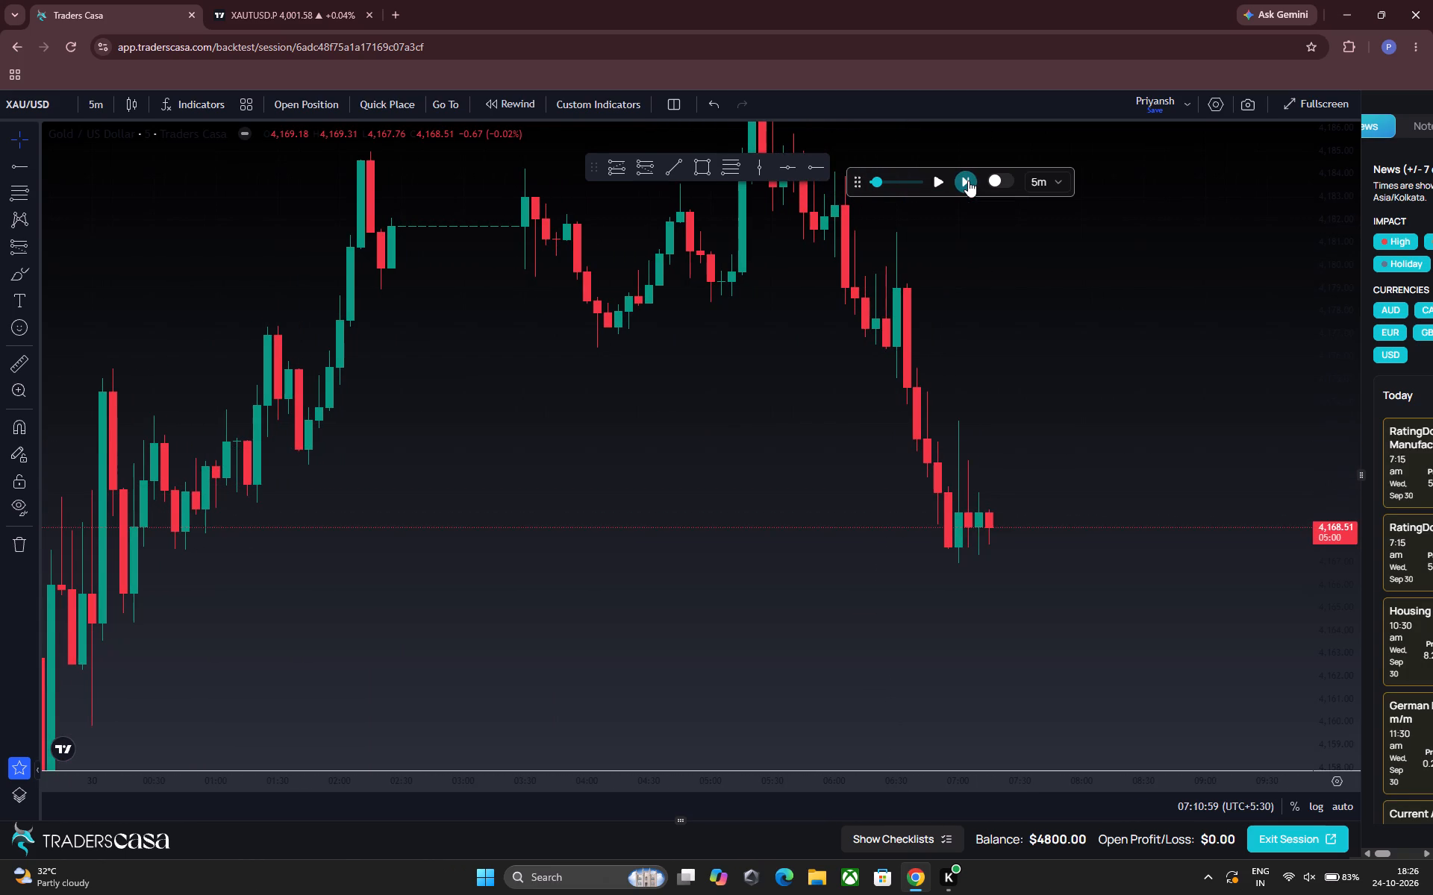
pyautogui.click(968, 180)
pyautogui.click(968, 180)
pyautogui.click(968, 180)
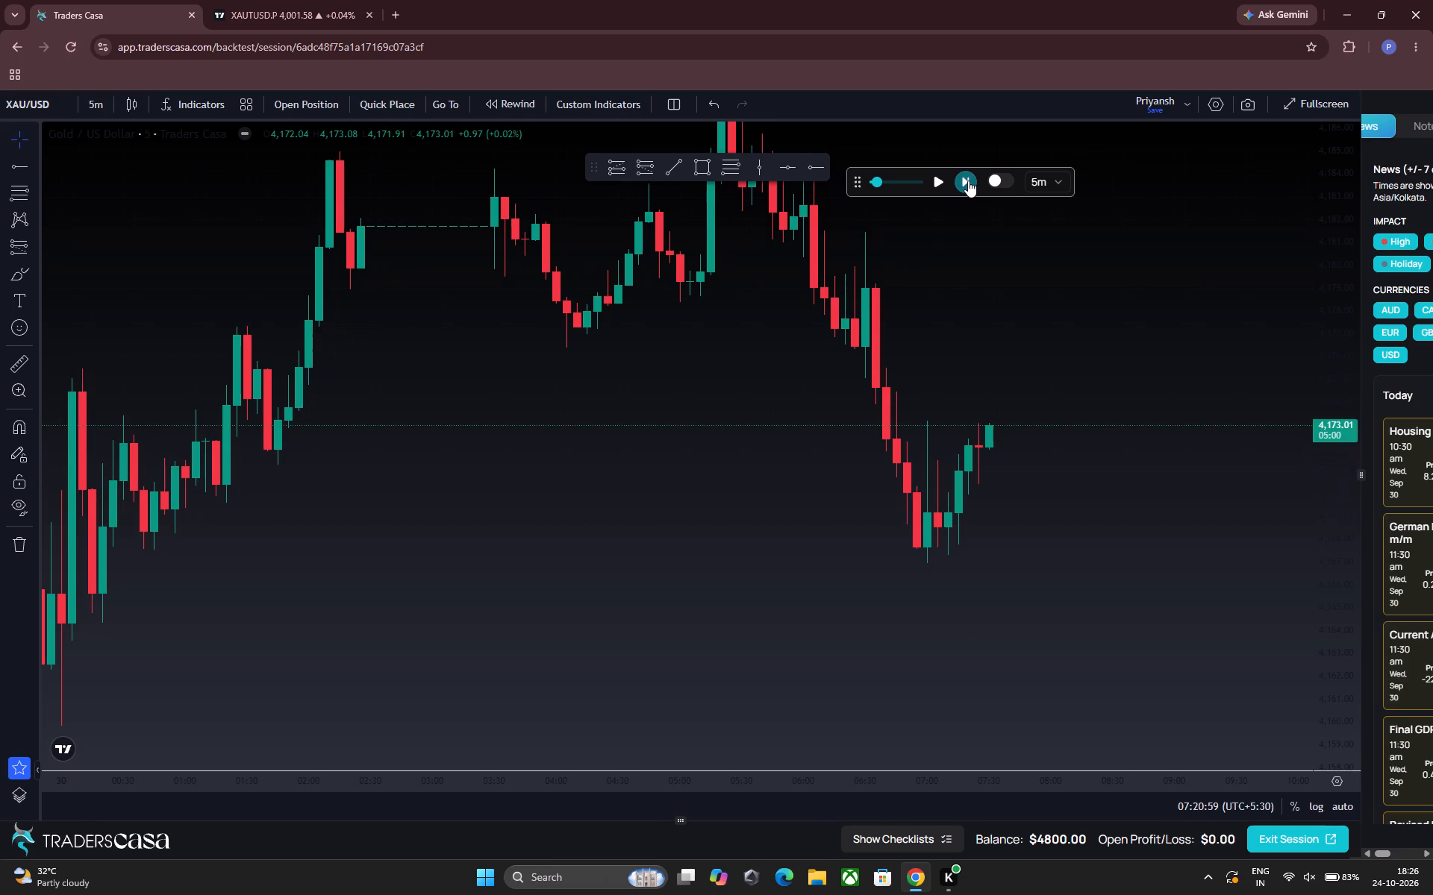
# Advance the replay to 08:35 on 30 Sept.
pyautogui.click(968, 180)
pyautogui.click(968, 180)
pyautogui.click(968, 180)
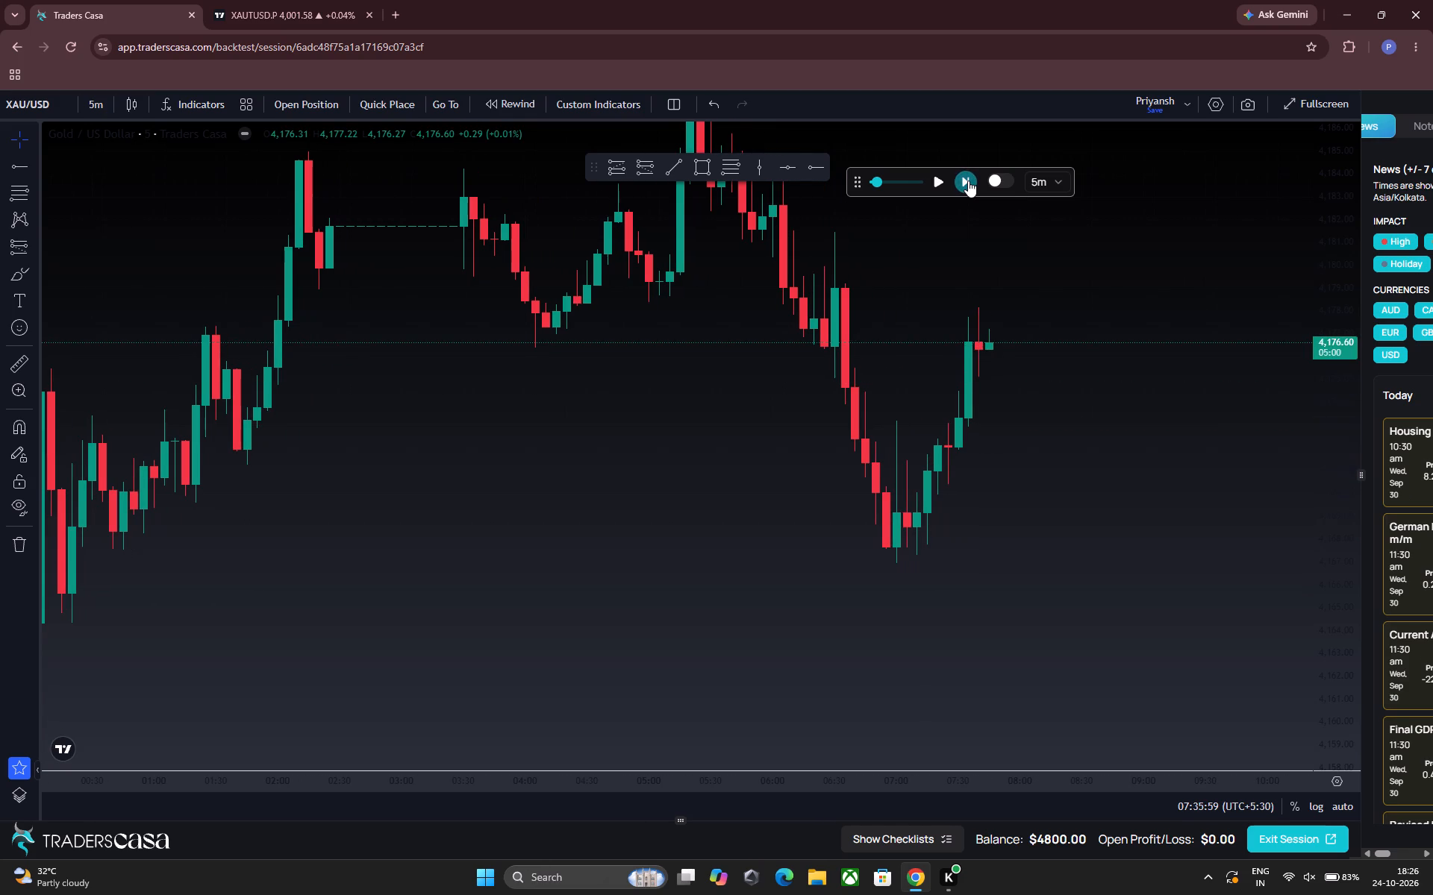
pyautogui.click(968, 180)
pyautogui.click(968, 180)
pyautogui.click(968, 180)
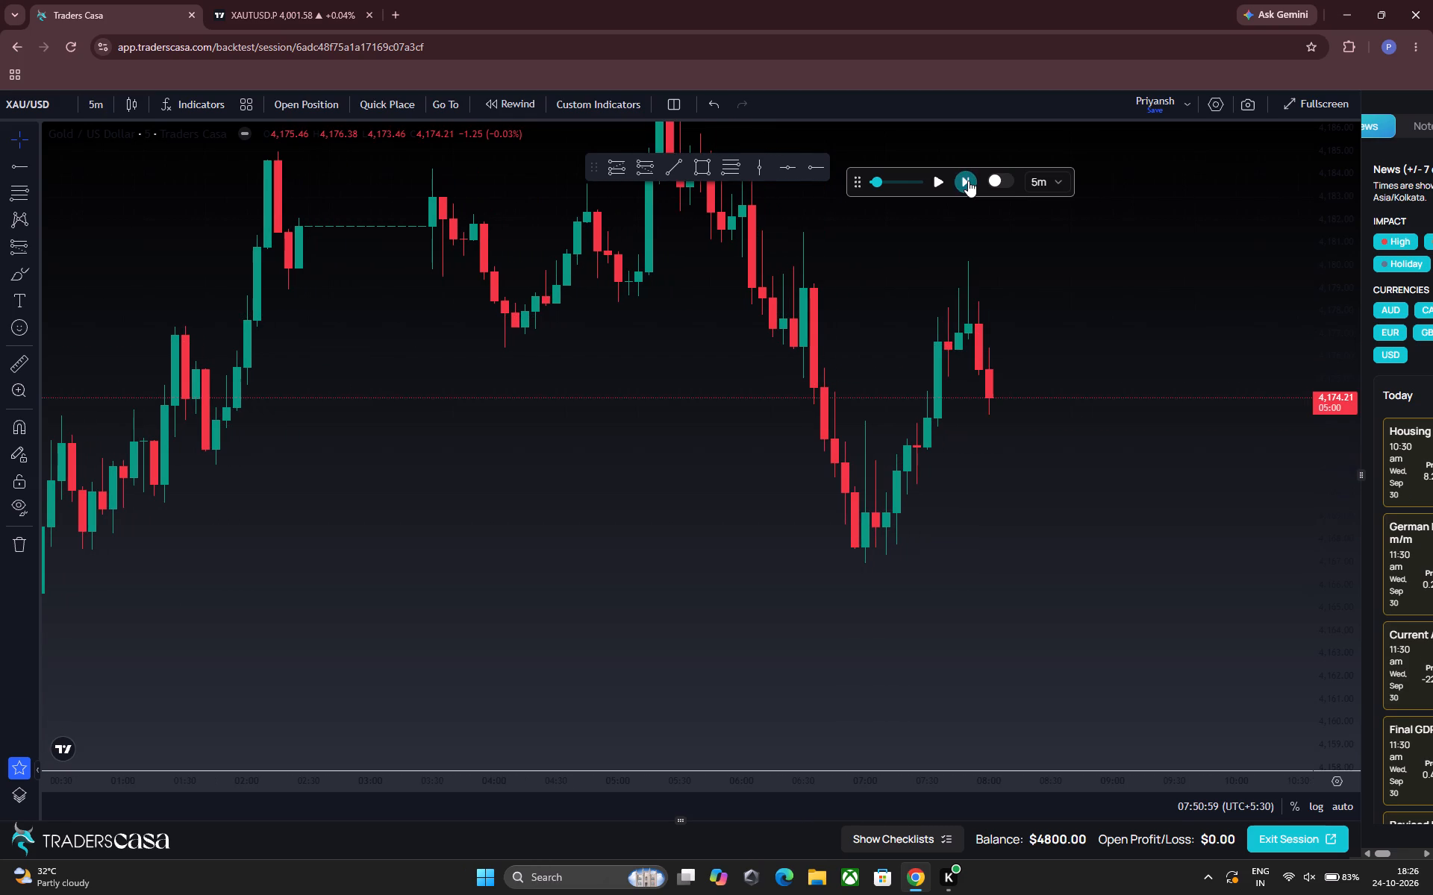
pyautogui.click(968, 180)
pyautogui.click(968, 180)
pyautogui.click(968, 180)
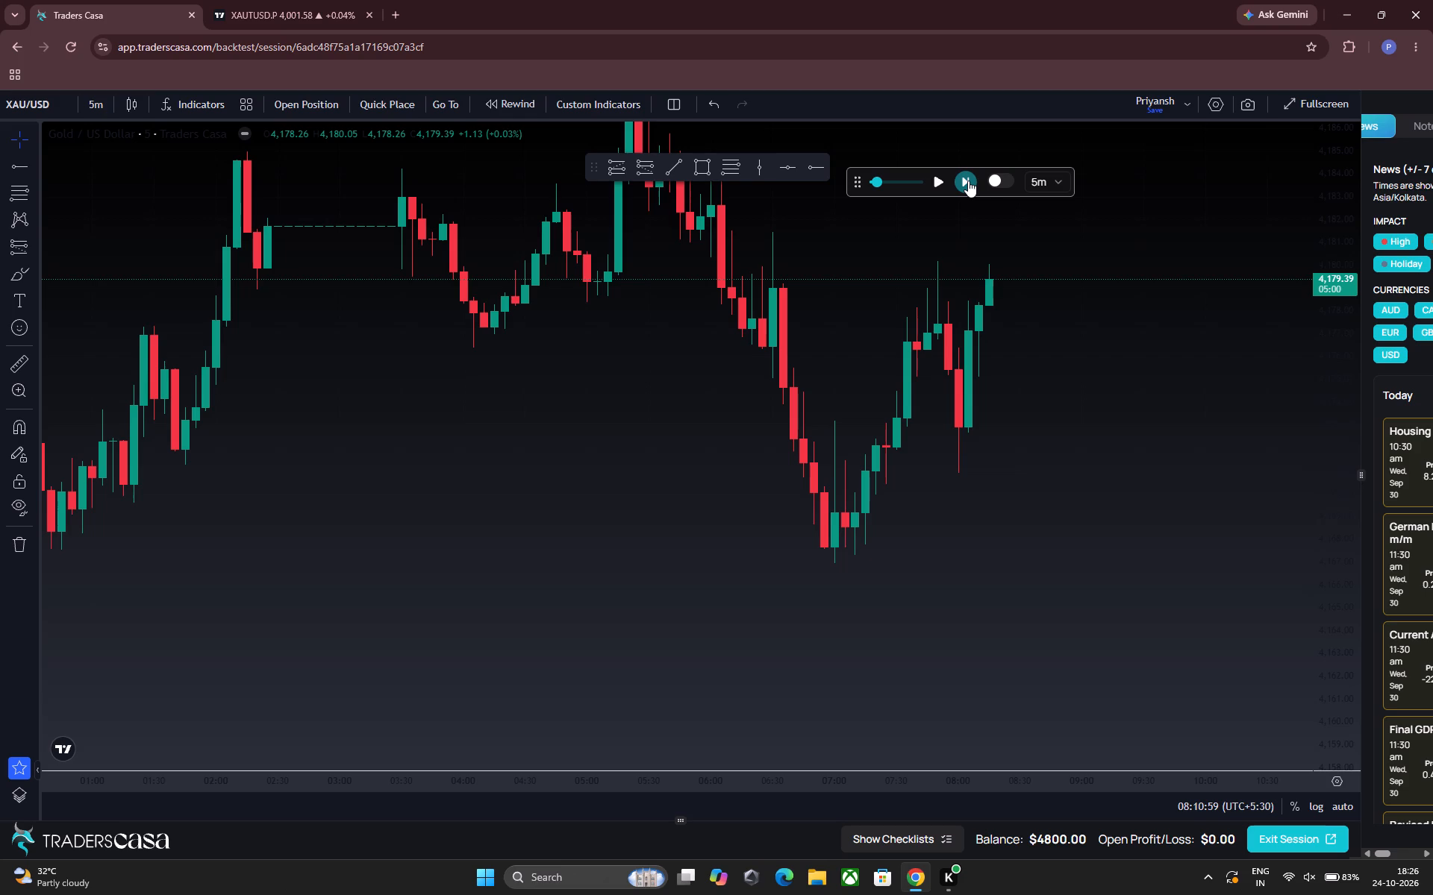
pyautogui.click(968, 180)
pyautogui.moveTo(986, 290); pyautogui.dragTo(994, 401)
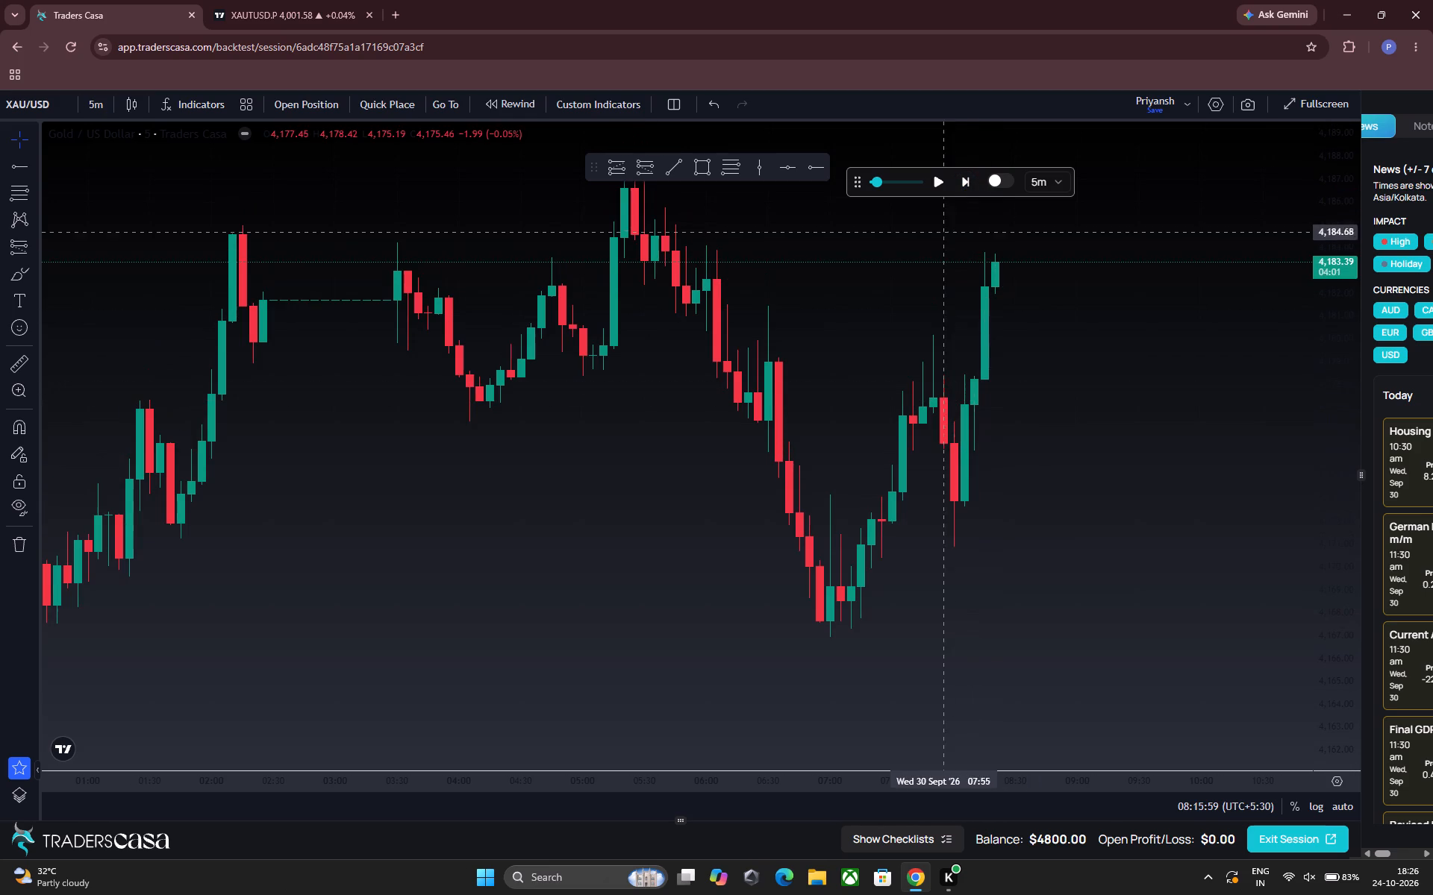
pyautogui.click(966, 187)
pyautogui.click(966, 187)
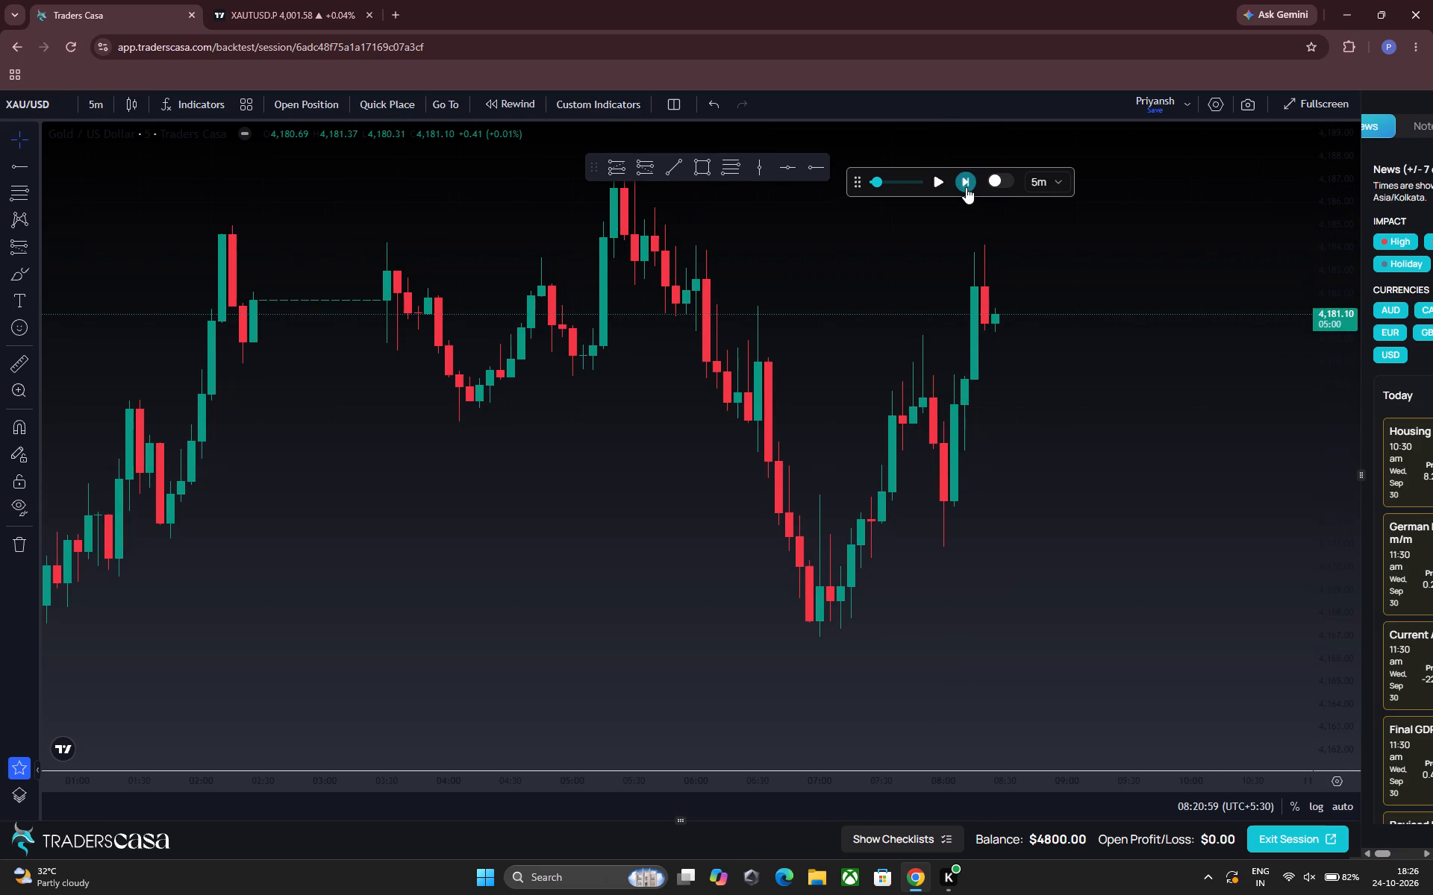
pyautogui.click(966, 187)
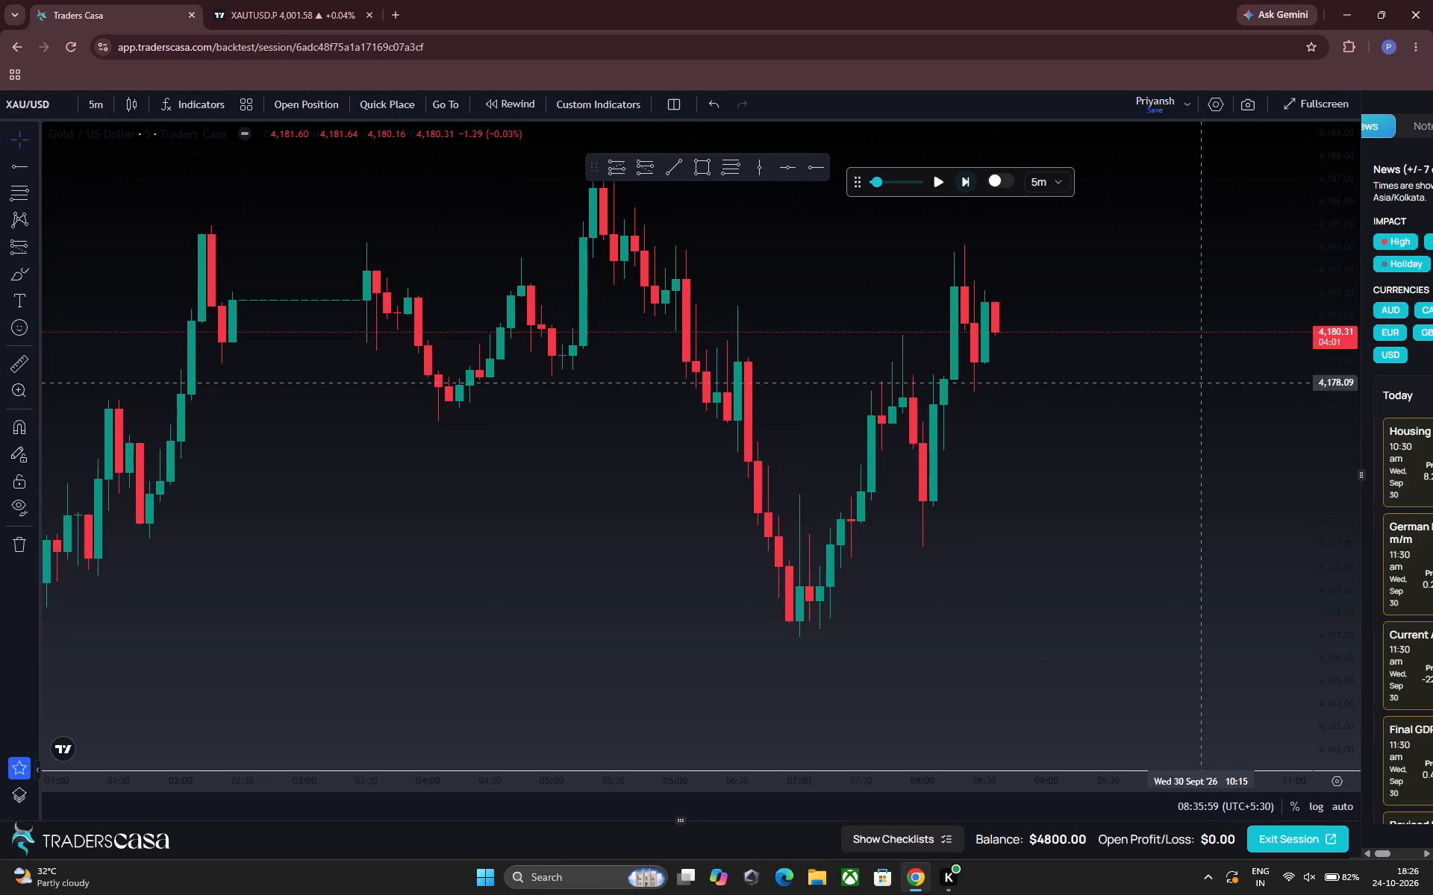
# Draw a short position from the 08:35 candle with entry 4180.34, stop at 4184.00 and target at 4167.08.
pyautogui.moveTo(1184, 359); pyautogui.dragTo(1084, 480)
pyautogui.click(637, 172)
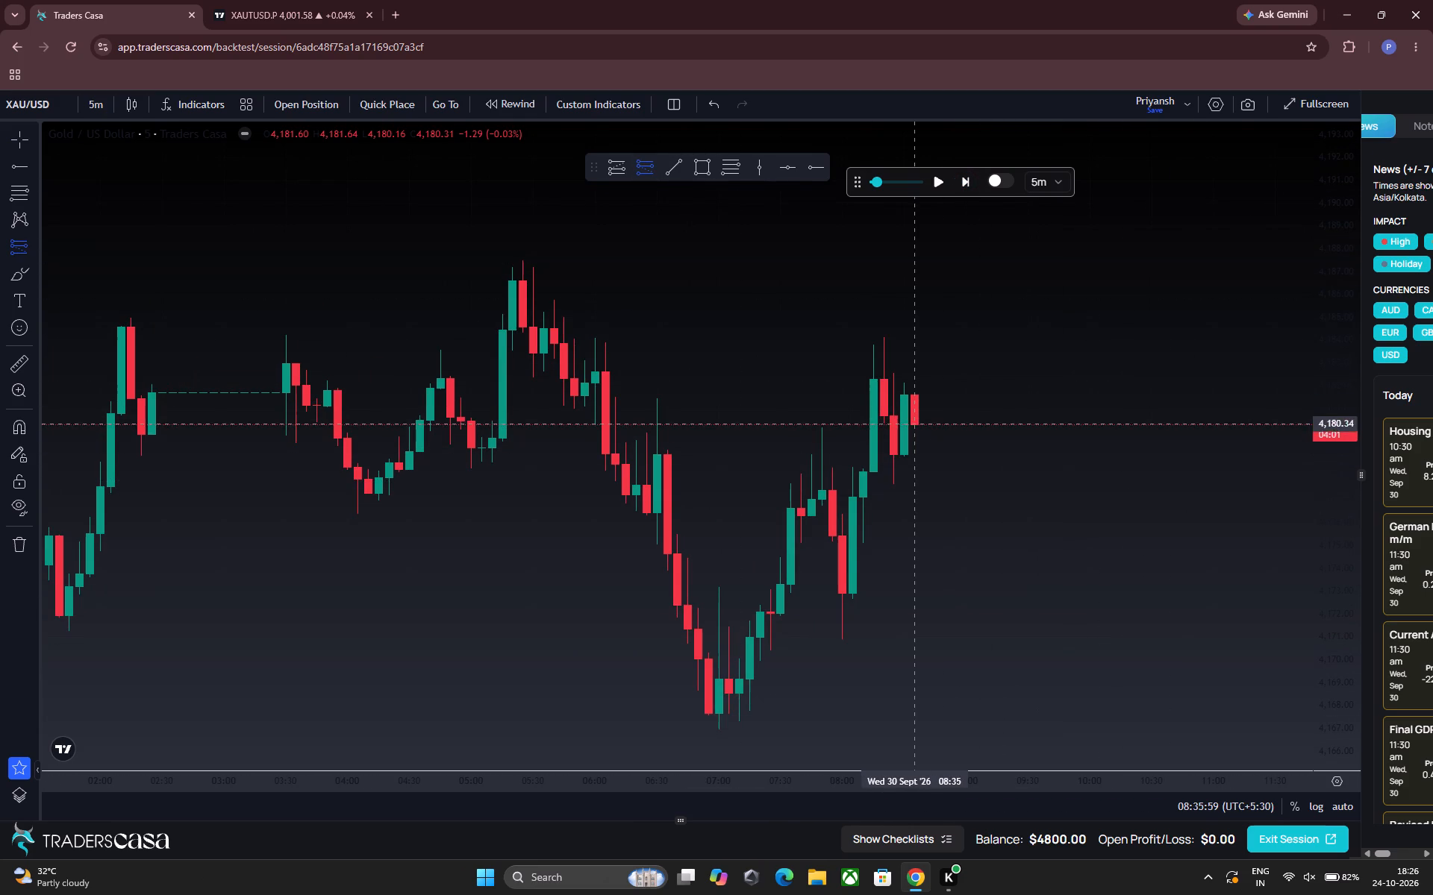
pyautogui.click(915, 424)
pyautogui.moveTo(917, 327); pyautogui.dragTo(919, 331)
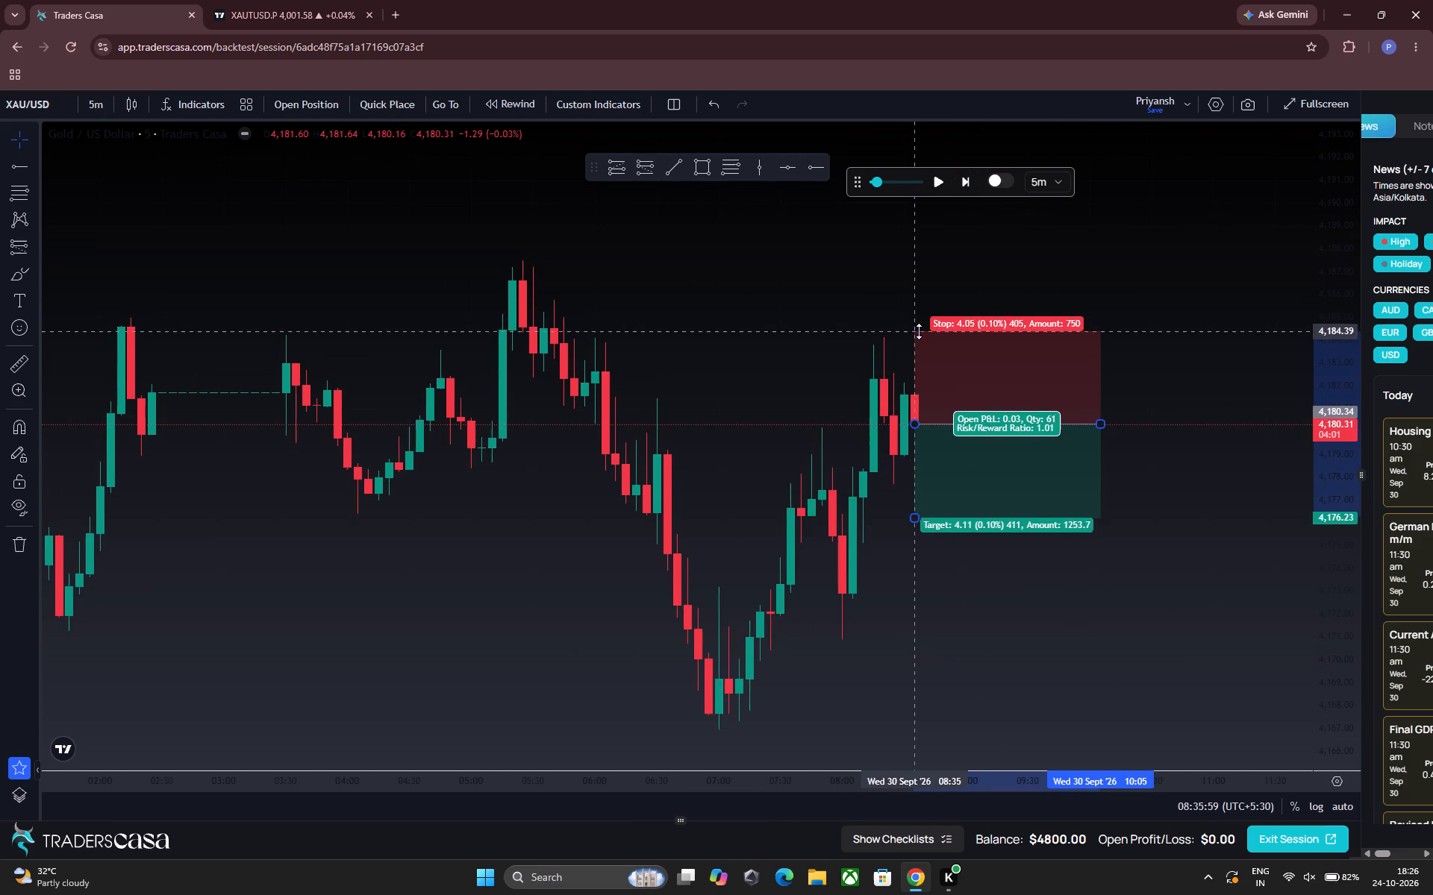
pyautogui.moveTo(919, 331); pyautogui.dragTo(924, 340)
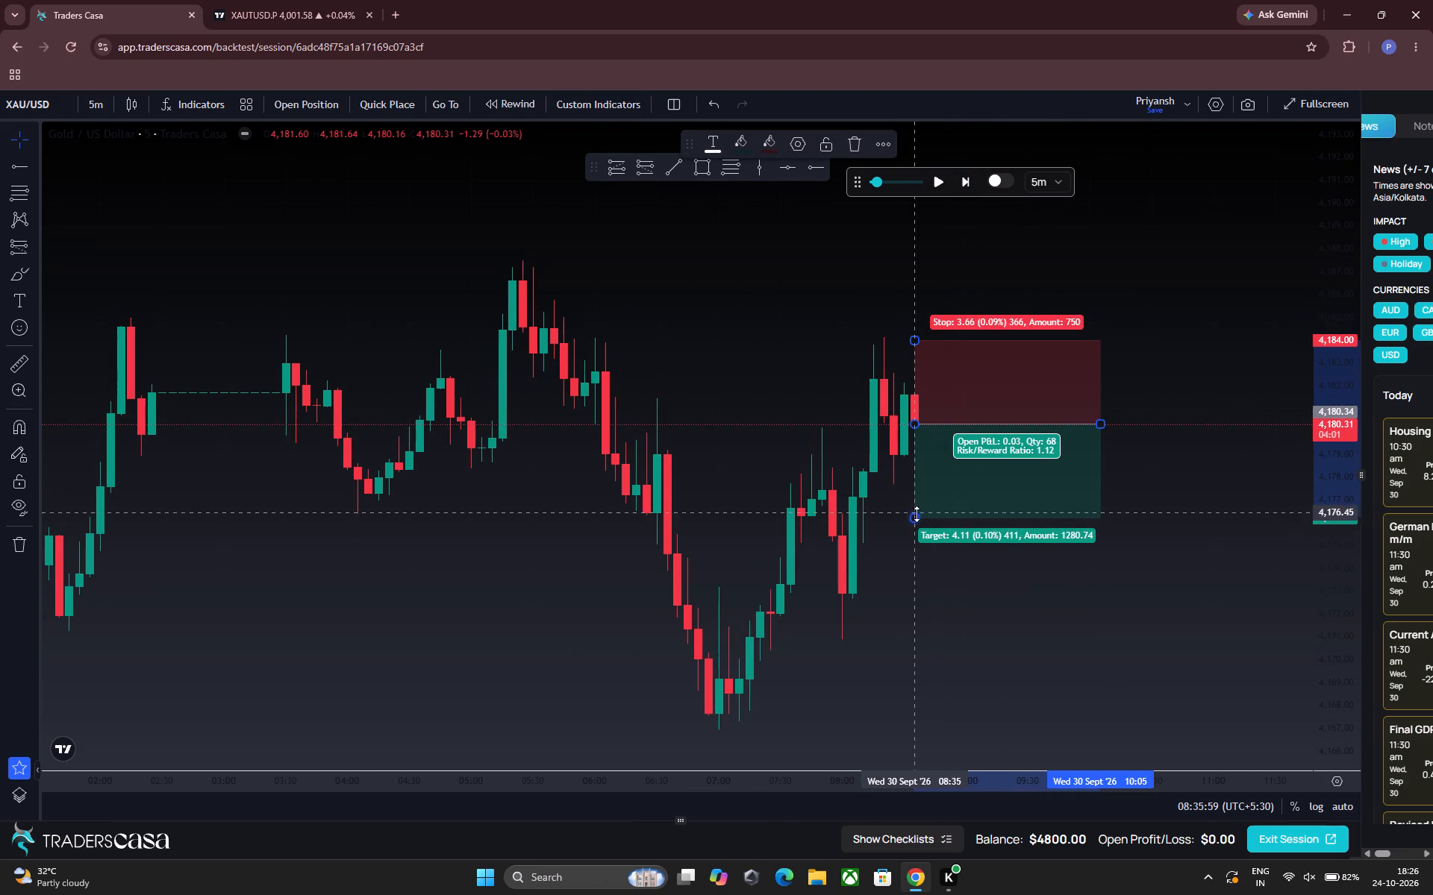
pyautogui.moveTo(917, 515); pyautogui.dragTo(947, 726)
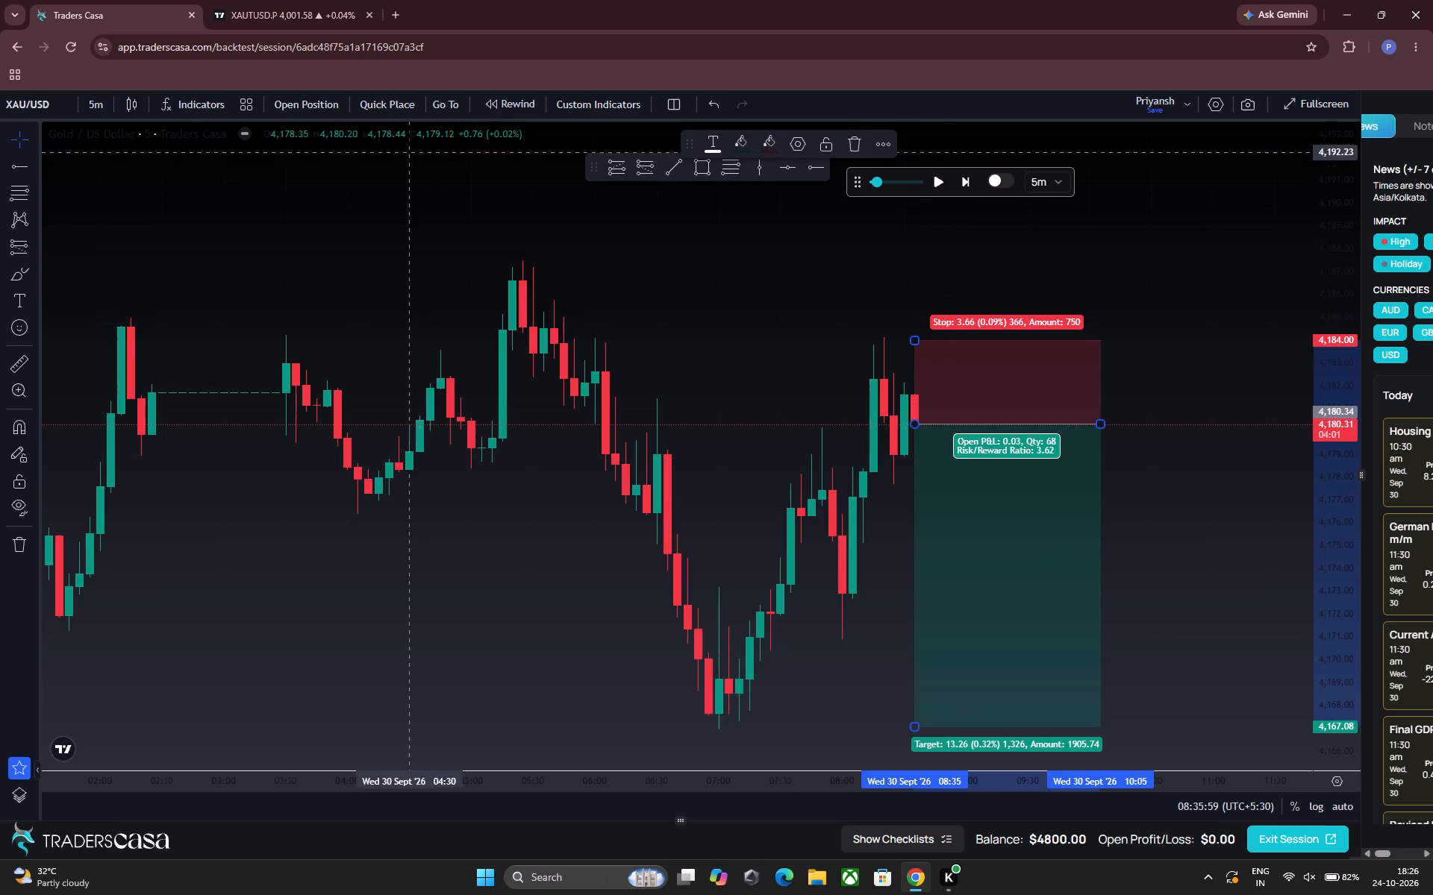
# Place a market sell trade with take profit 4167.08, stop loss 4184 and 1% risk of the initial balance.
pyautogui.click(319, 107)
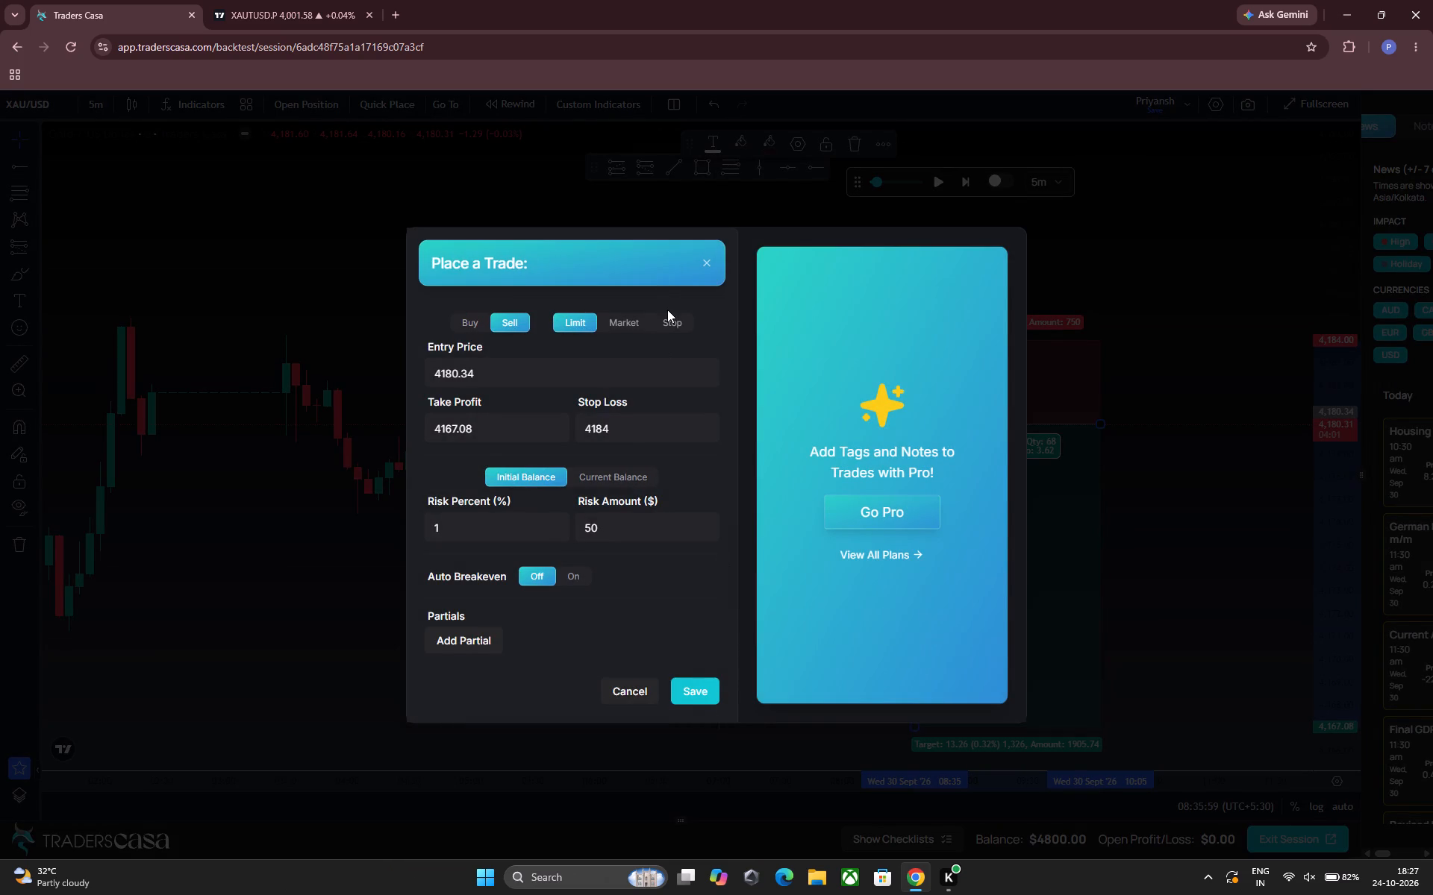
pyautogui.click(667, 320)
pyautogui.click(628, 318)
pyautogui.click(682, 318)
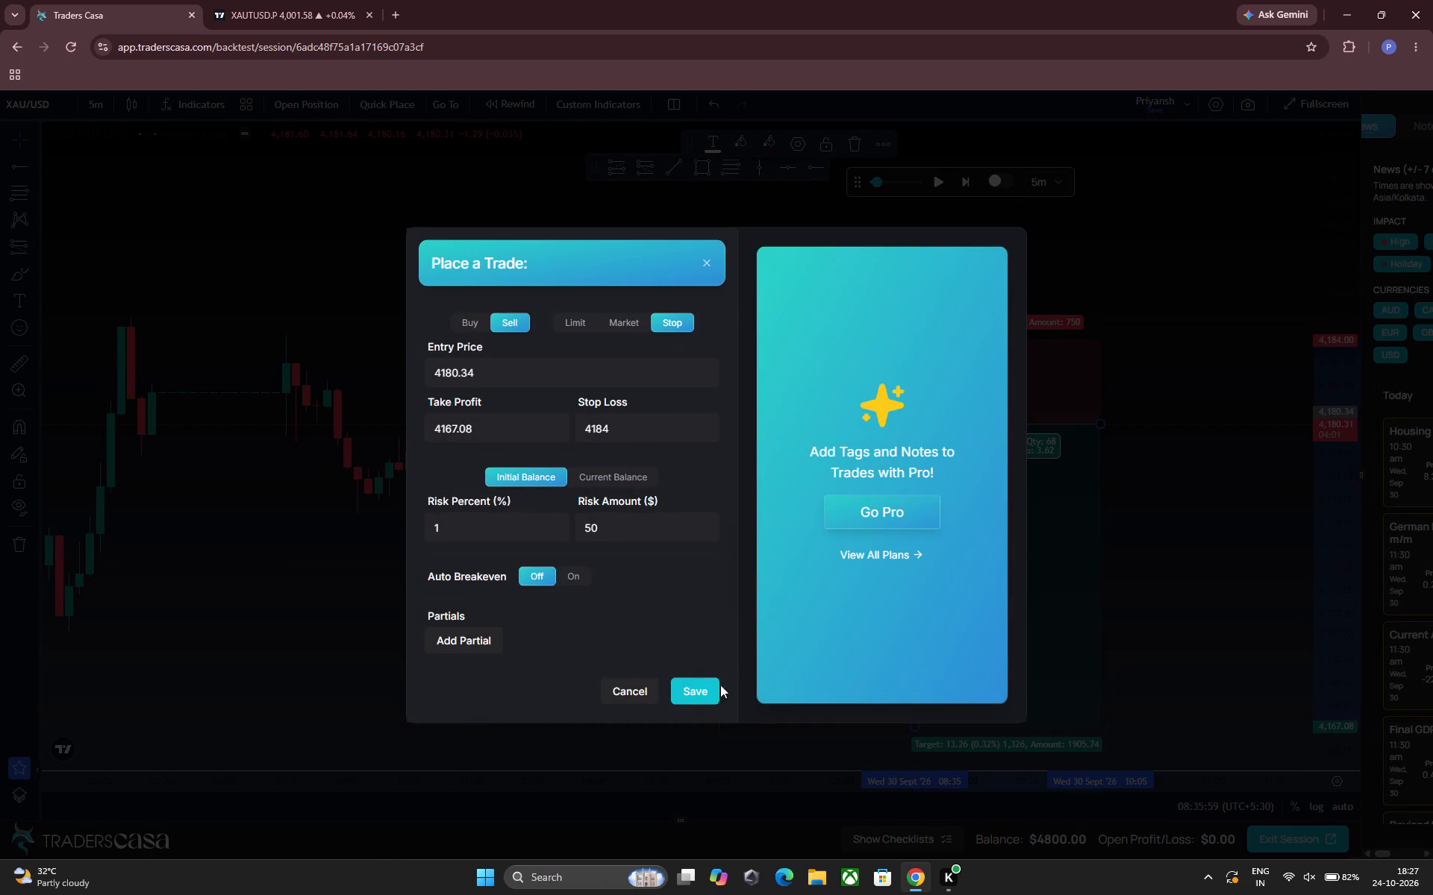
pyautogui.click(698, 698)
pyautogui.click(633, 307)
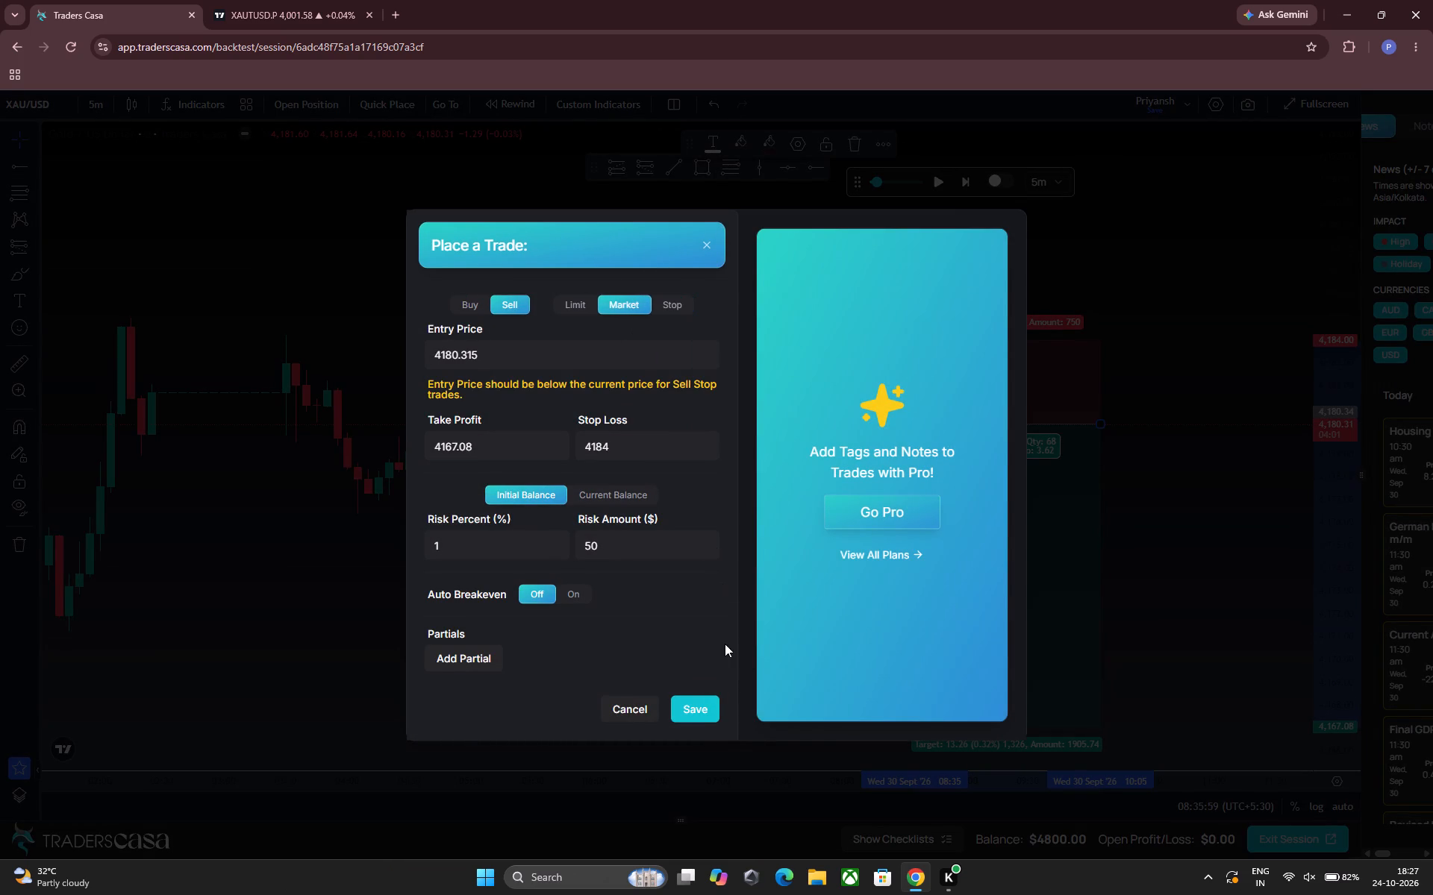
pyautogui.click(704, 703)
pyautogui.click(1109, 207)
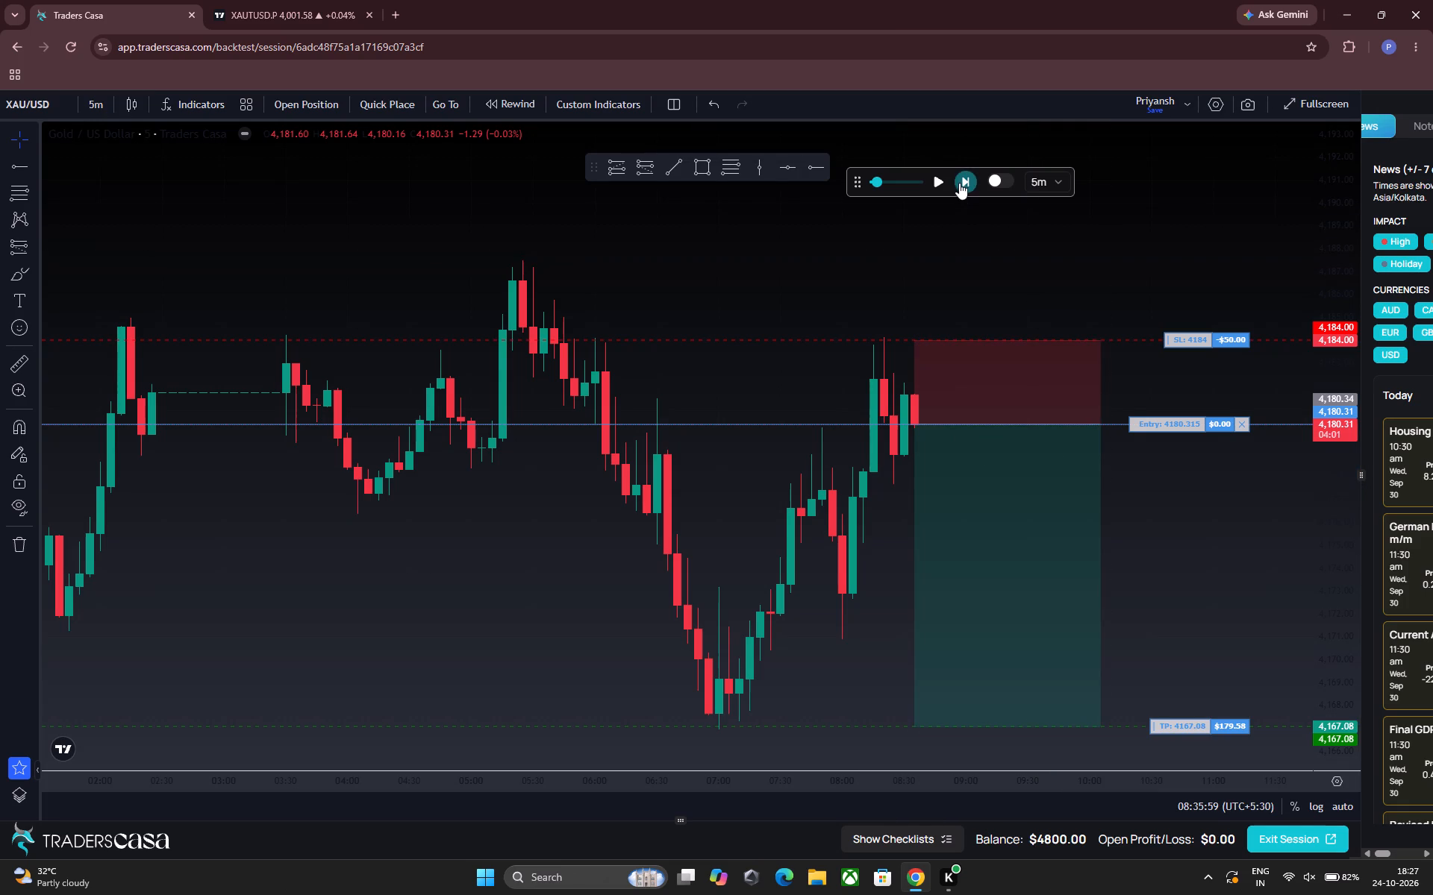
# Advance the replay to 10:15 on 30 Sept to play out the short trade.
pyautogui.click(959, 182)
pyautogui.tripleClick(959, 182)
pyautogui.tripleClick(959, 182)
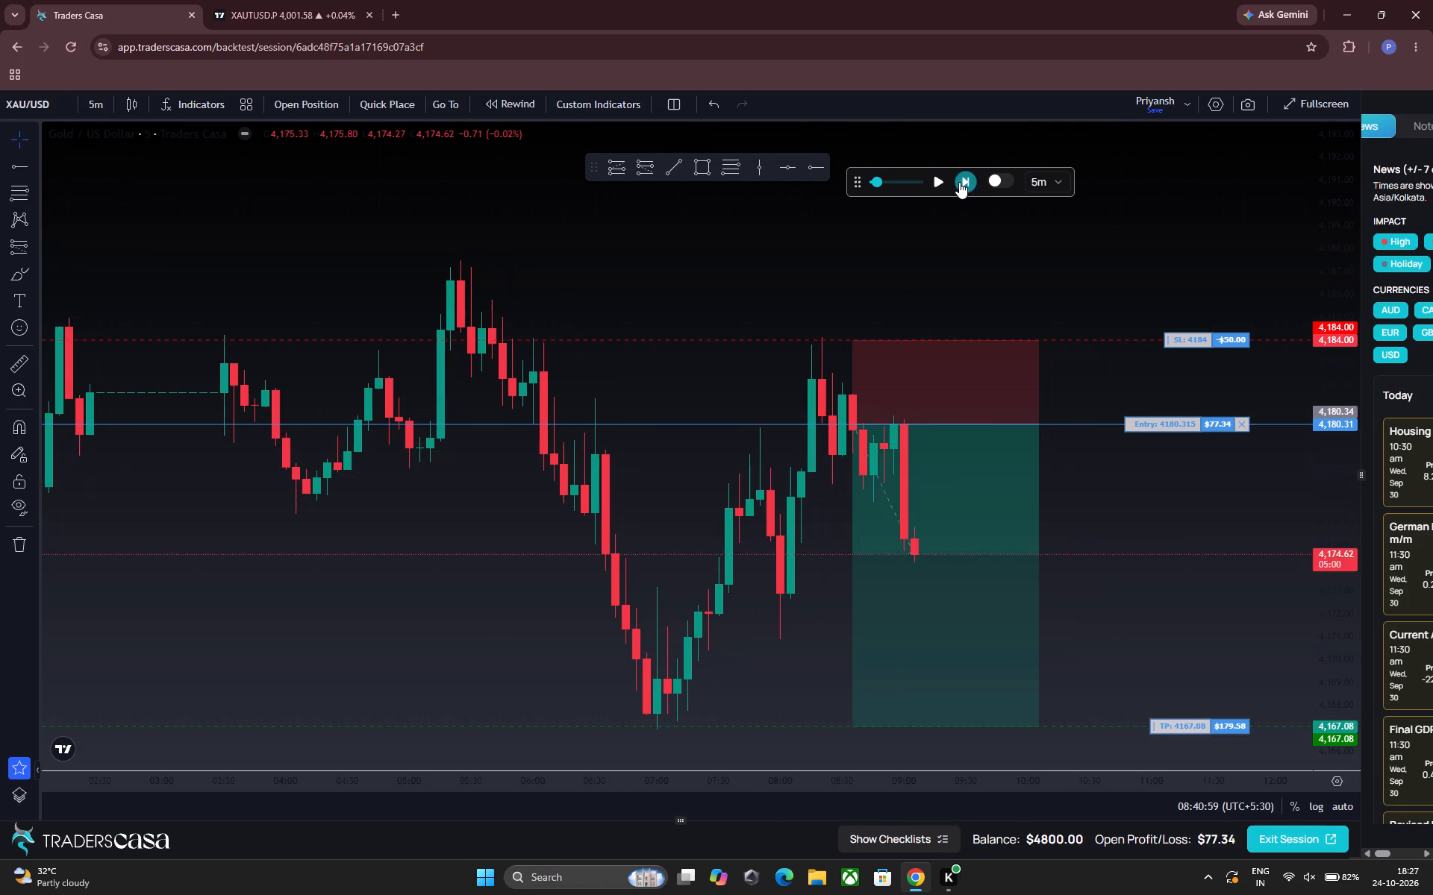
pyautogui.tripleClick(959, 182)
pyautogui.tripleClick(959, 182)
pyautogui.tripleClick(959, 182)
pyautogui.tripleClick(959, 182)
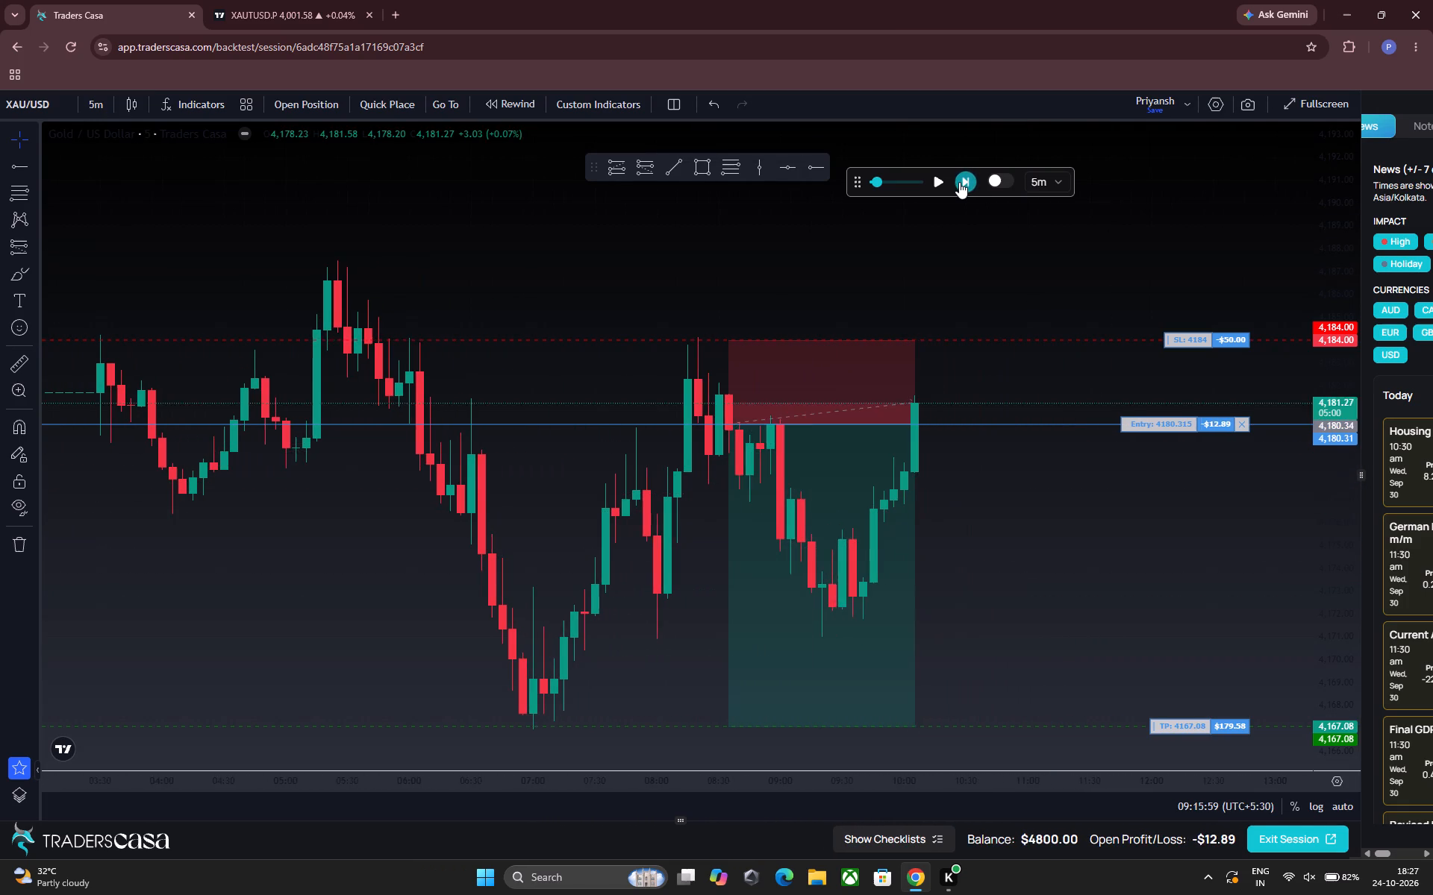
pyautogui.click(959, 182)
# Advance the replay to 10:55 on 30 Sept.
pyautogui.moveTo(1122, 359); pyautogui.dragTo(1056, 305)
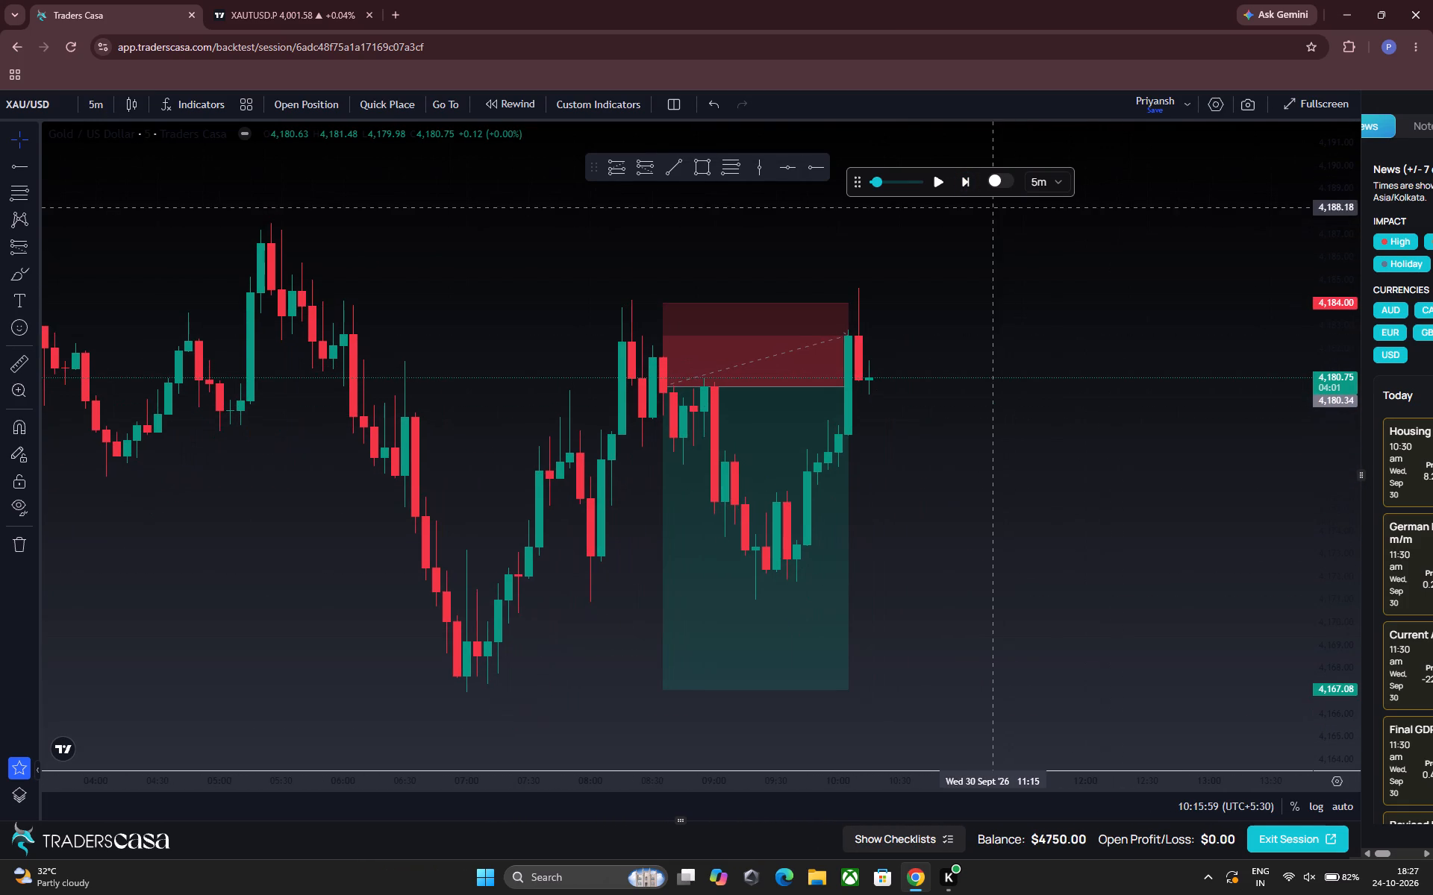
pyautogui.tripleClick(972, 183)
pyautogui.tripleClick(972, 183)
pyautogui.doubleClick(972, 183)
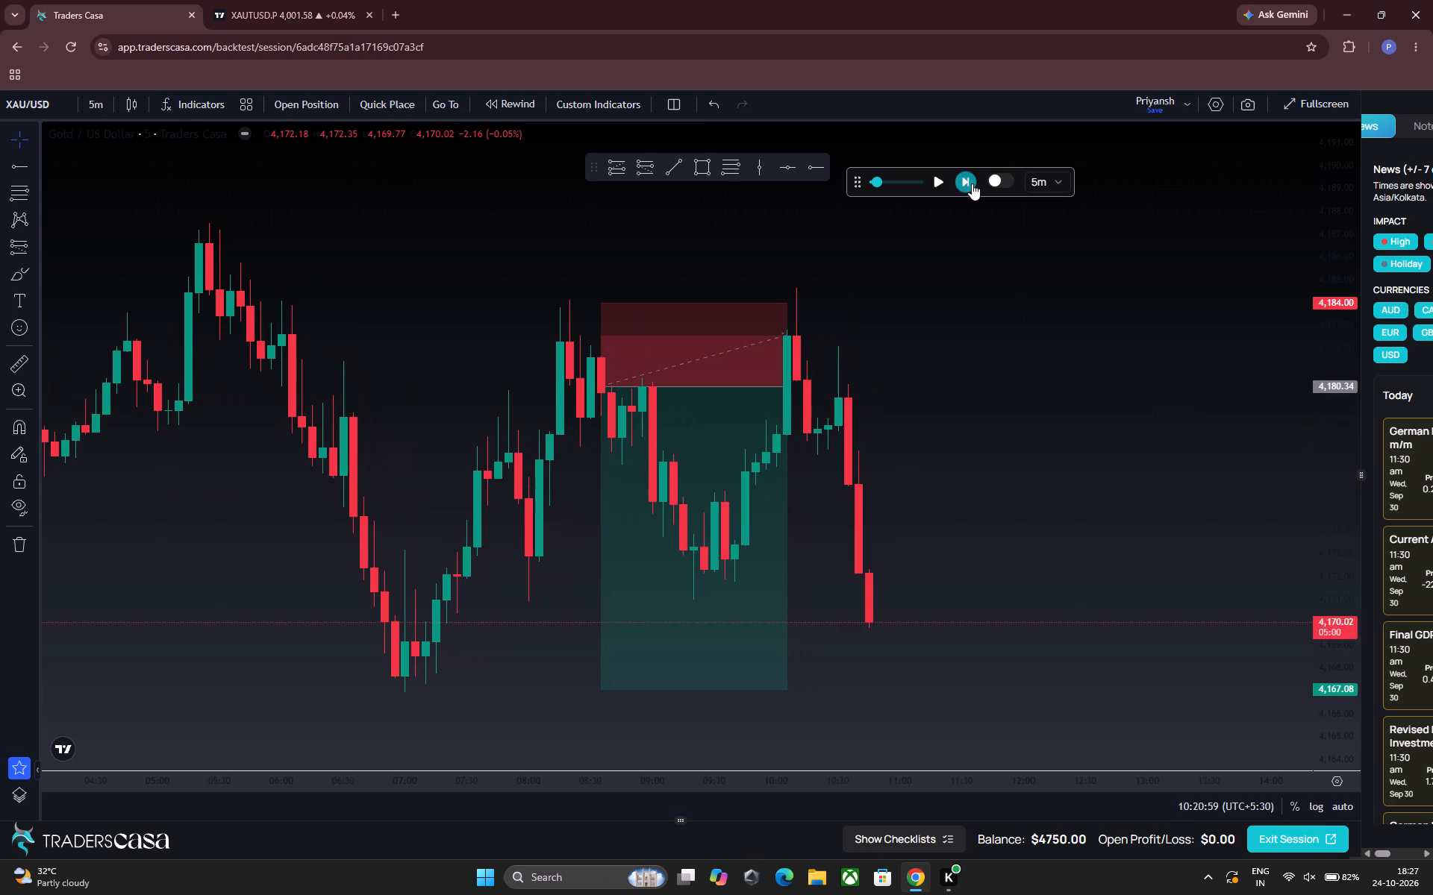
# Raise the stop level of the drawn short position to 4184.13.
pyautogui.moveTo(1131, 400); pyautogui.dragTo(998, 243)
pyautogui.moveTo(999, 324); pyautogui.dragTo(1017, 453)
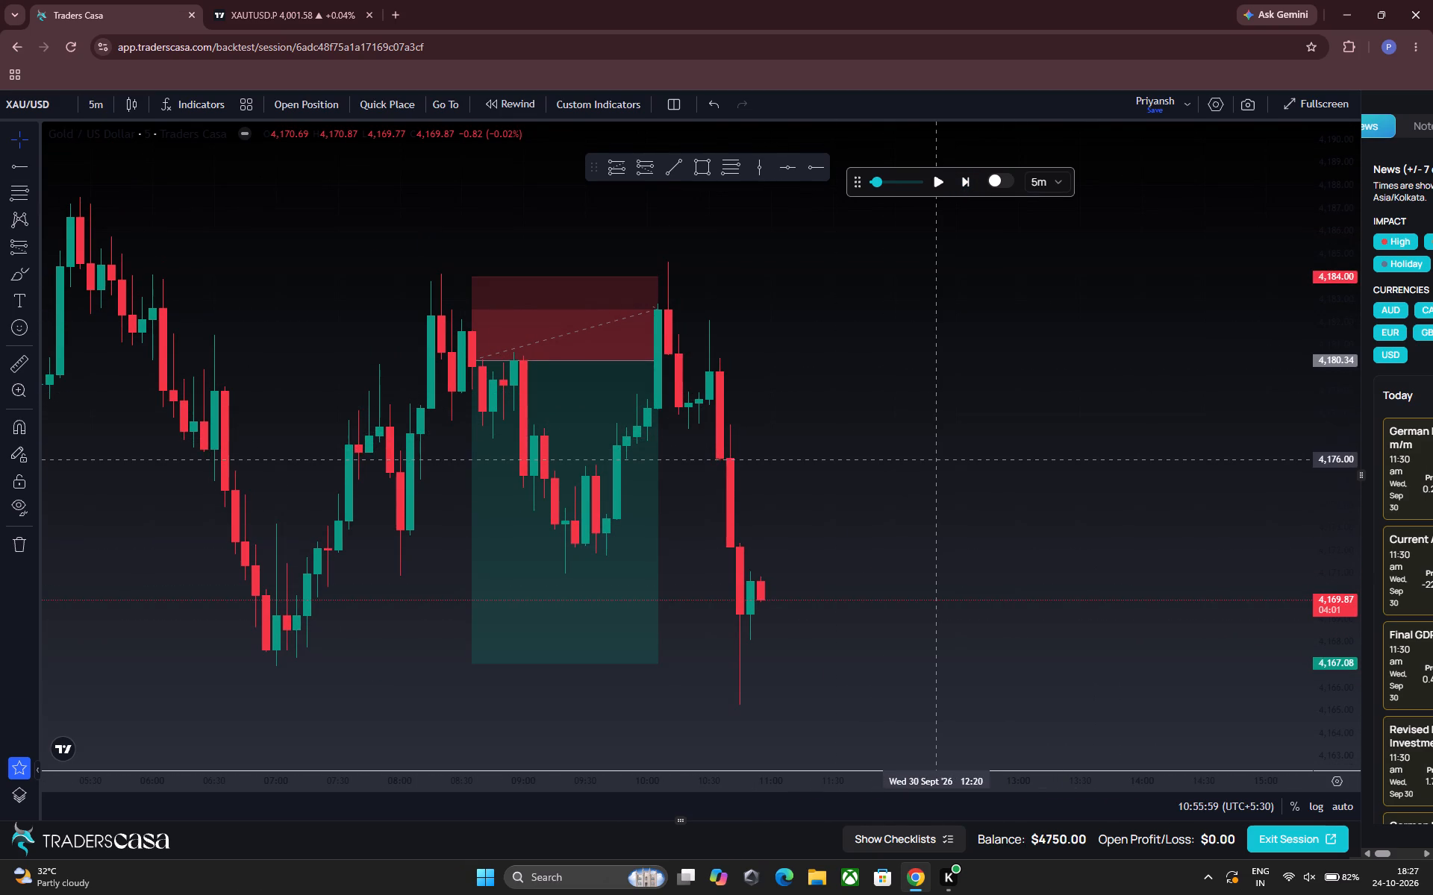
pyautogui.moveTo(469, 280); pyautogui.dragTo(487, 274)
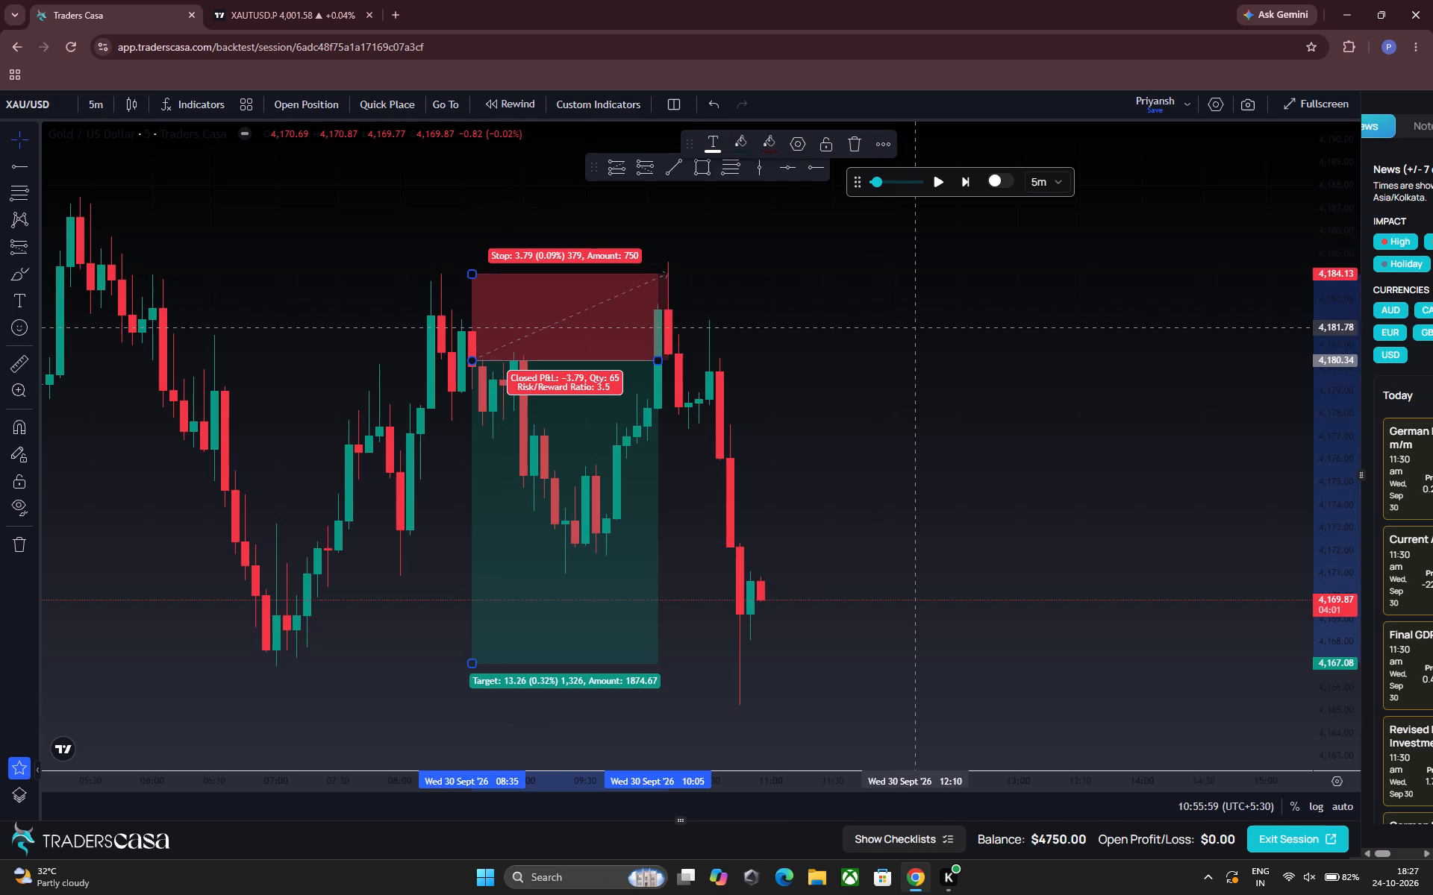
pyautogui.click(919, 327)
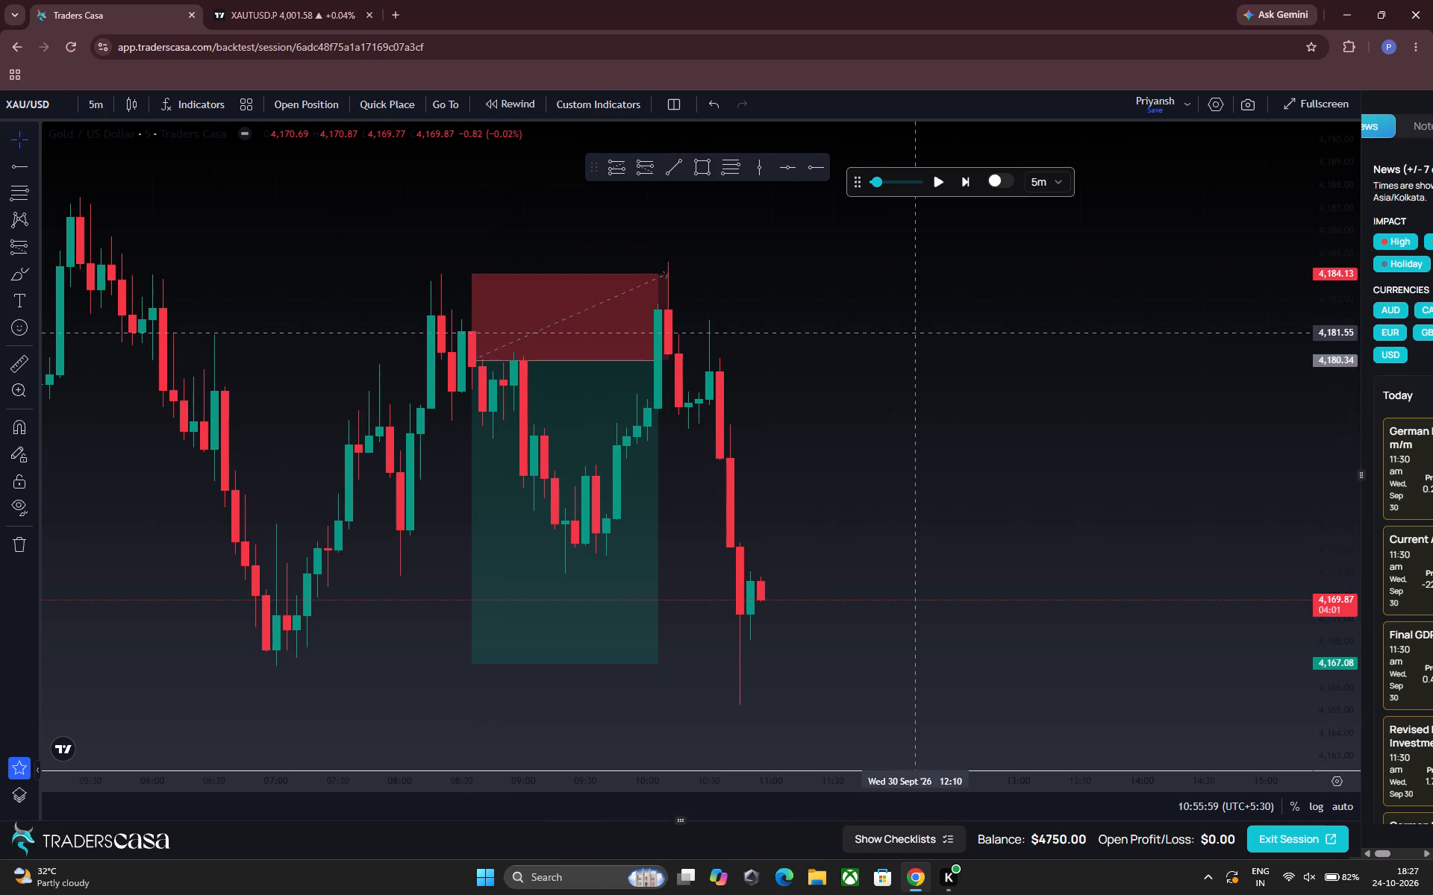
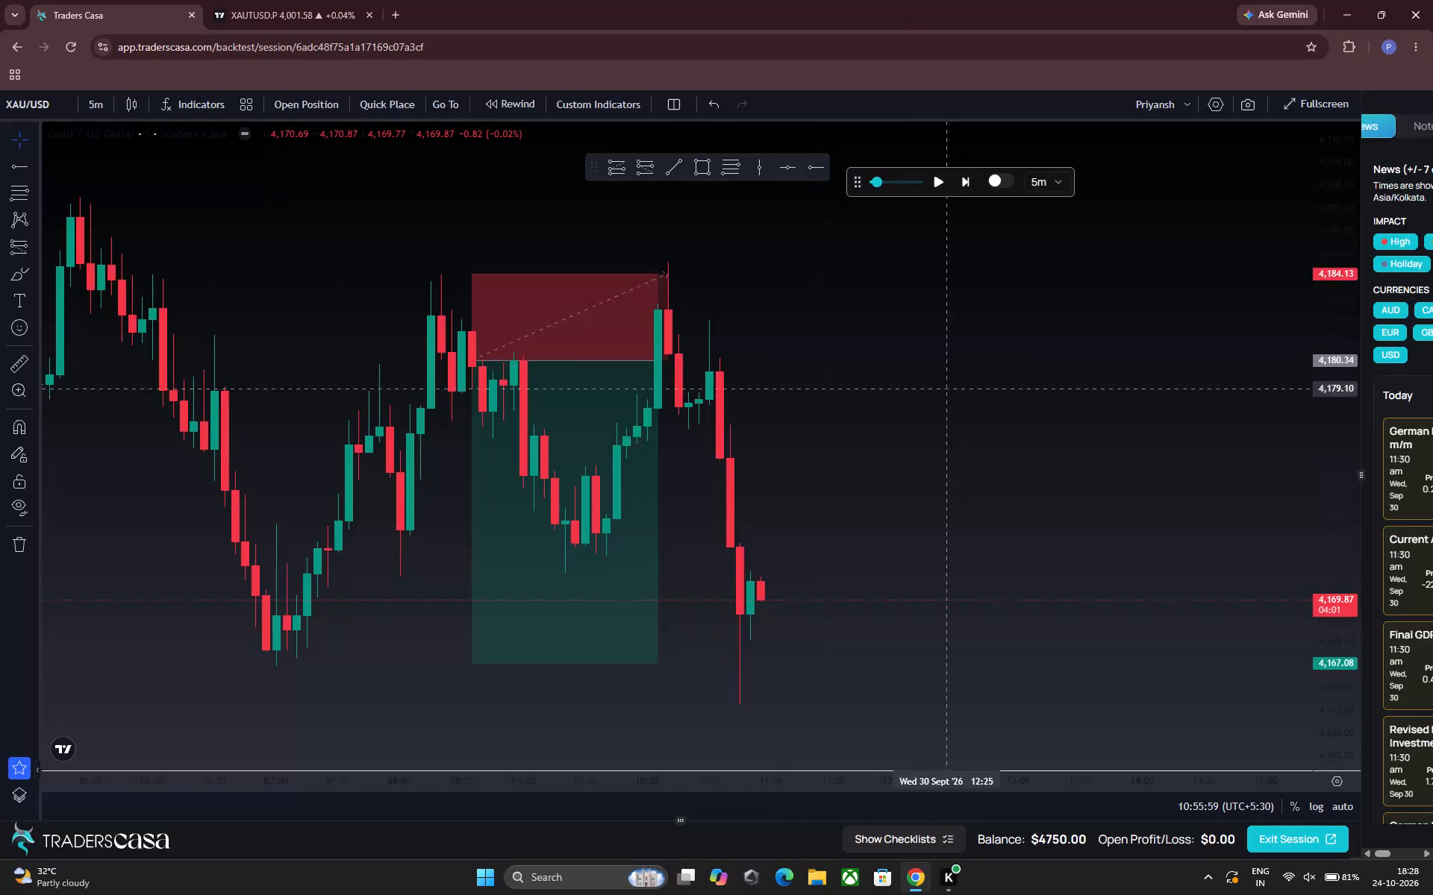
# Advance the replay to 11:55 on 30 Sept.
pyautogui.click(962, 184)
pyautogui.click(962, 184)
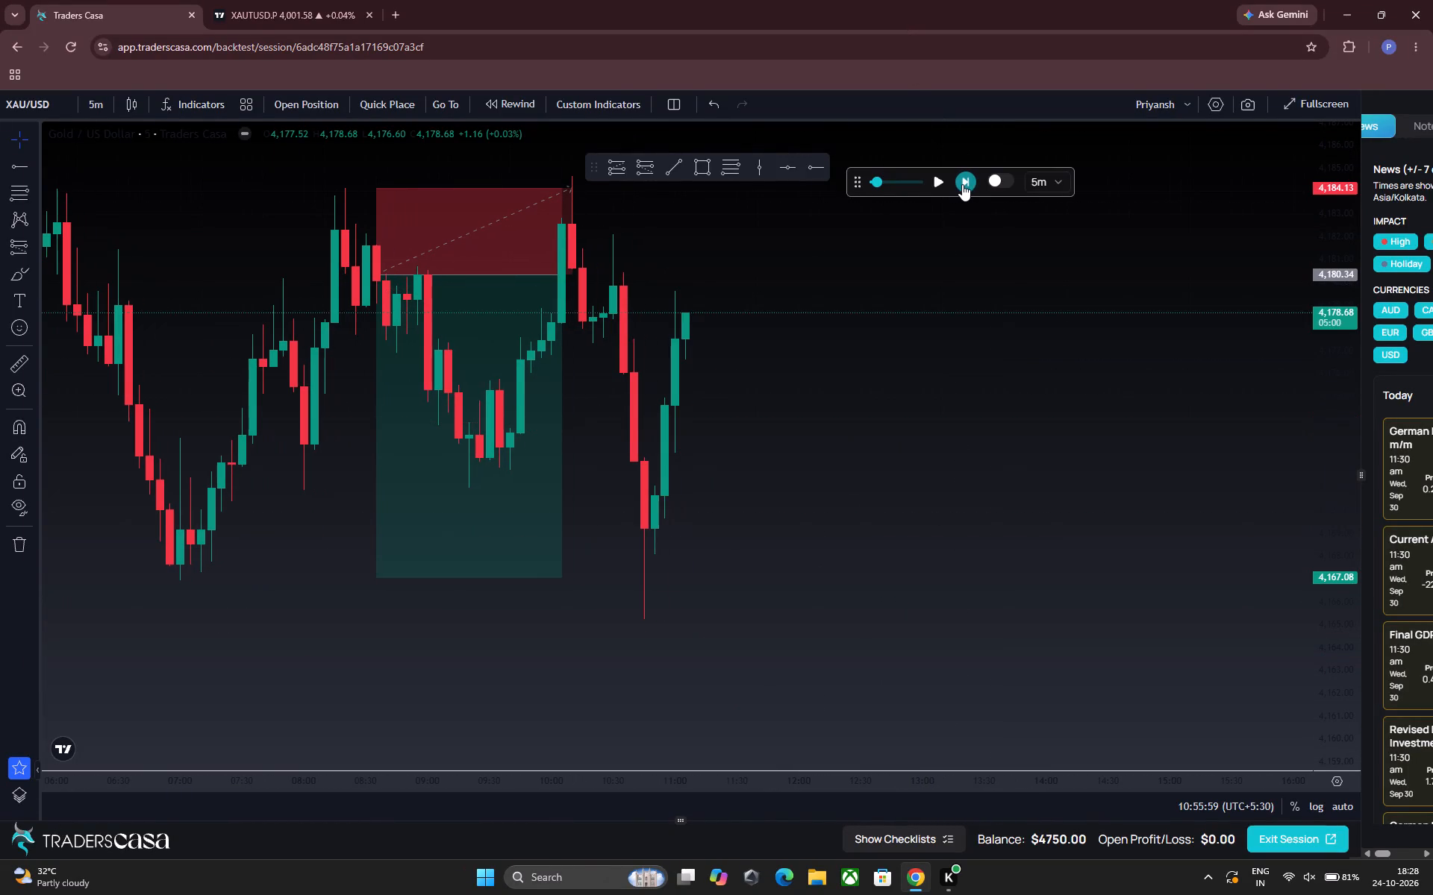
pyautogui.click(962, 184)
pyautogui.click(962, 184)
pyautogui.click(962, 184)
pyautogui.click(962, 184)
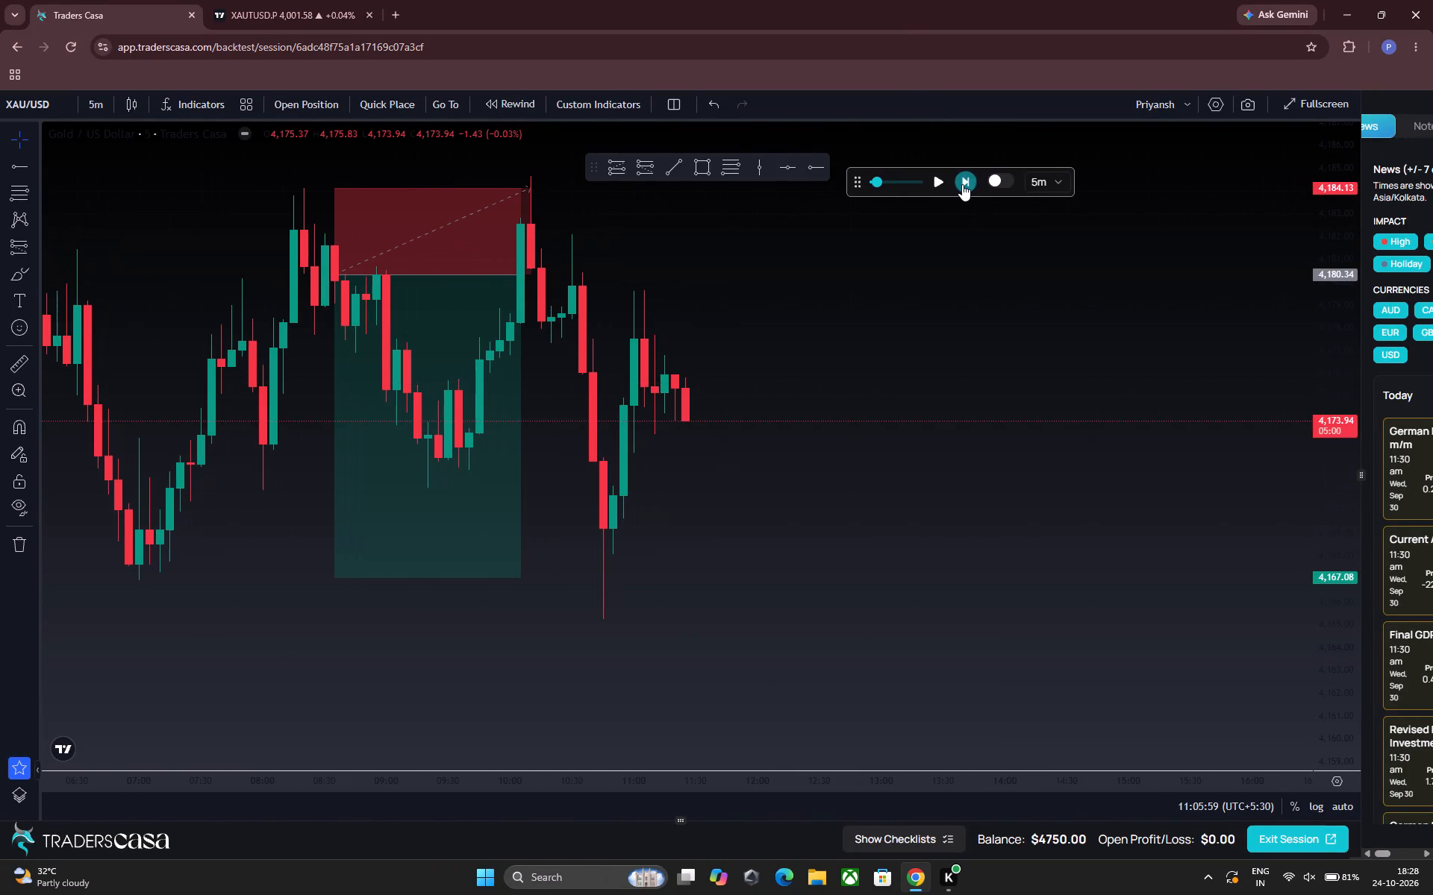
pyautogui.click(962, 184)
pyautogui.click(962, 184)
pyautogui.click(962, 184)
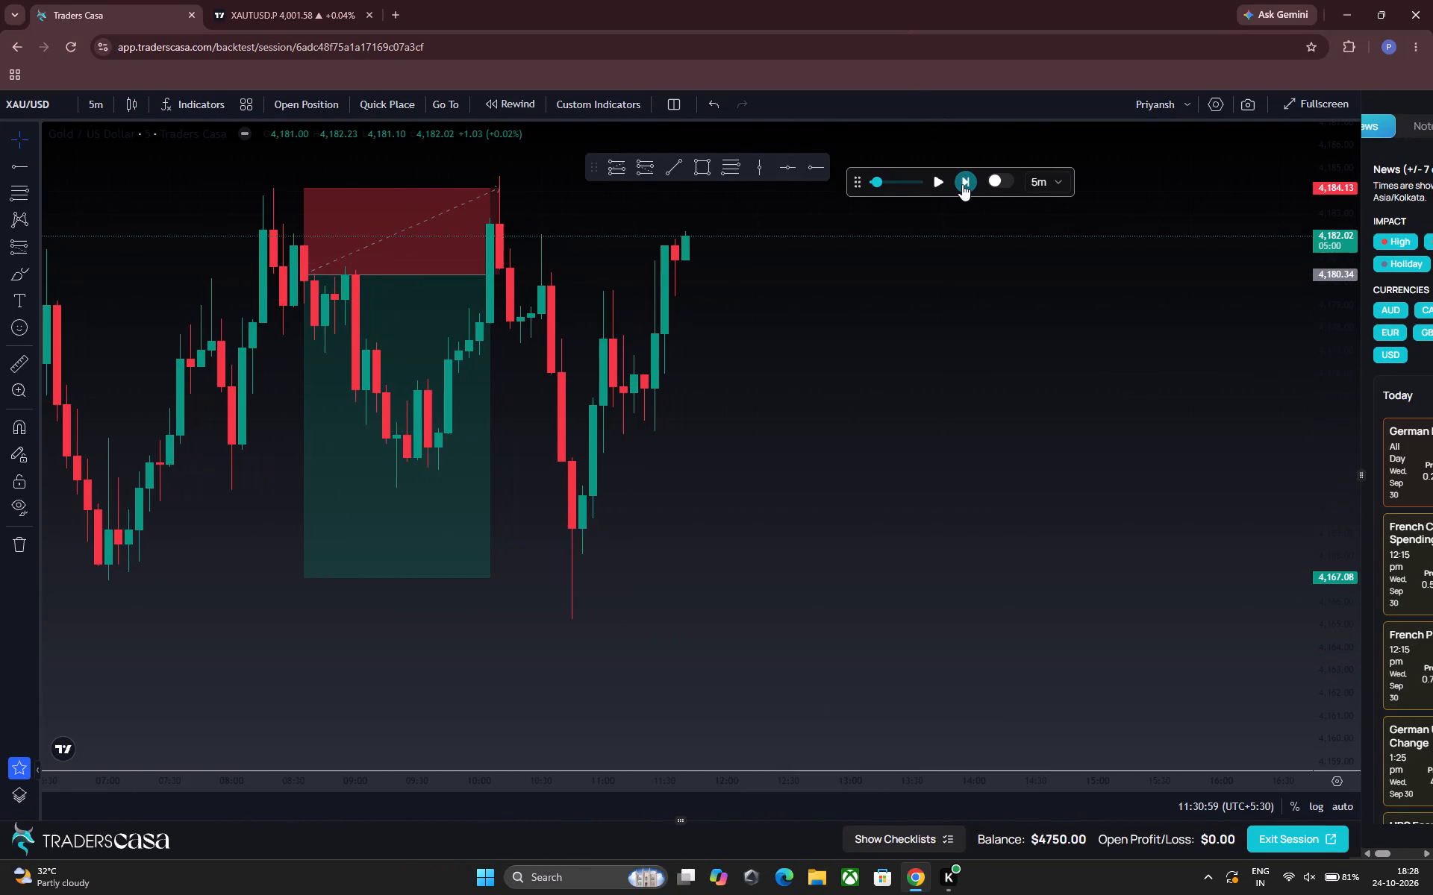
pyautogui.doubleClick(962, 184)
pyautogui.click(962, 184)
pyautogui.moveTo(925, 262); pyautogui.dragTo(938, 359)
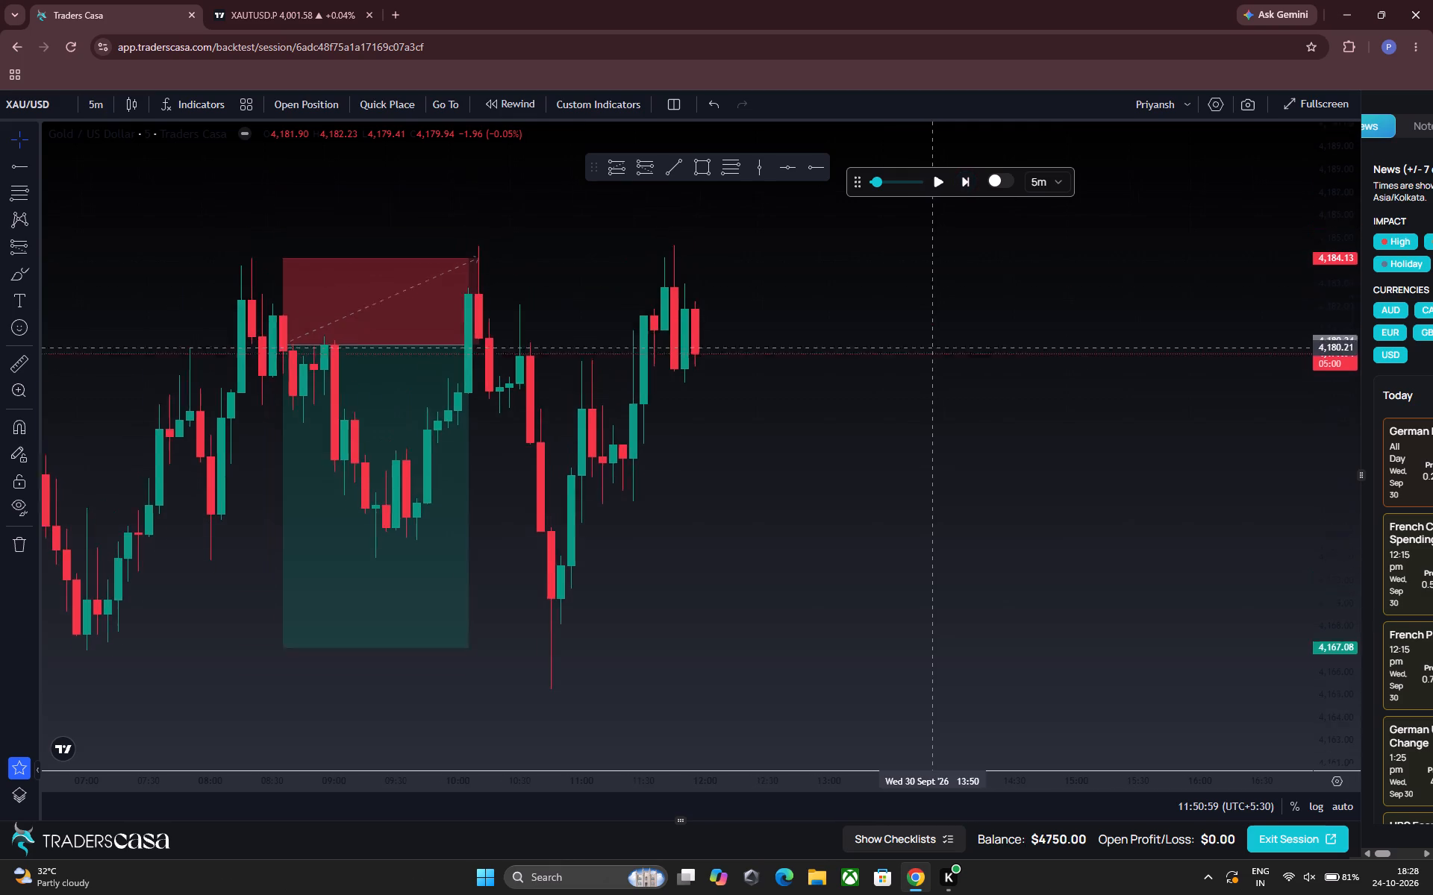
pyautogui.moveTo(938, 359); pyautogui.dragTo(939, 361)
# Delete the drawn short position that spans 08:35 to 10:05 on 30 Sept.
pyautogui.click(439, 347)
pyautogui.click(849, 142)
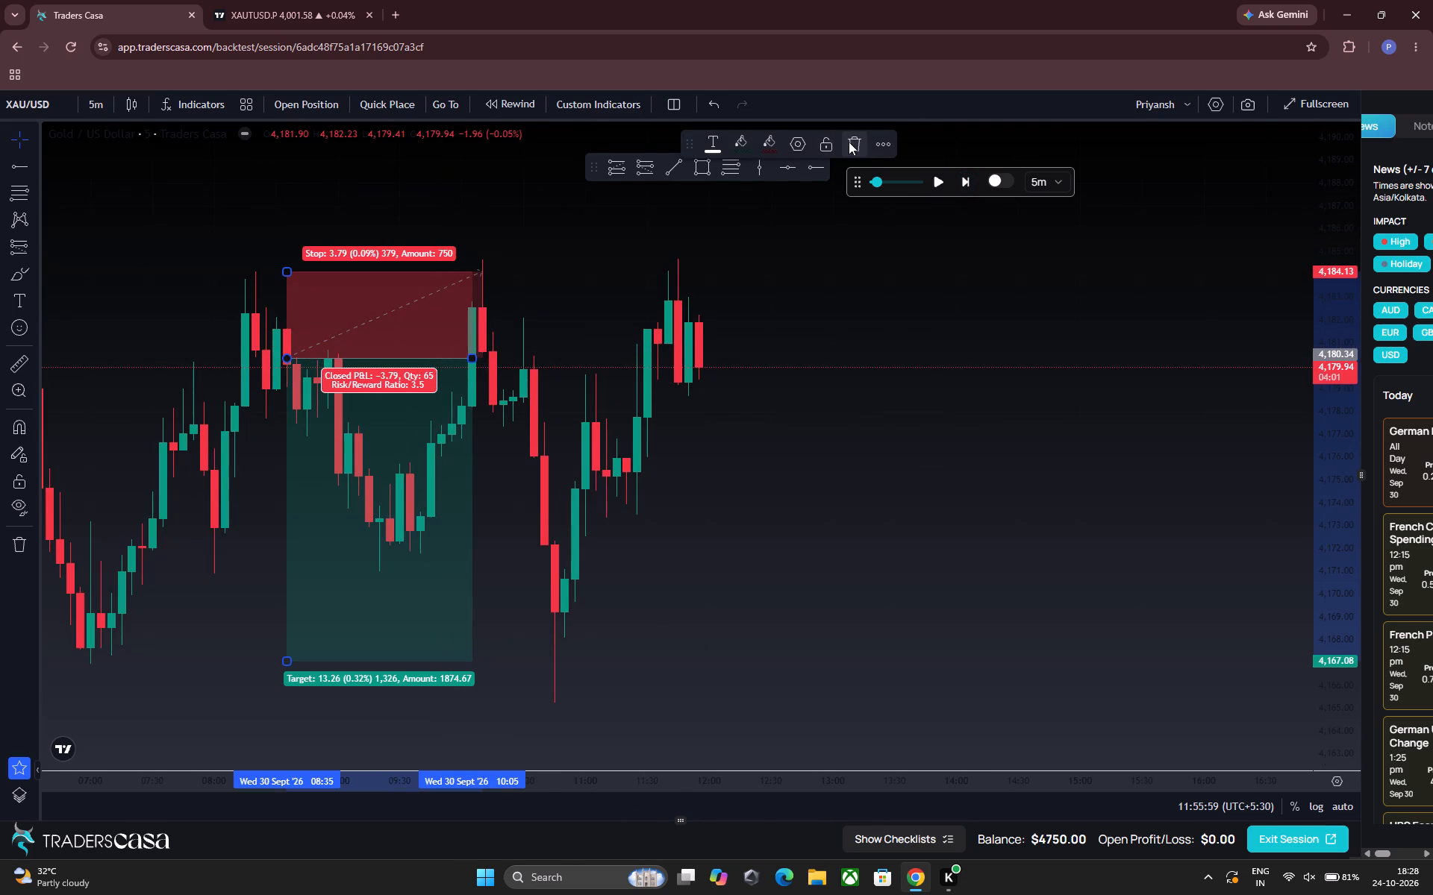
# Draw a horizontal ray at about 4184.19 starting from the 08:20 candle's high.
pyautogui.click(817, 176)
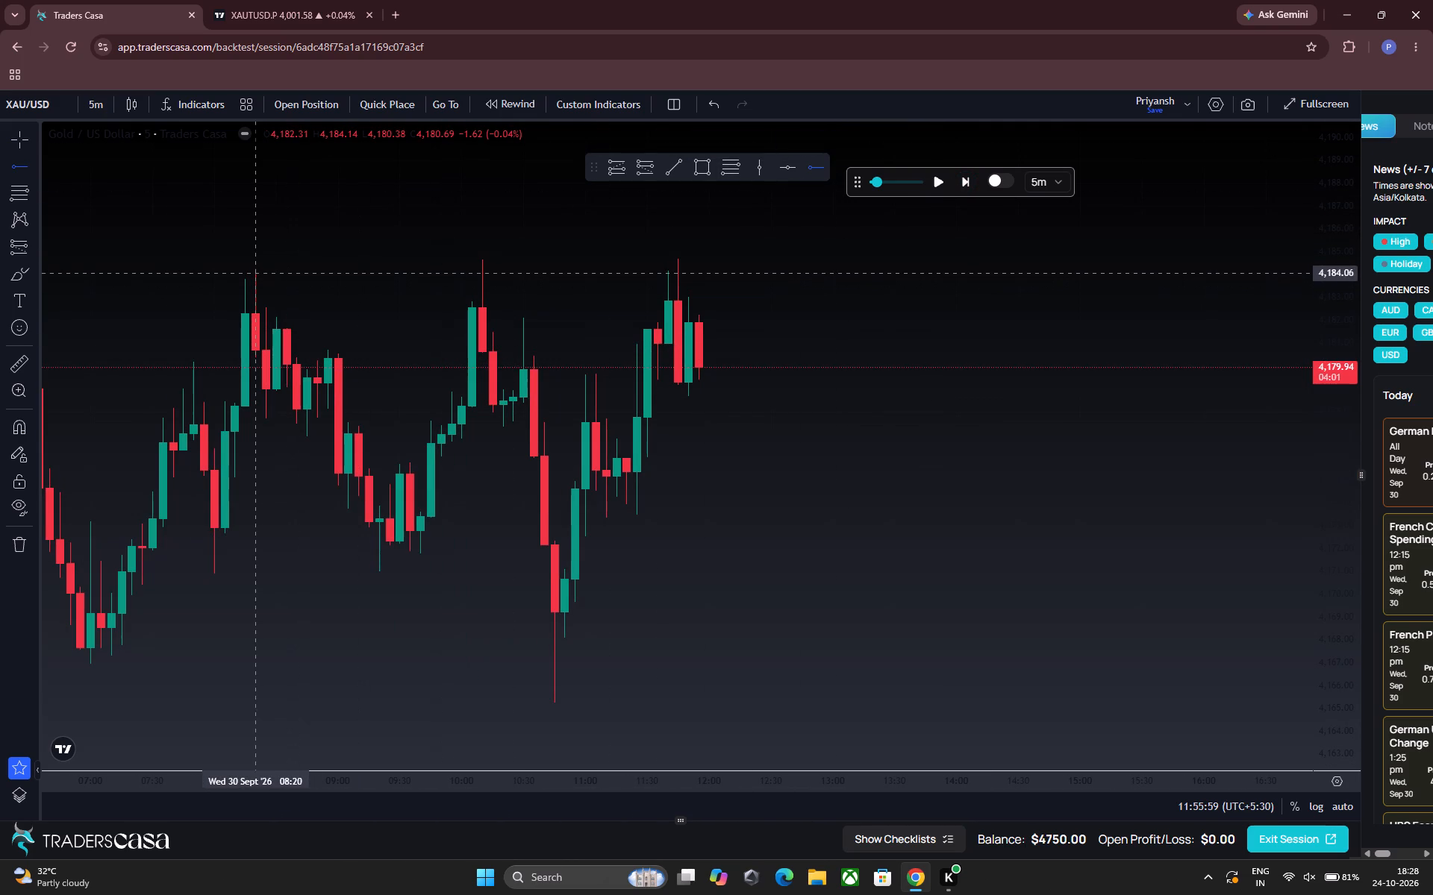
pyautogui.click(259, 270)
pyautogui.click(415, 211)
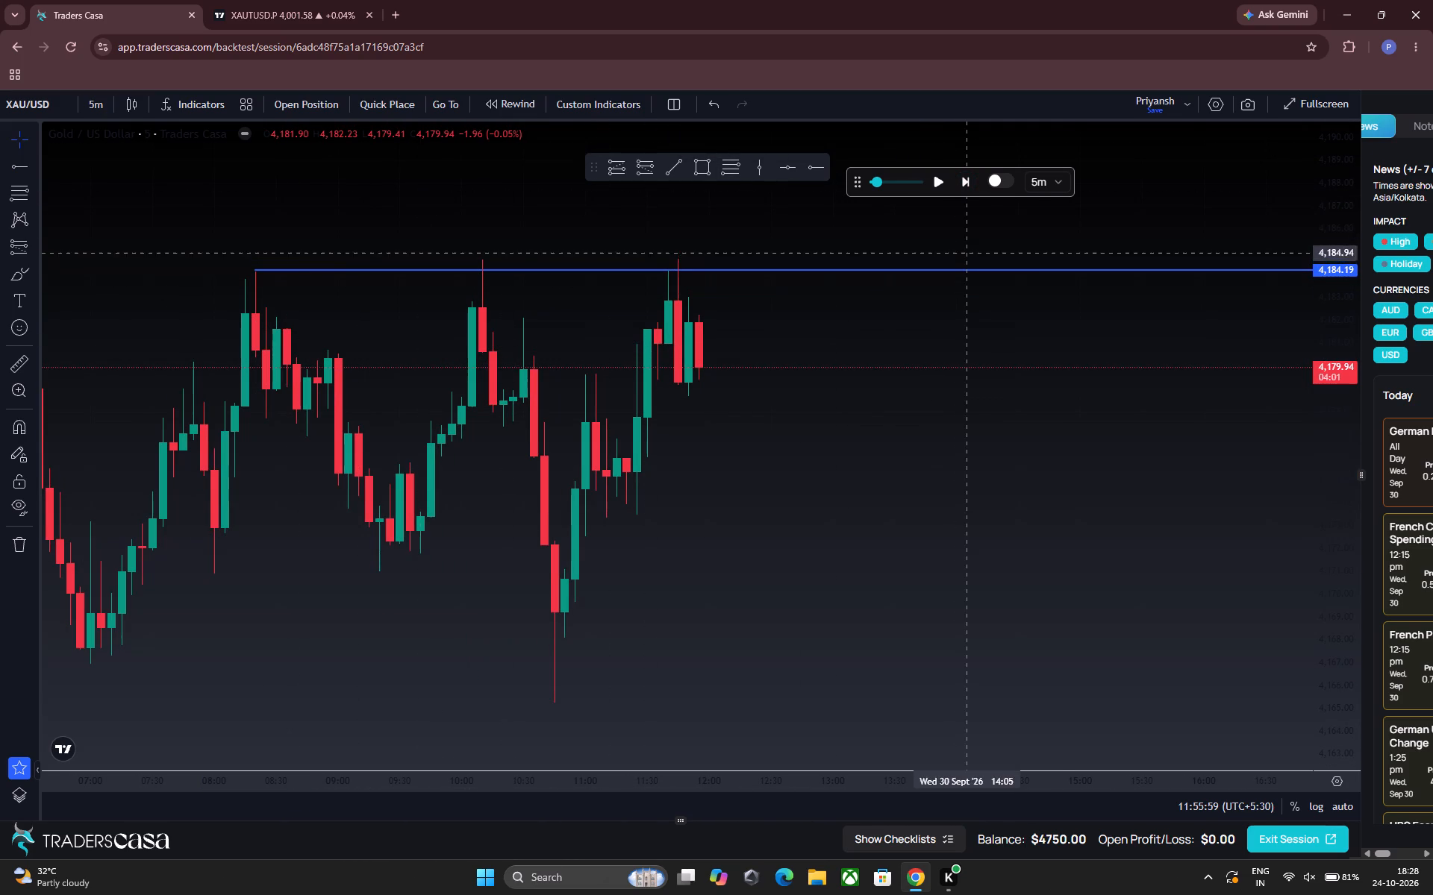
# Advance the replay to 12:25 on 30 Sept.
pyautogui.click(965, 178)
pyautogui.click(965, 178)
pyautogui.scroll(-2, 965, 178)
pyautogui.click(965, 176)
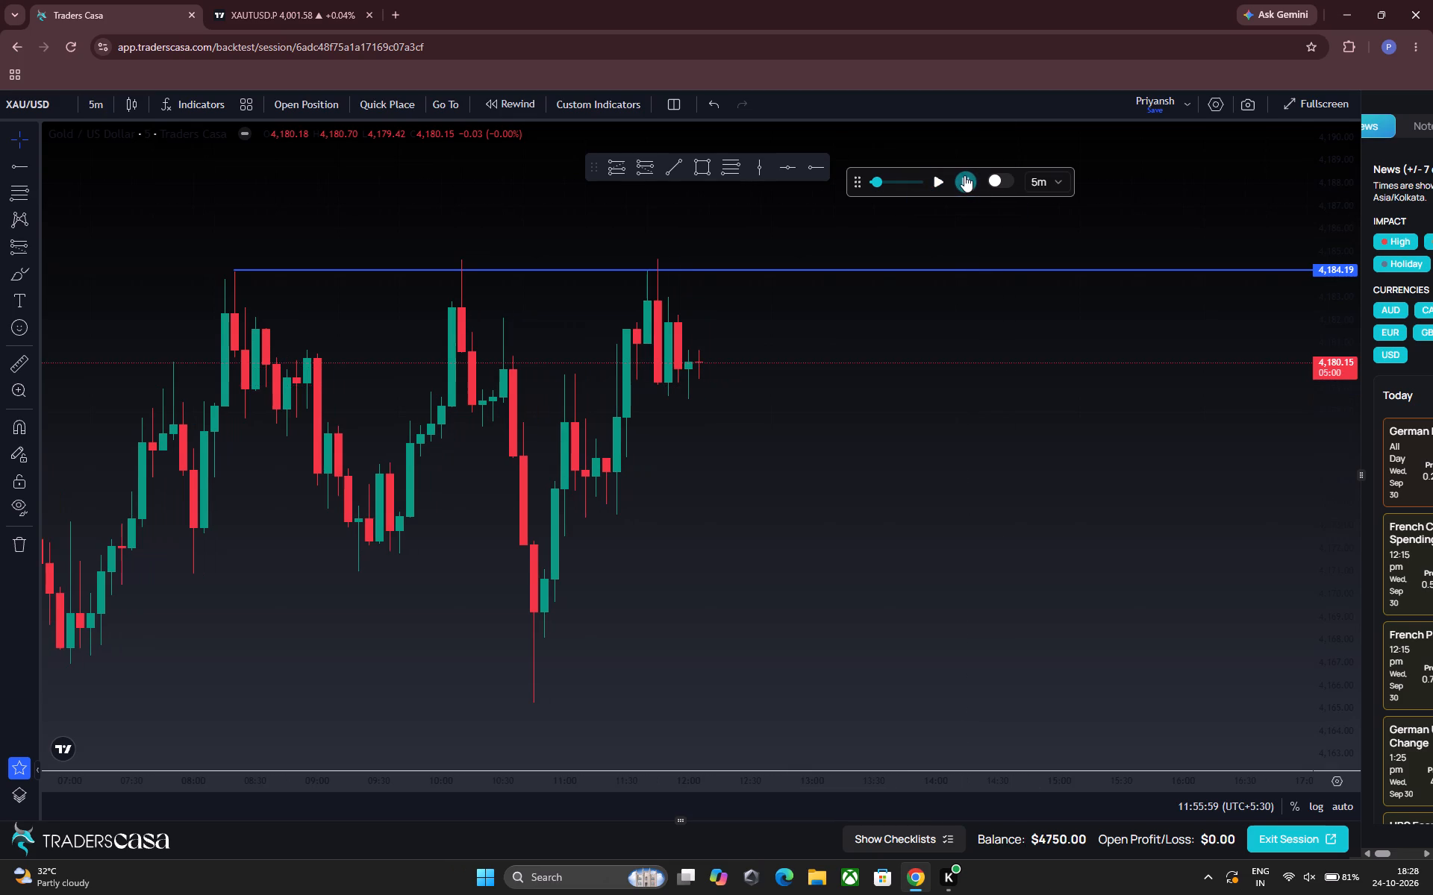
pyautogui.scroll(-1, 964, 175)
pyautogui.click(964, 173)
pyautogui.scroll(1, 962, 172)
pyautogui.click(961, 169)
pyautogui.scroll(-1, 962, 185)
pyautogui.click(962, 186)
pyautogui.click(962, 186)
pyautogui.moveTo(886, 375); pyautogui.dragTo(890, 532)
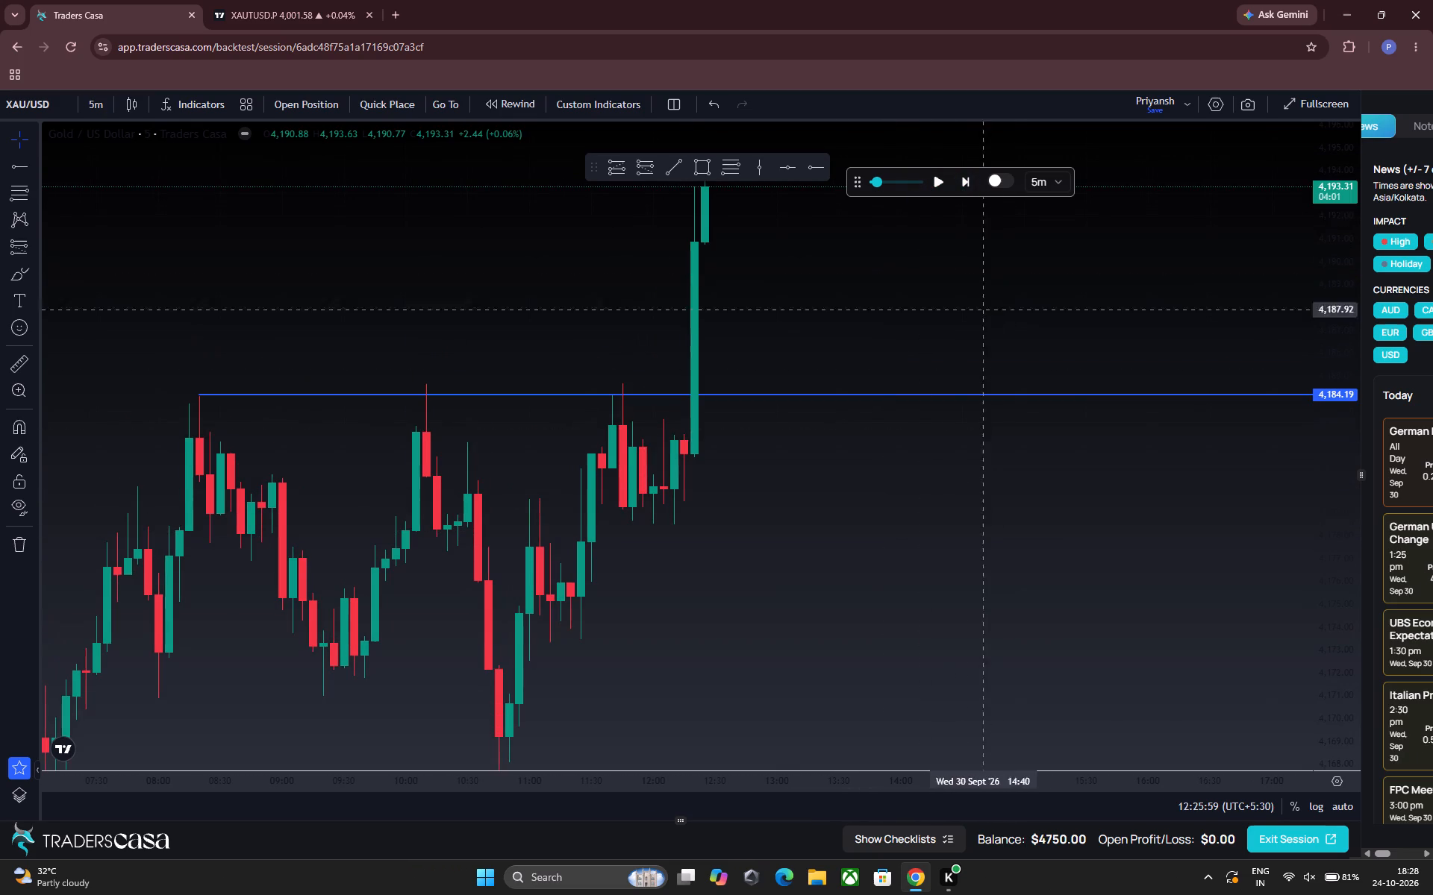
# Advance the replay to 12:55 on 30 Sept.
pyautogui.click(966, 186)
pyautogui.click(966, 186)
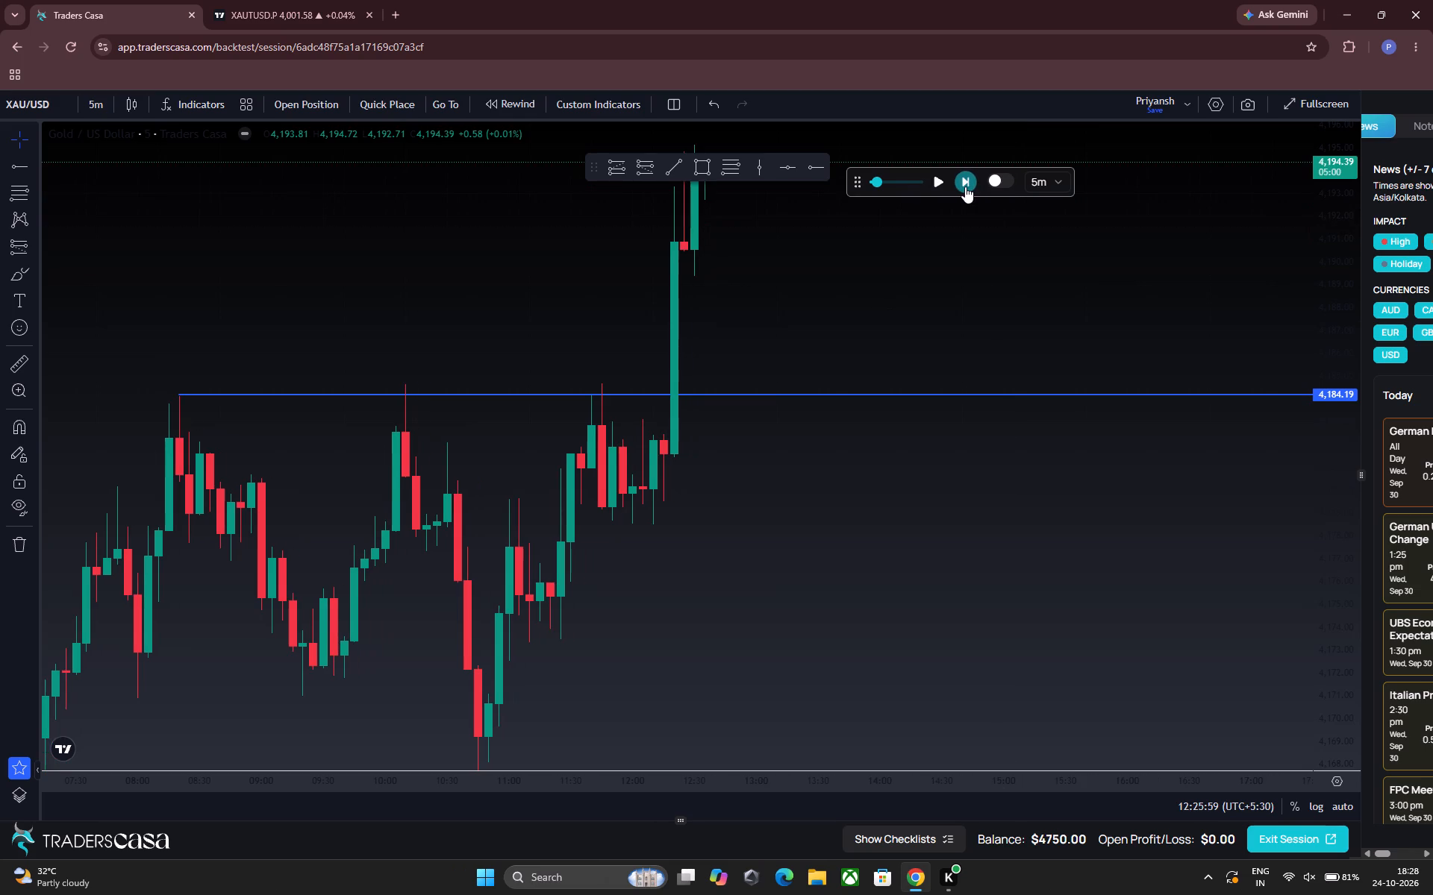
pyautogui.click(965, 186)
pyautogui.moveTo(900, 326); pyautogui.dragTo(913, 477)
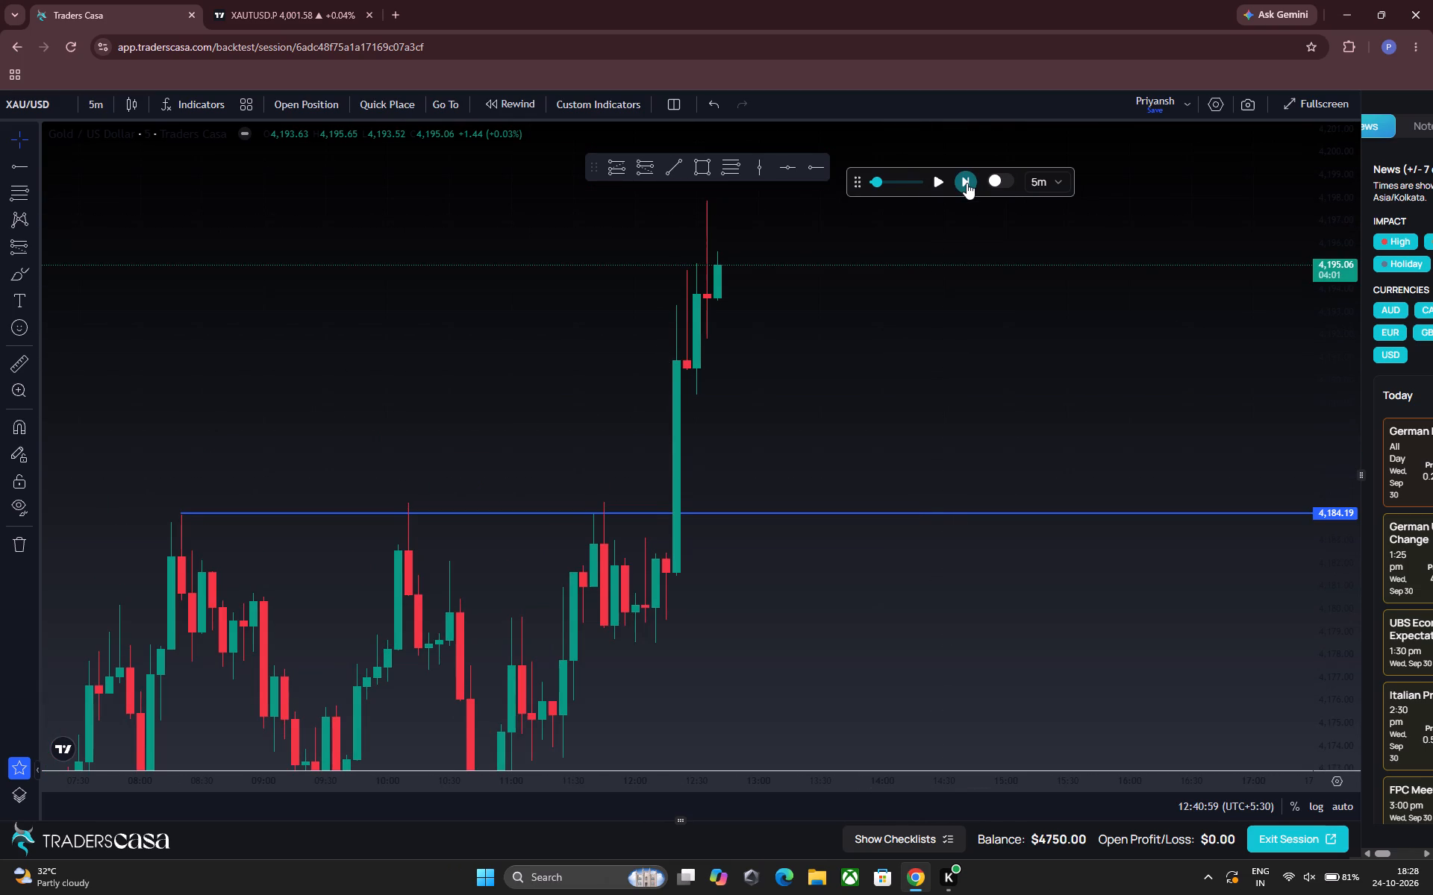
pyautogui.click(967, 183)
pyautogui.click(967, 183)
pyautogui.click(967, 183)
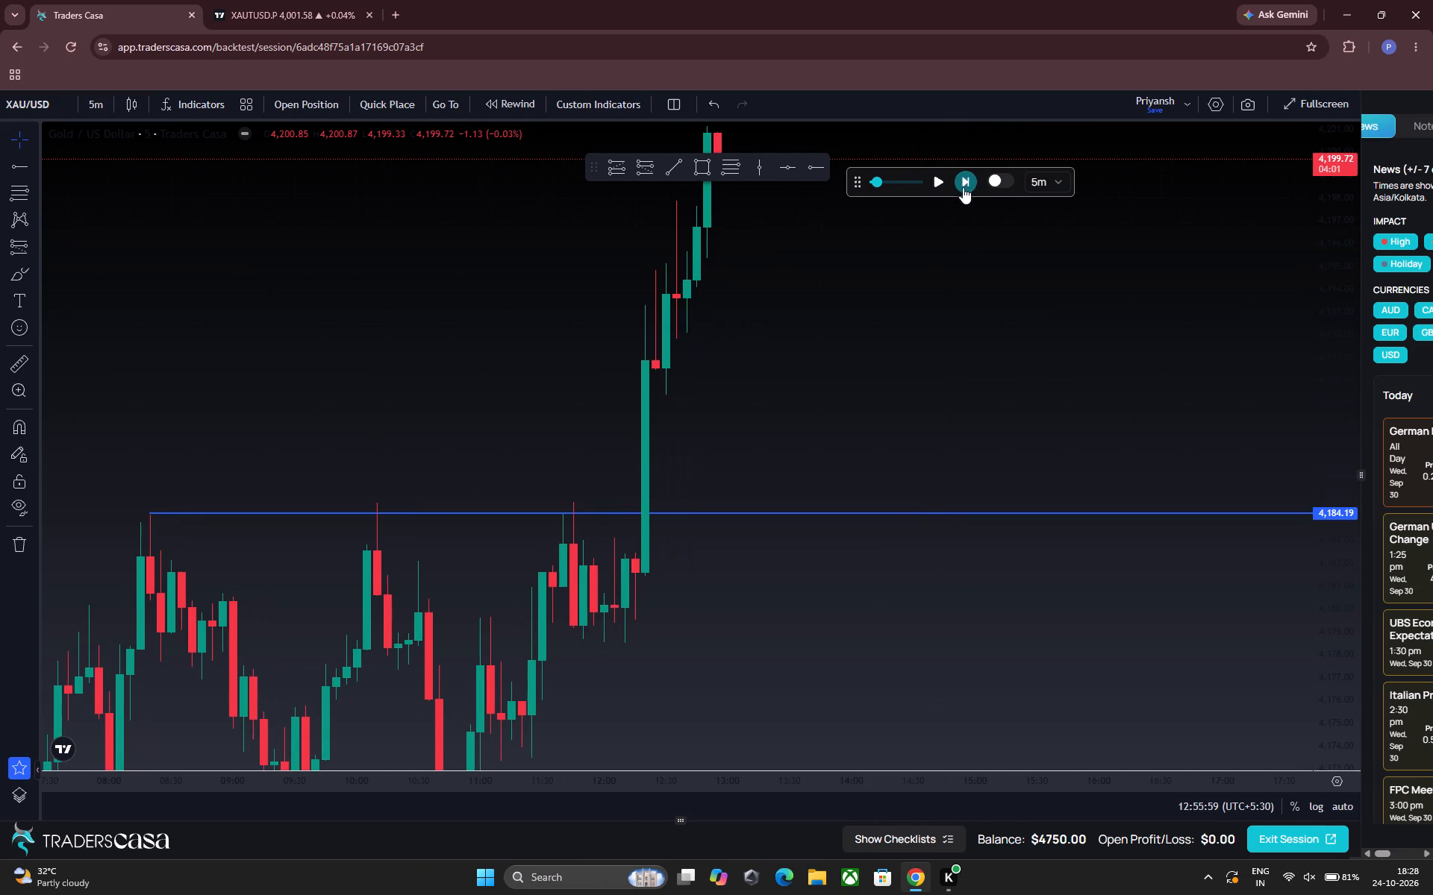
pyautogui.moveTo(892, 315); pyautogui.dragTo(912, 454)
# Advance the replay to 14:00 on 30 Sept.
pyautogui.click(968, 189)
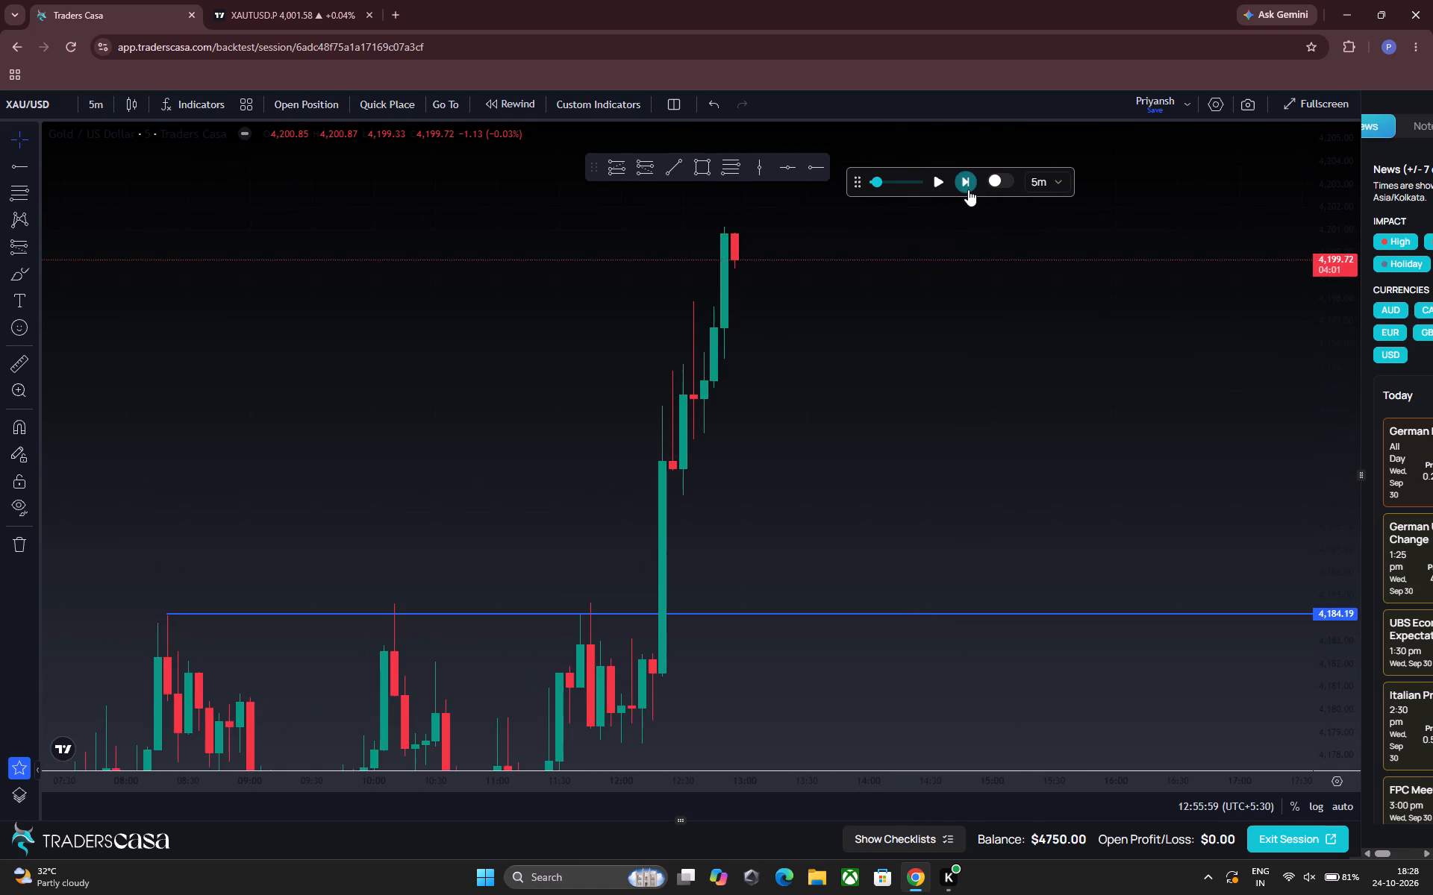
pyautogui.click(968, 189)
pyautogui.click(968, 189)
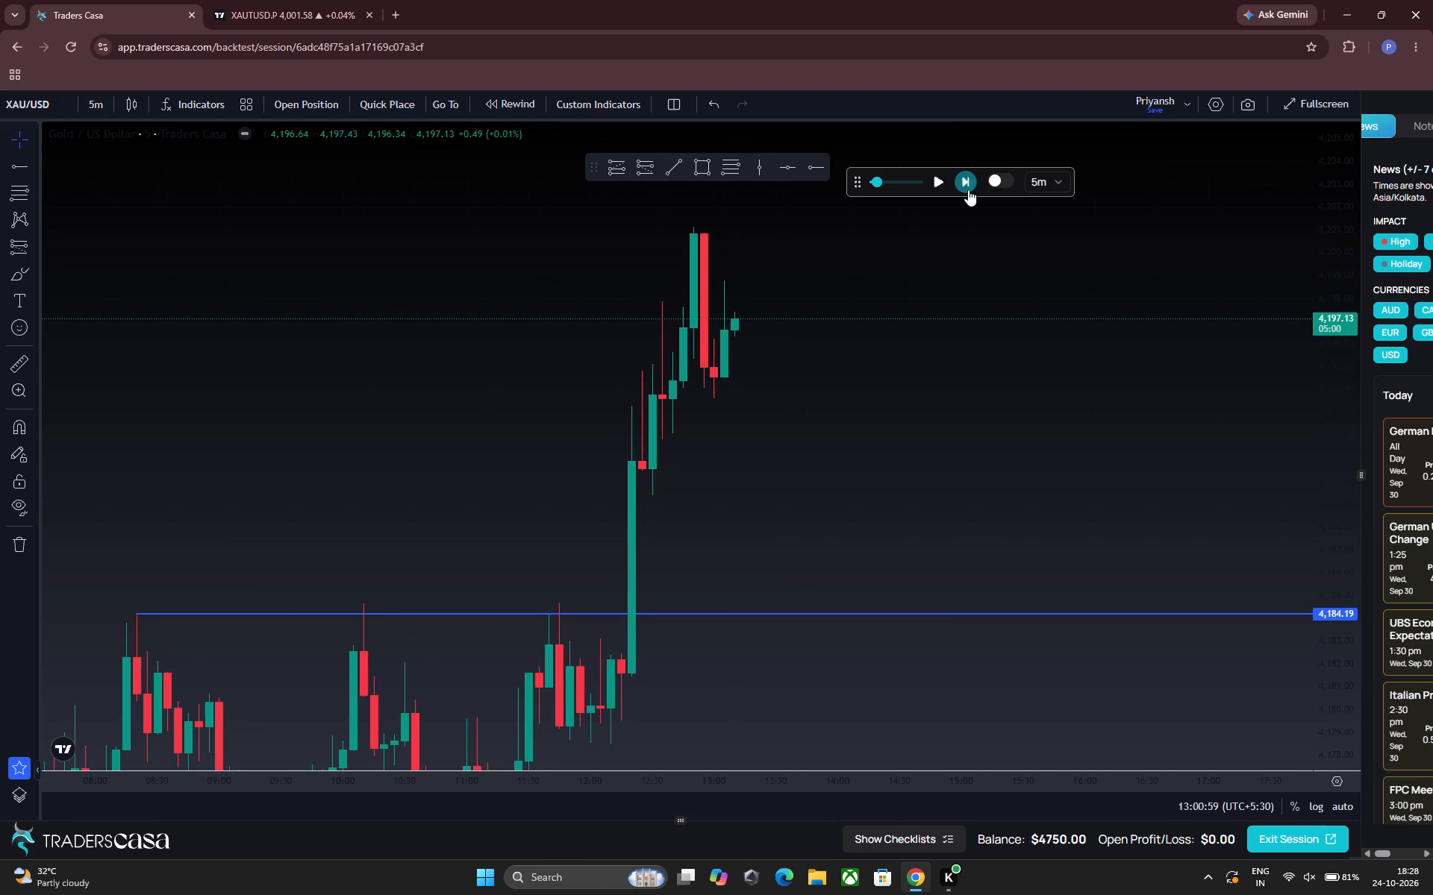
pyautogui.click(968, 189)
pyautogui.click(968, 189)
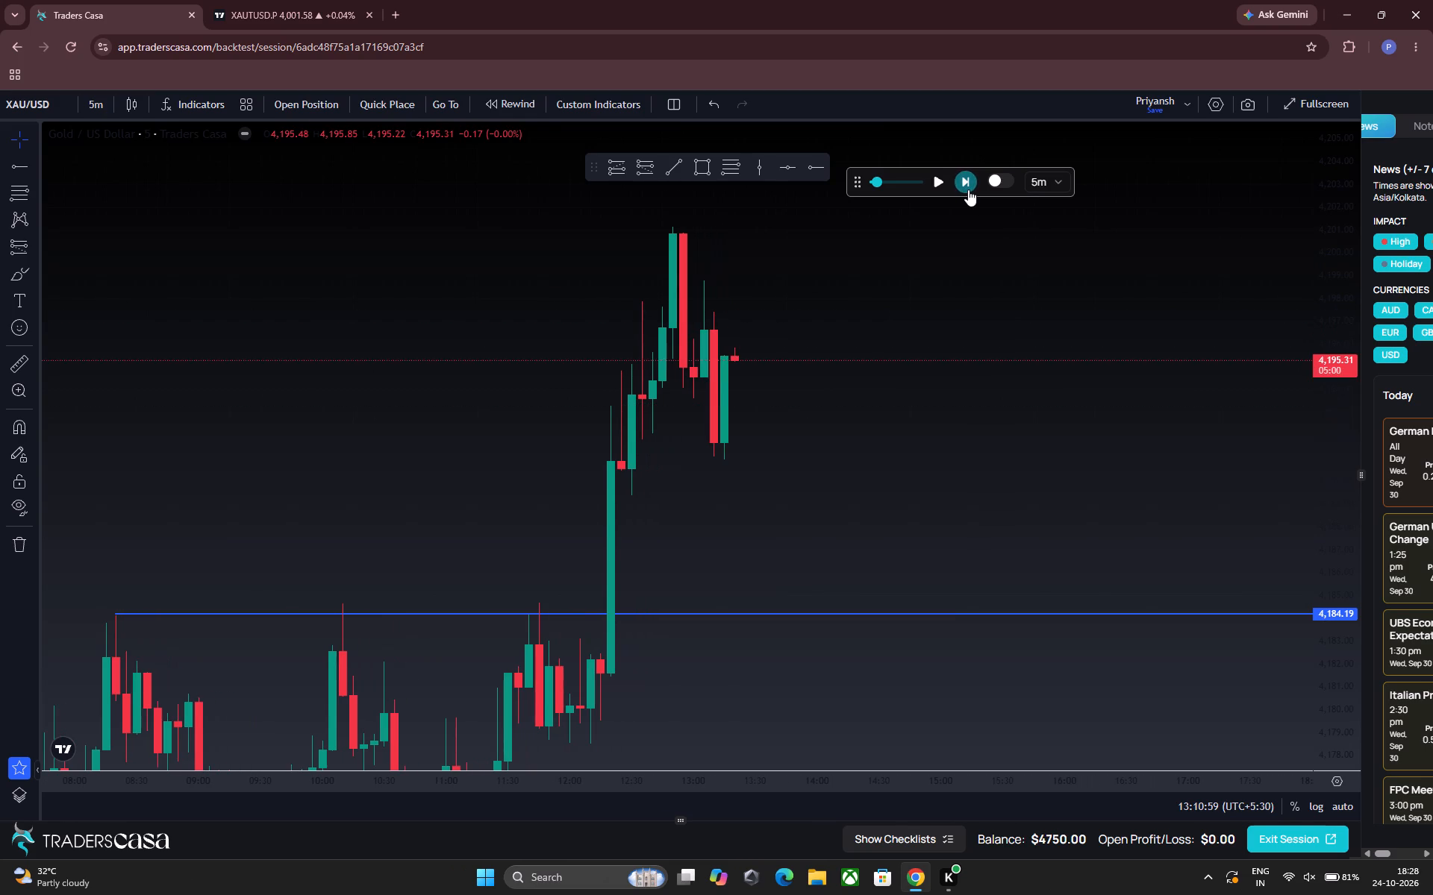
pyautogui.click(968, 189)
pyautogui.click(968, 189)
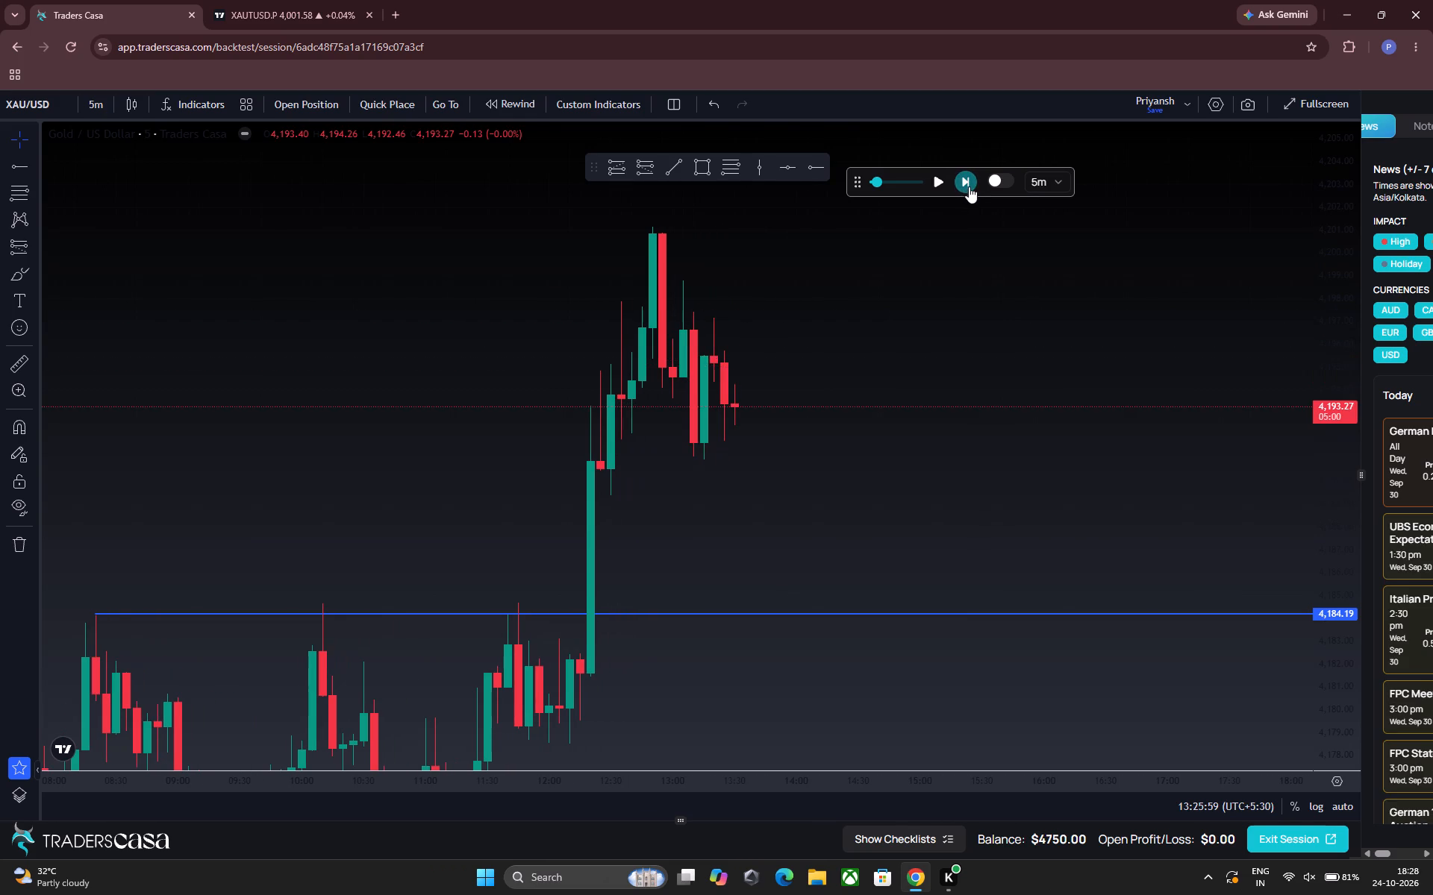
pyautogui.click(970, 185)
pyautogui.click(970, 185)
pyautogui.click(970, 185)
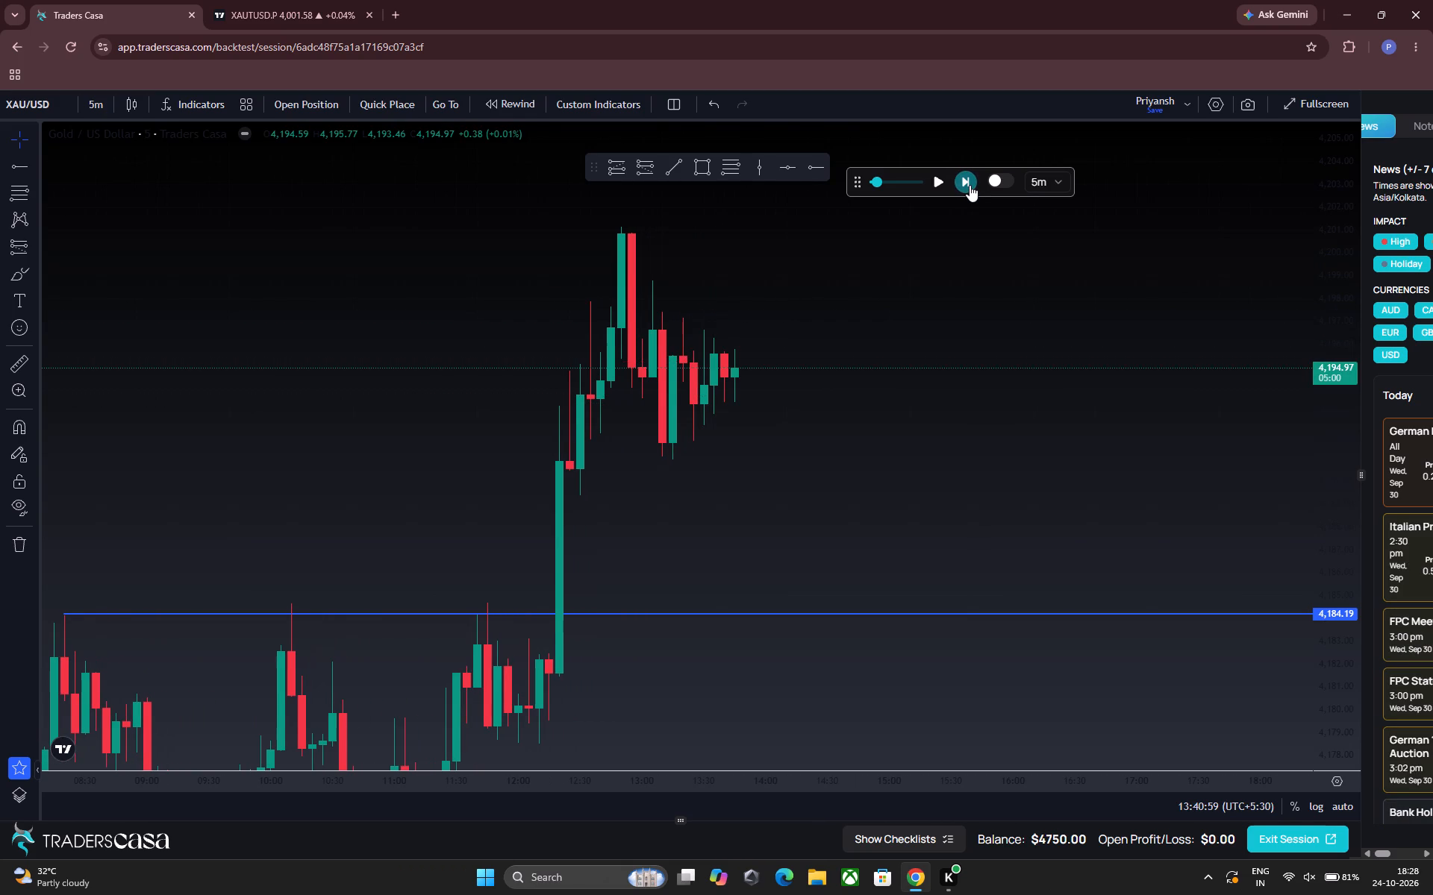
pyautogui.click(970, 185)
pyautogui.moveTo(899, 301); pyautogui.dragTo(899, 338)
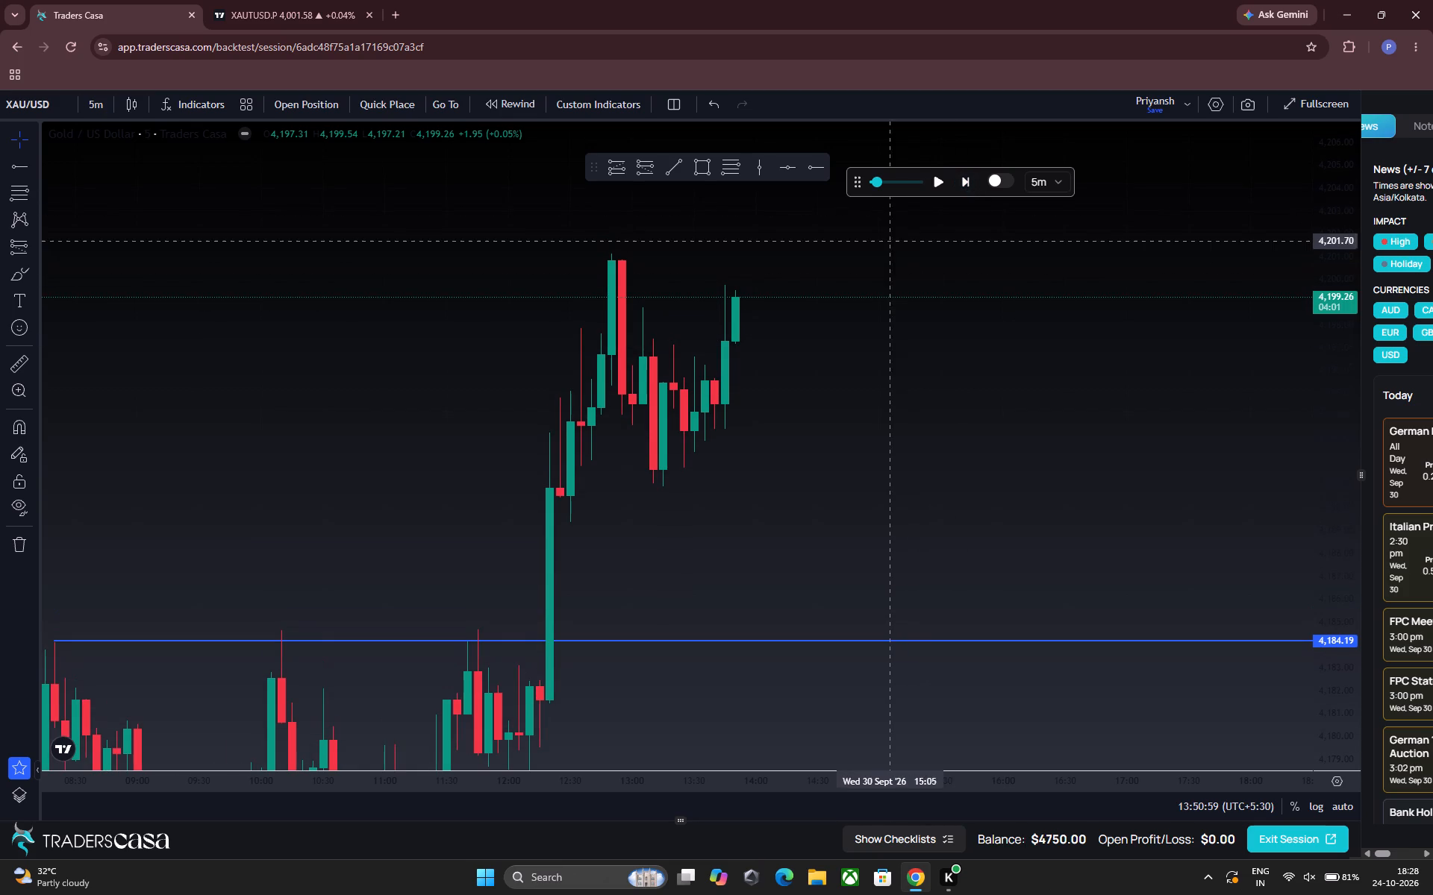
pyautogui.click(970, 185)
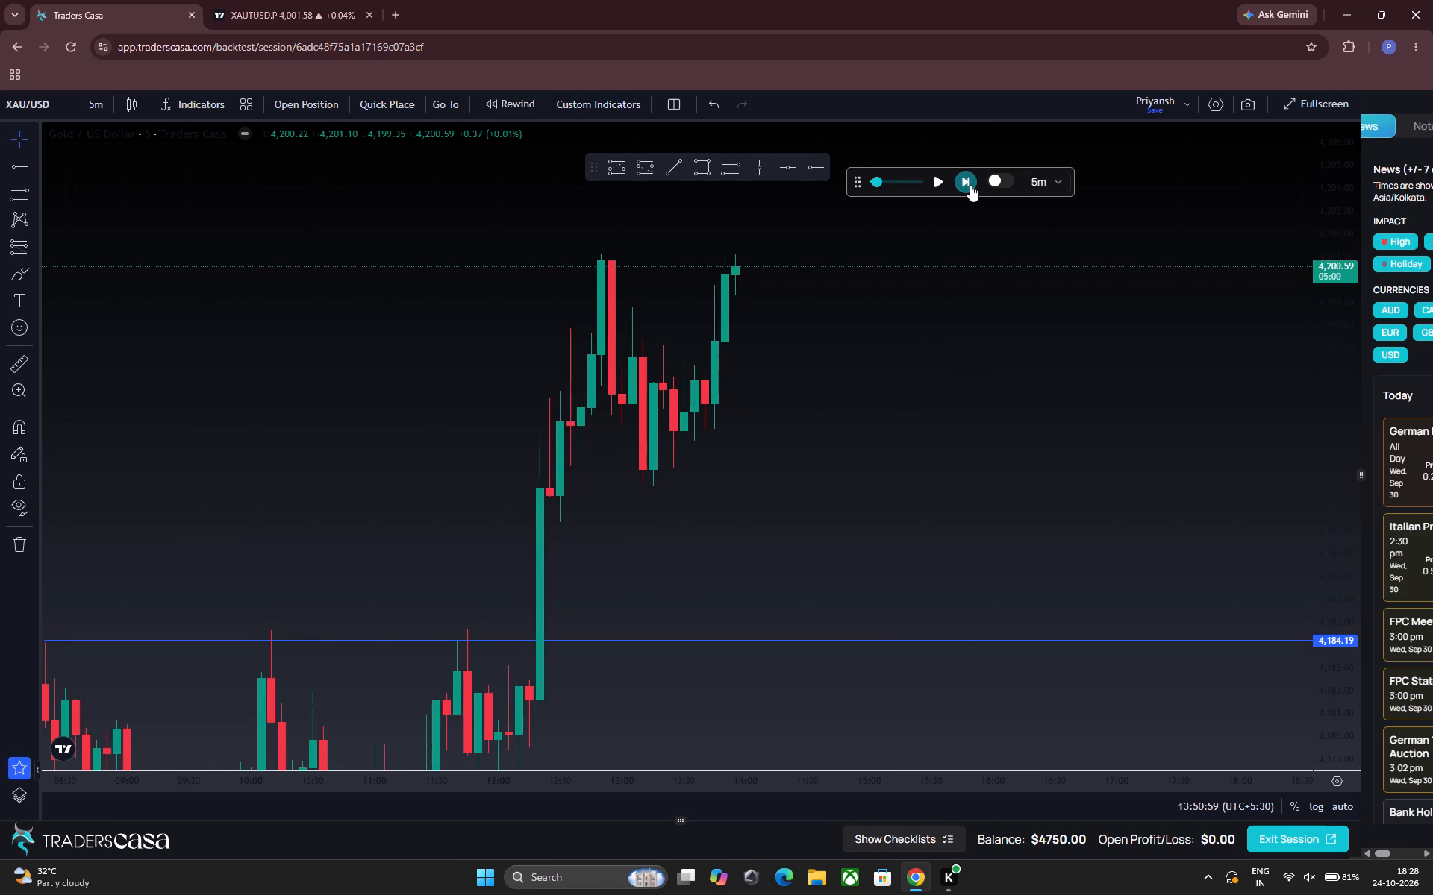
pyautogui.click(970, 185)
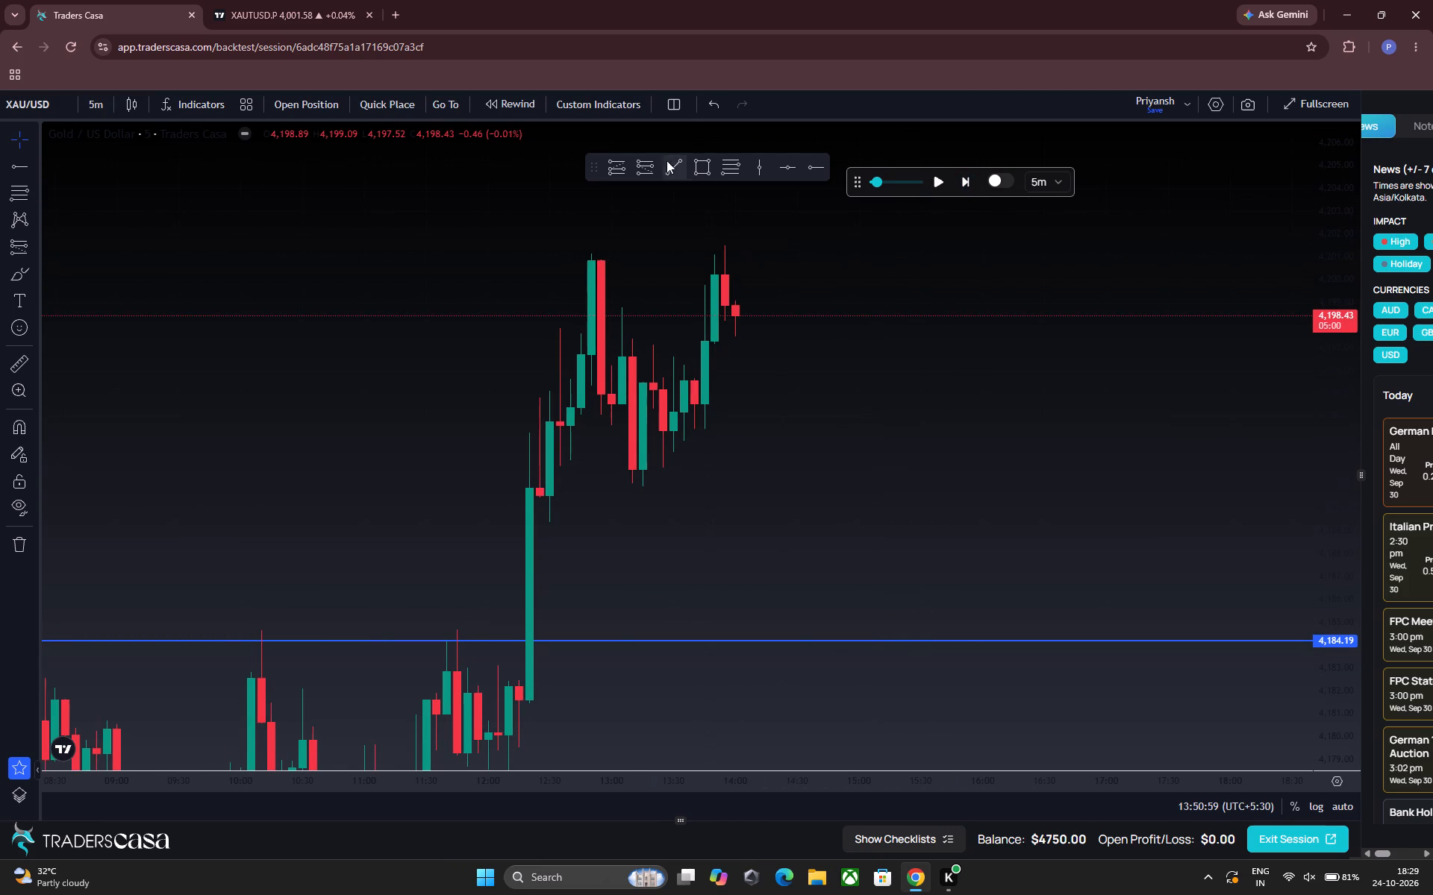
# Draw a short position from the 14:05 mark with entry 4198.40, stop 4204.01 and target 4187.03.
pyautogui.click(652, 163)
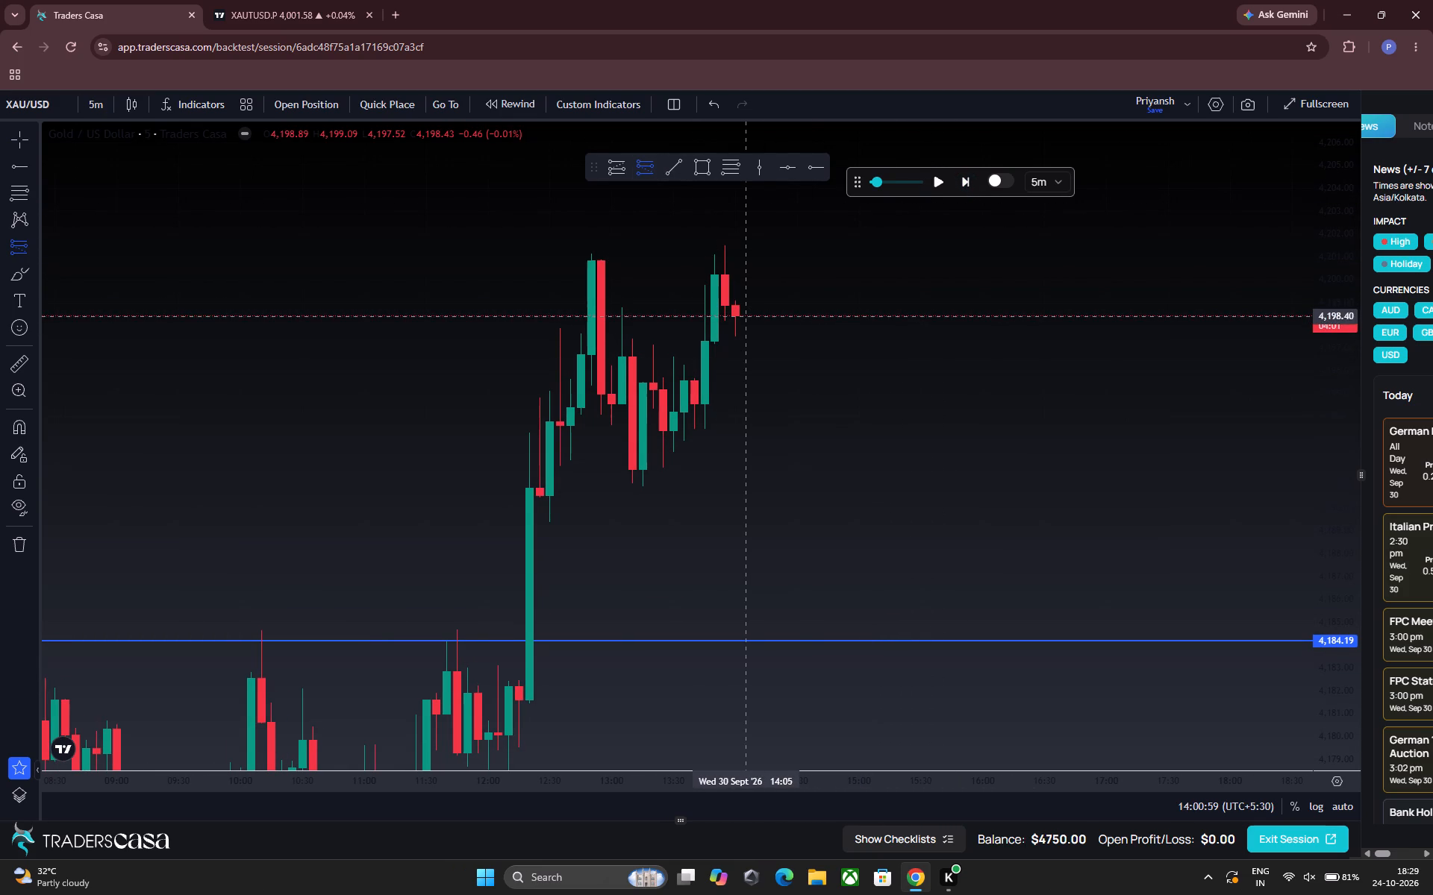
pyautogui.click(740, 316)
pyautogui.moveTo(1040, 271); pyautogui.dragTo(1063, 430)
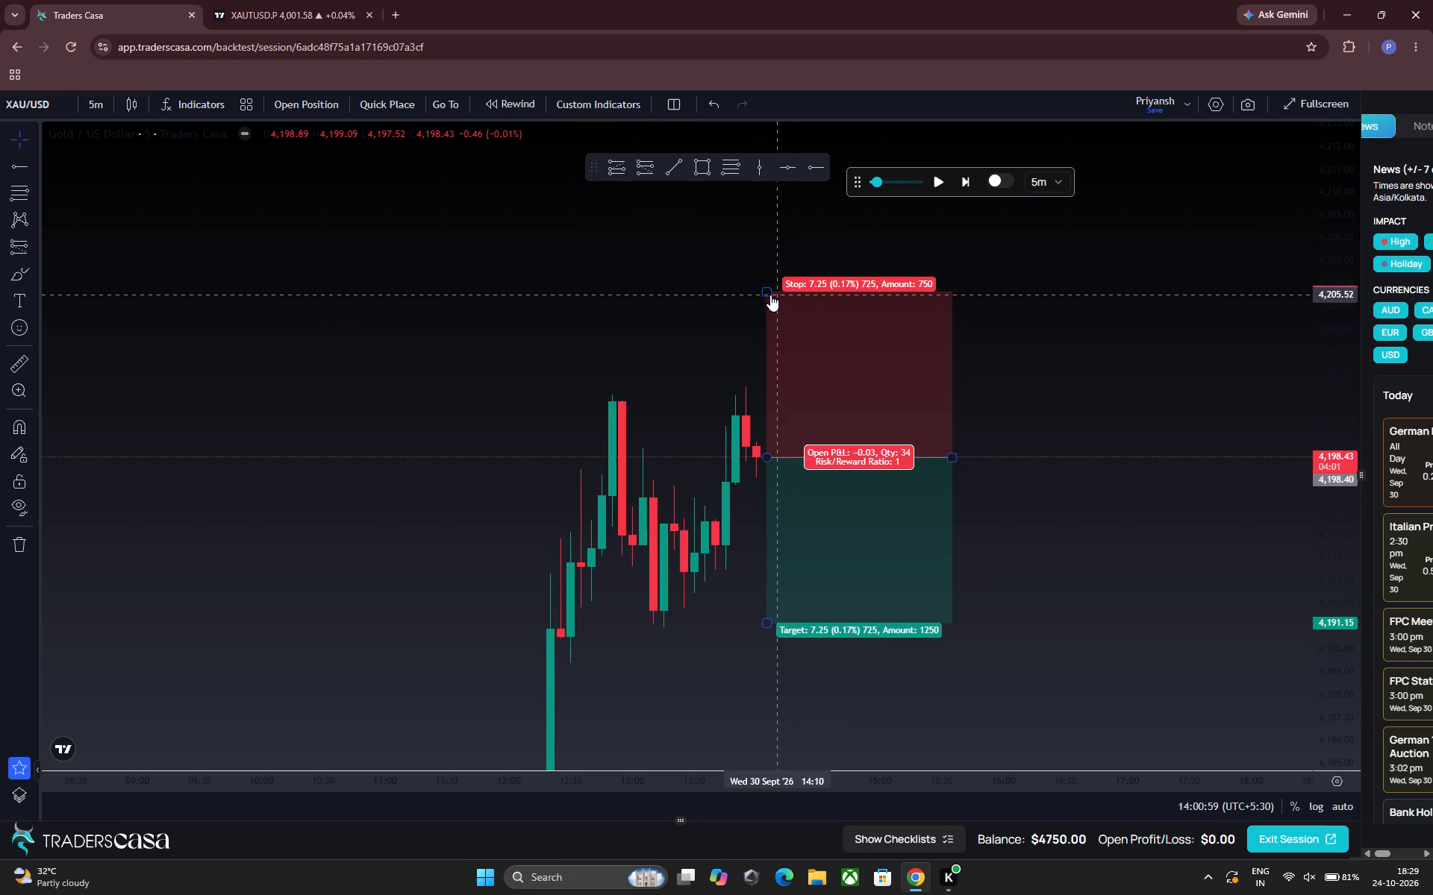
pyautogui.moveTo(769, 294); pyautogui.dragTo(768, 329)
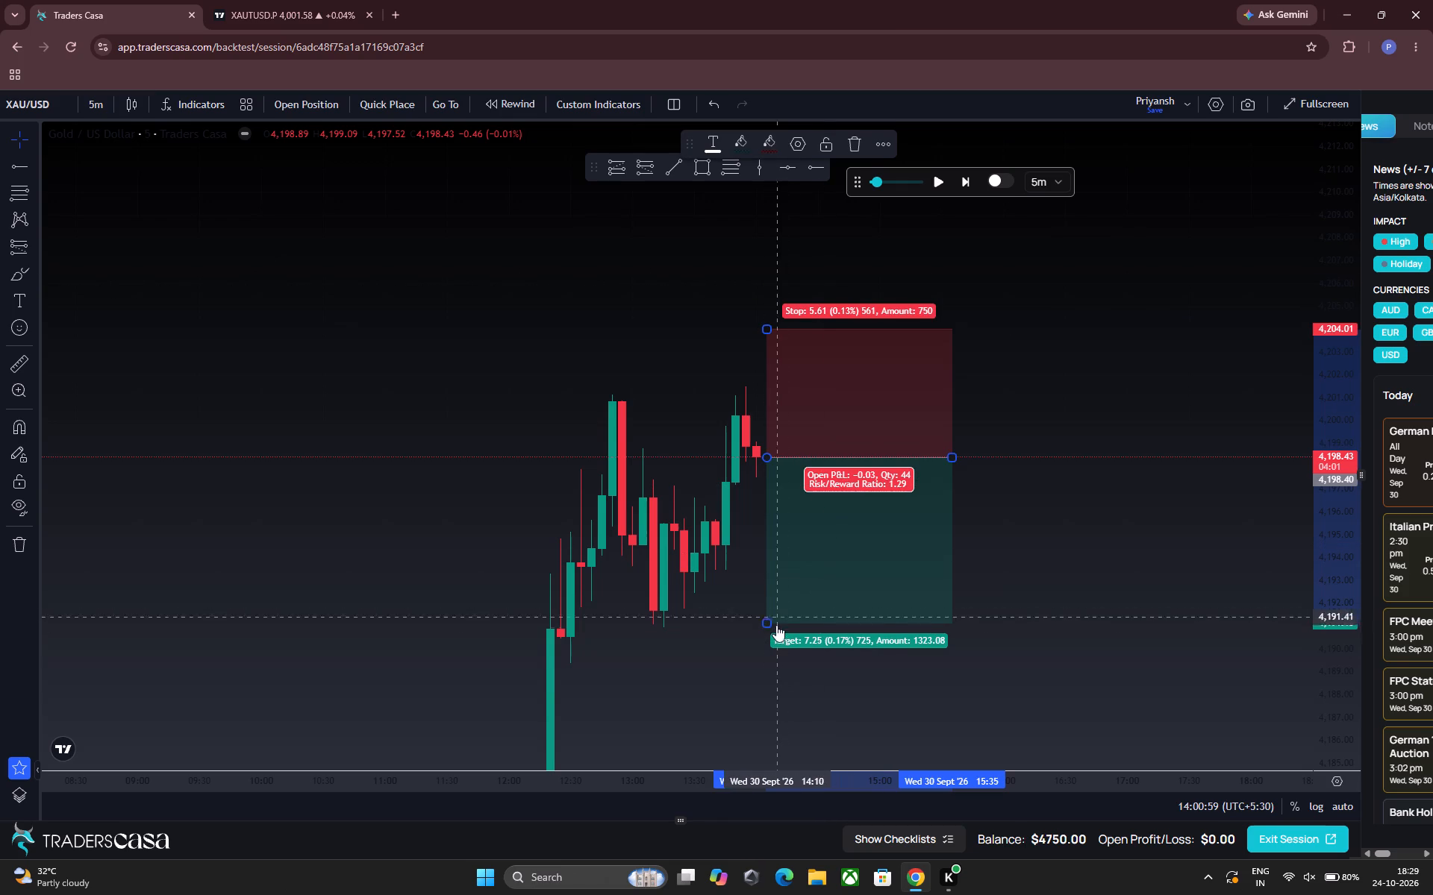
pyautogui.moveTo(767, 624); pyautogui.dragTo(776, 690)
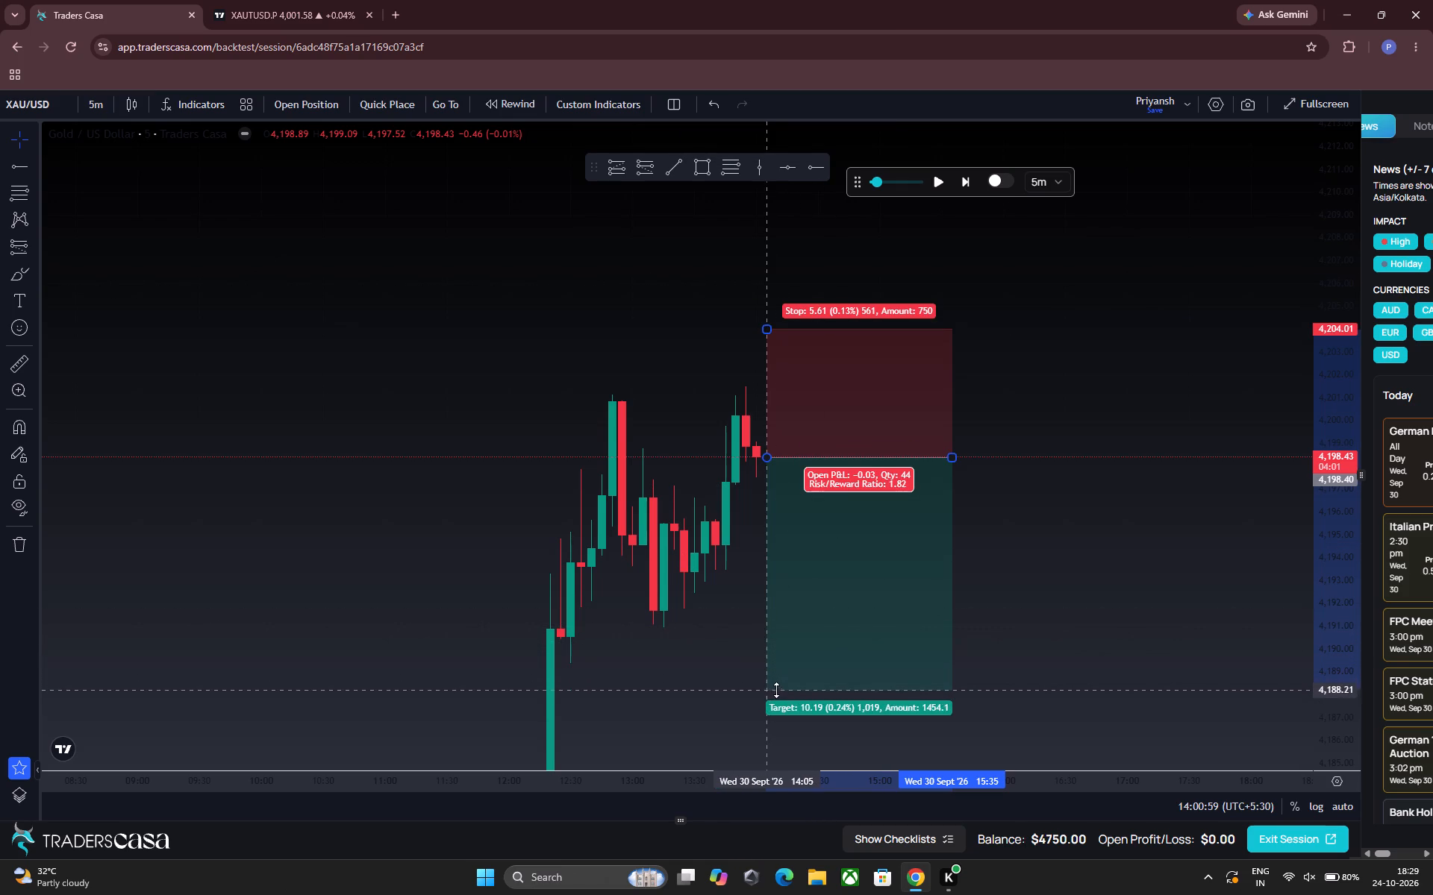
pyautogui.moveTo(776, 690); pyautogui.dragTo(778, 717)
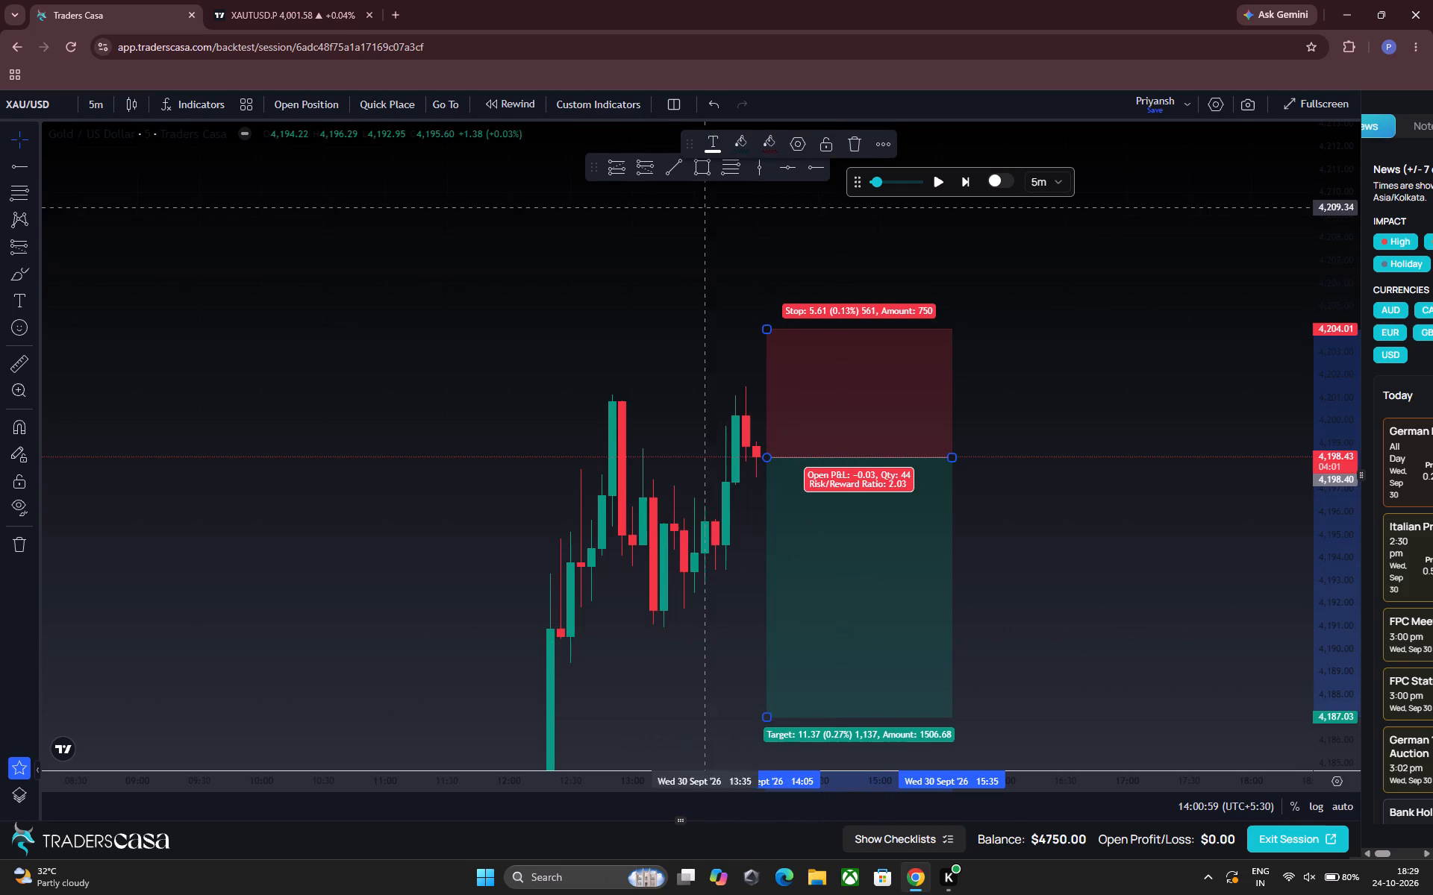
# Advance the replay to 14:55 on 30 Sept to play out the drawn short position.
pyautogui.click(971, 181)
pyautogui.tripleClick(971, 181)
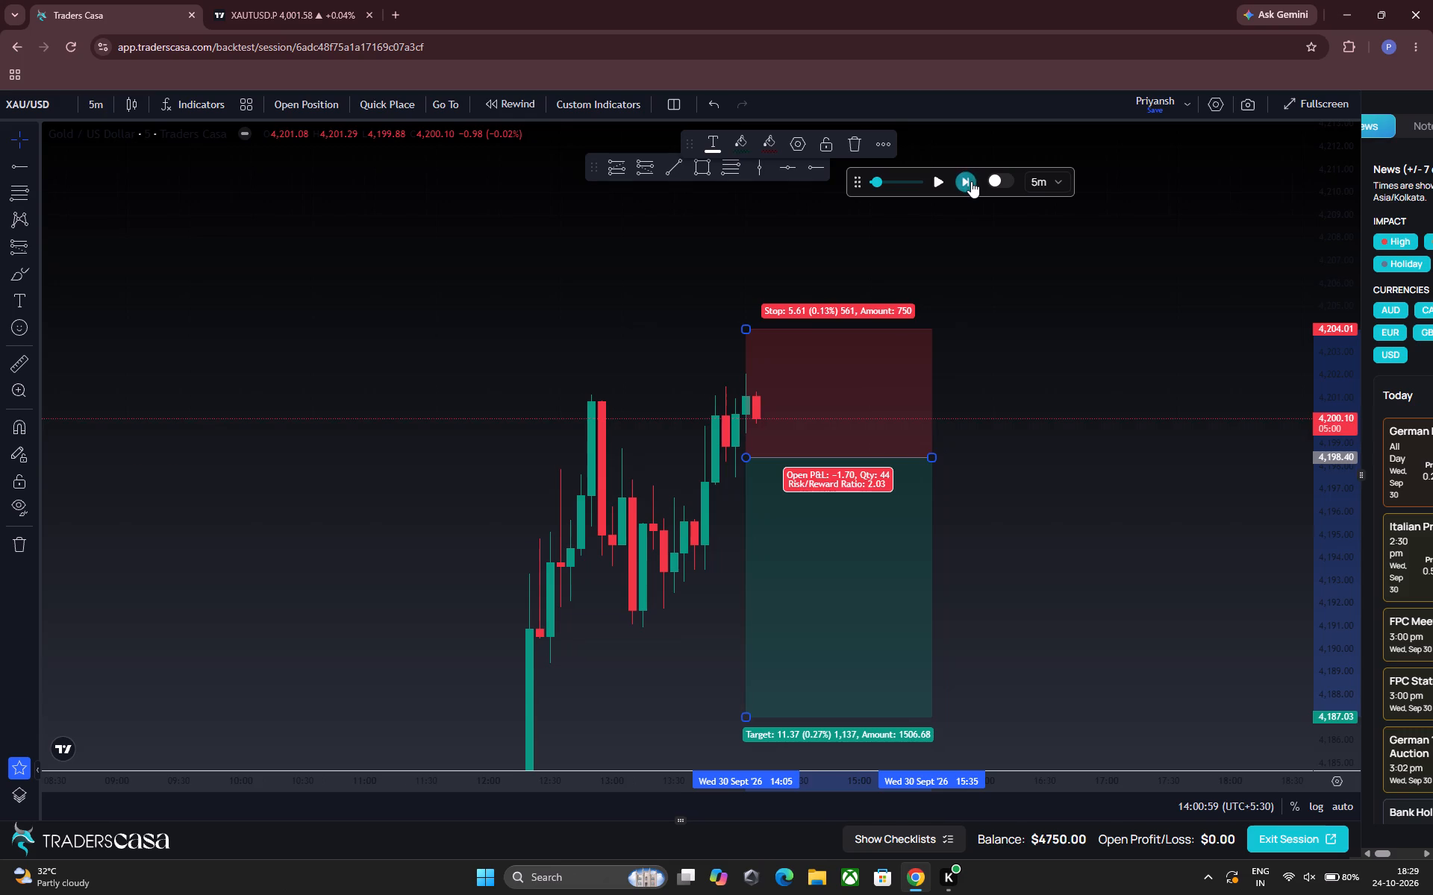
pyautogui.tripleClick(971, 181)
pyautogui.tripleClick(971, 181)
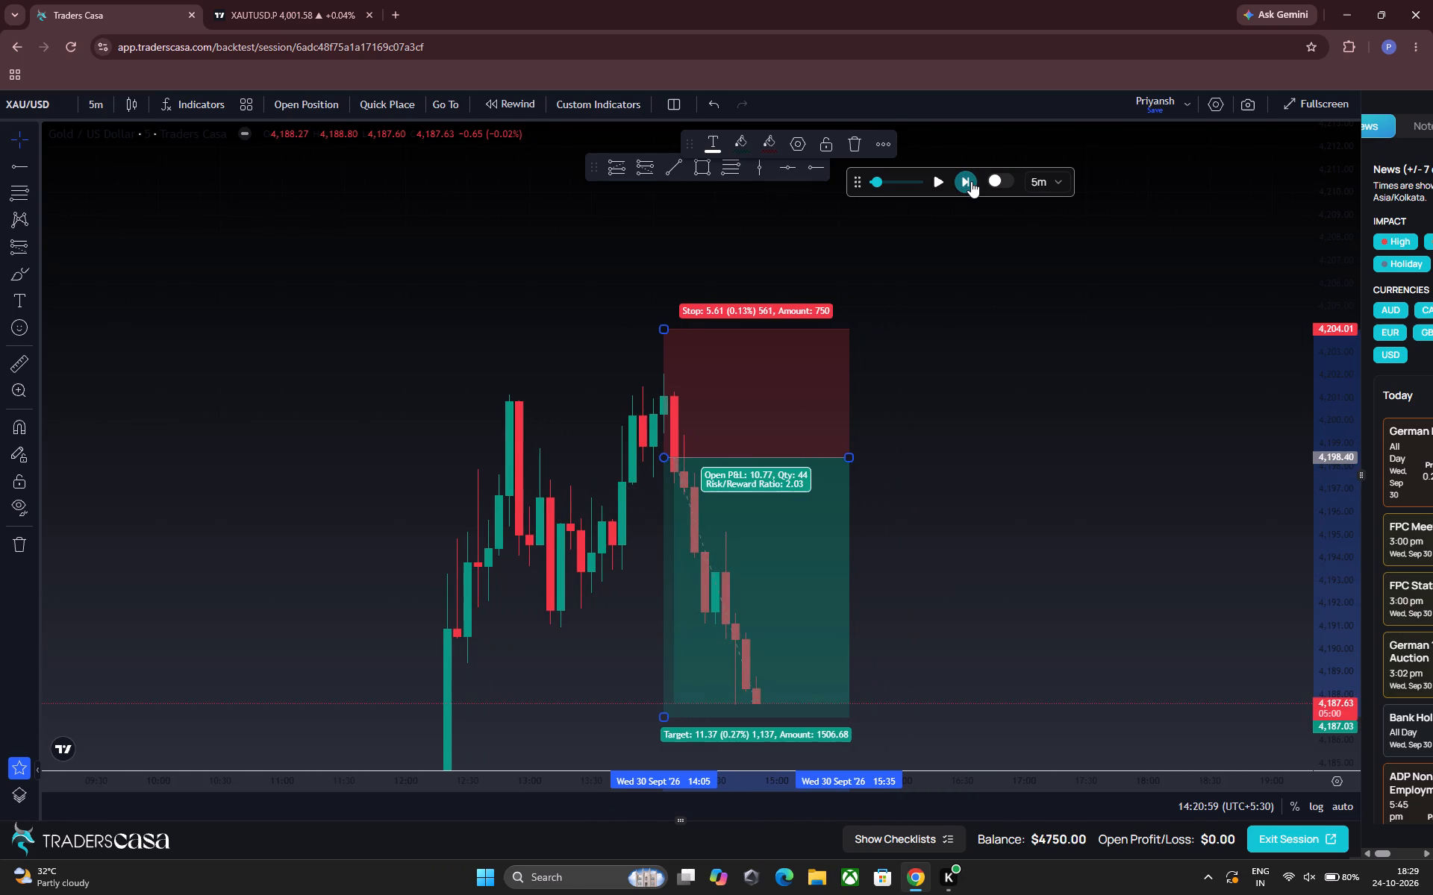
pyautogui.click(971, 181)
pyautogui.click(992, 455)
pyautogui.moveTo(992, 455); pyautogui.dragTo(968, 186)
pyautogui.moveTo(963, 330); pyautogui.dragTo(1046, 315)
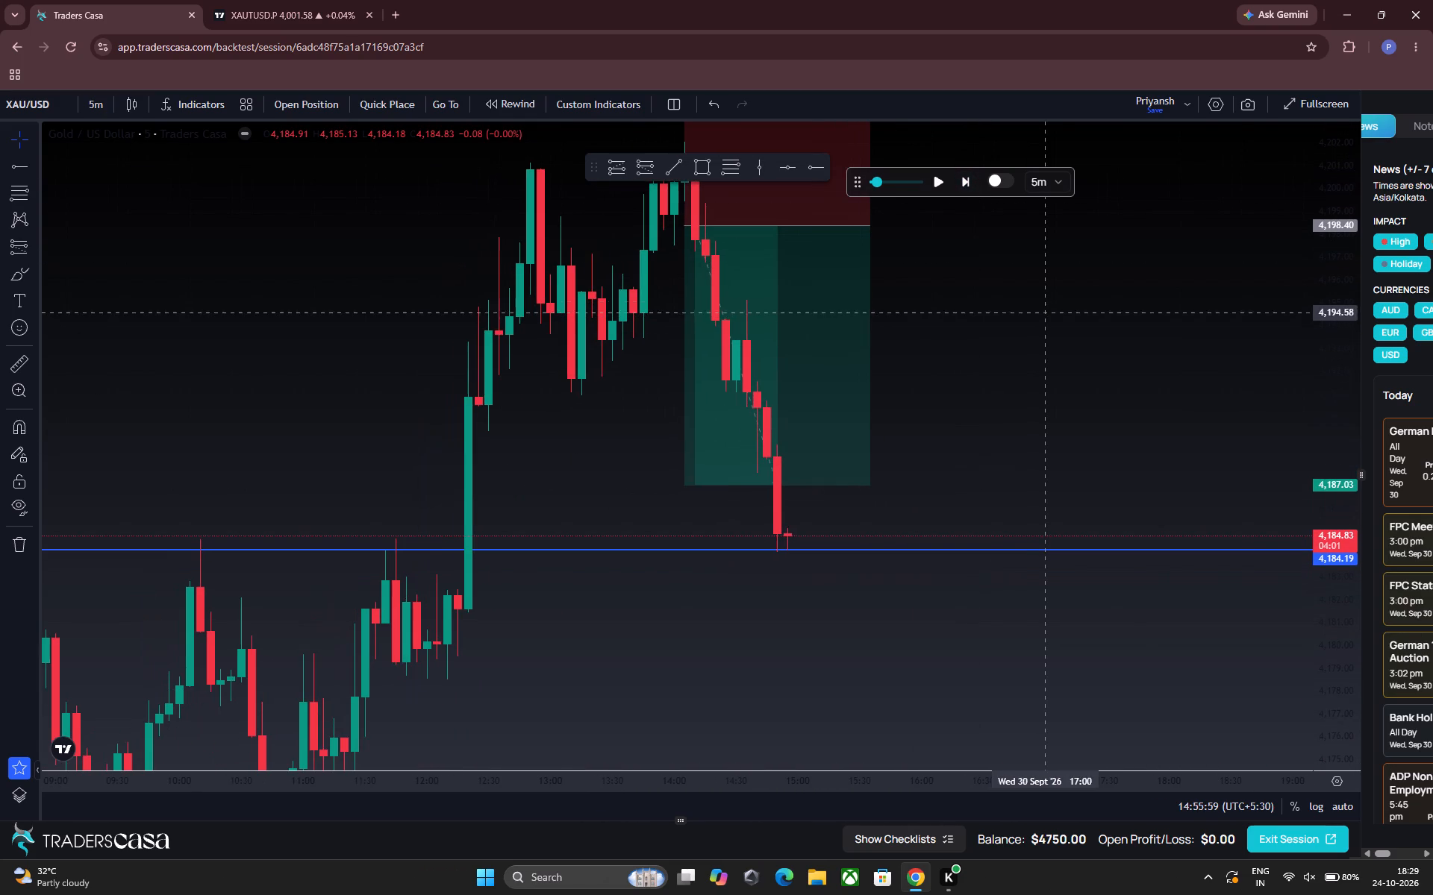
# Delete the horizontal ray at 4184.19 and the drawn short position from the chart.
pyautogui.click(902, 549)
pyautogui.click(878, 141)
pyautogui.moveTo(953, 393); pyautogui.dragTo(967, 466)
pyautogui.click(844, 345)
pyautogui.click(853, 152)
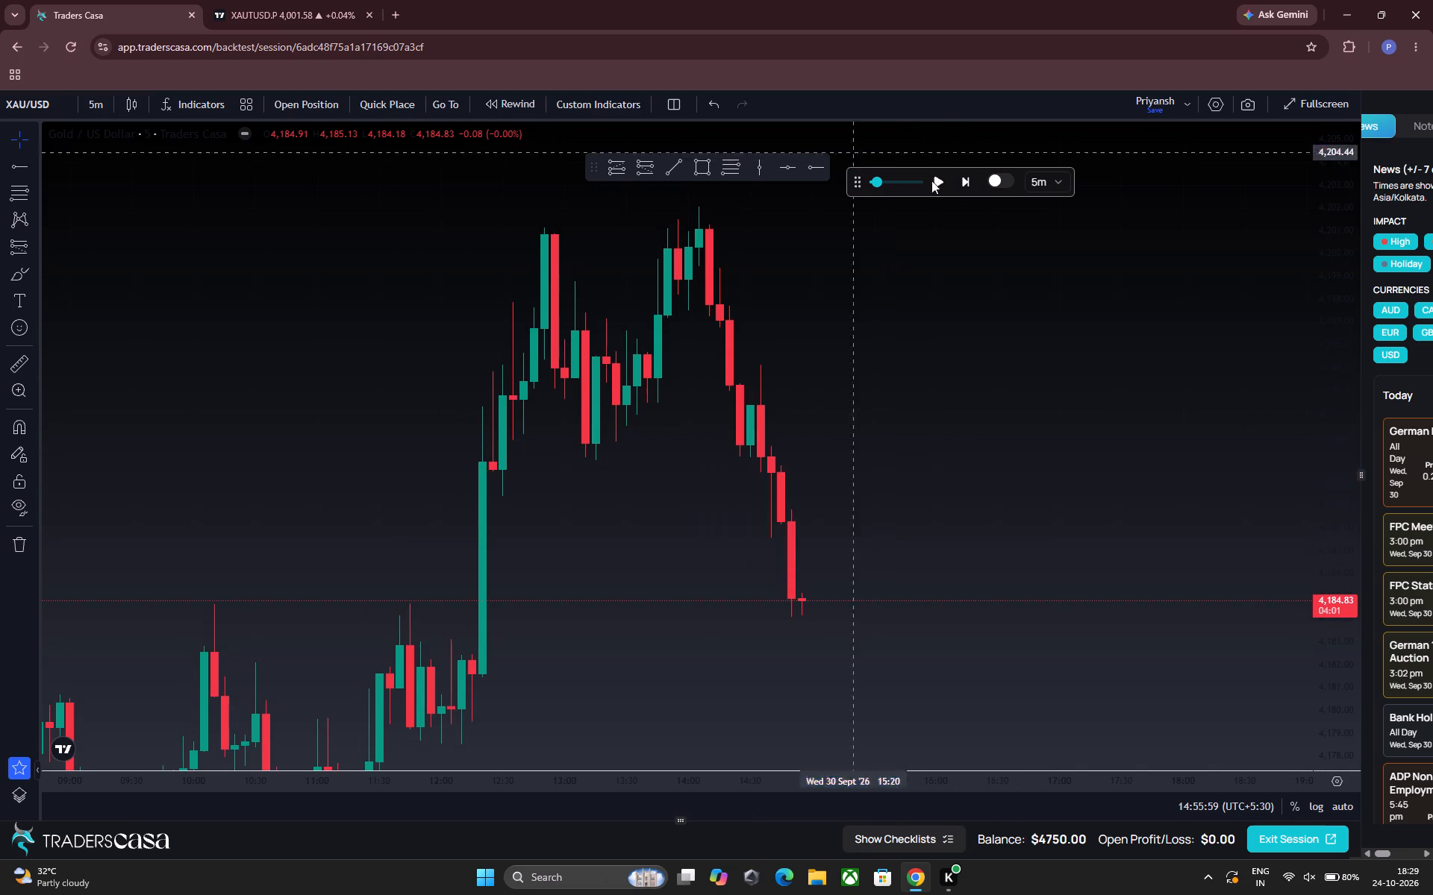
# Advance the replay to 16:20 on 30 Sept.
pyautogui.click(959, 186)
pyautogui.click(959, 186)
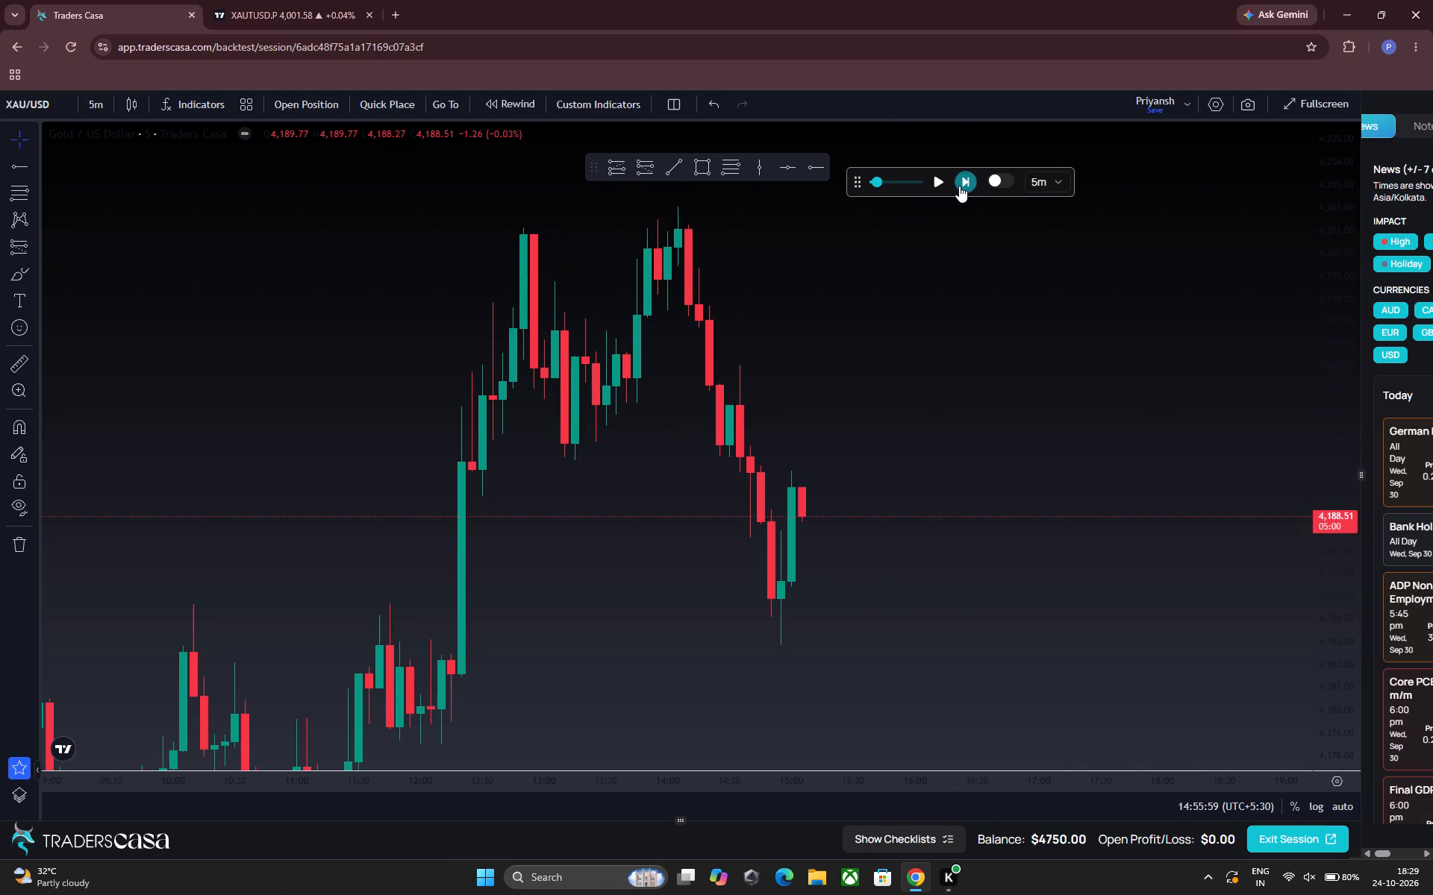
pyautogui.click(959, 186)
pyautogui.click(959, 186)
pyautogui.click(959, 186)
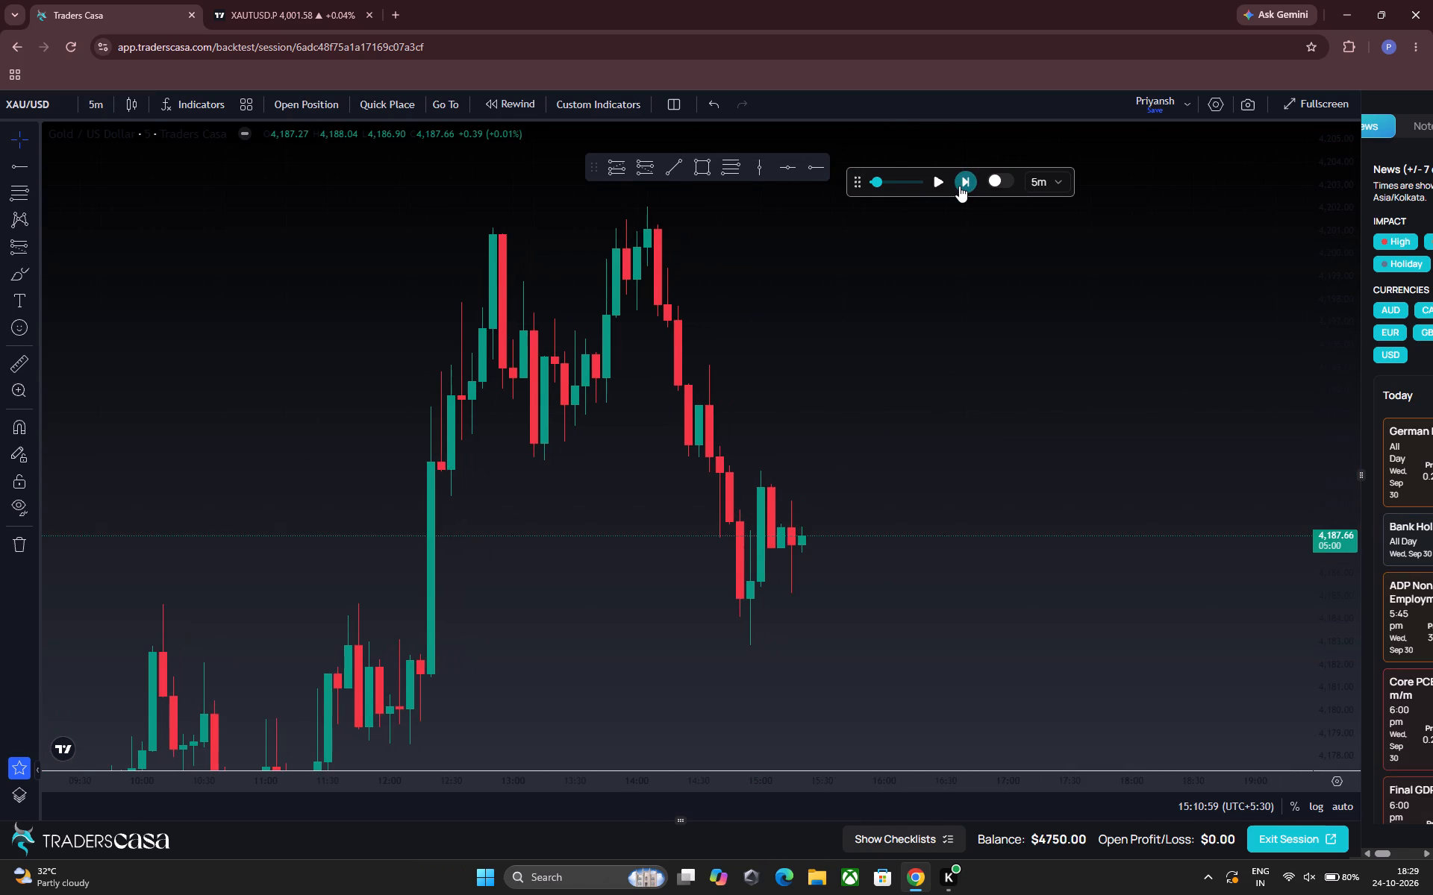
pyautogui.click(959, 186)
pyautogui.click(959, 186)
pyautogui.click(959, 186)
pyautogui.click(959, 186)
pyautogui.click(959, 186)
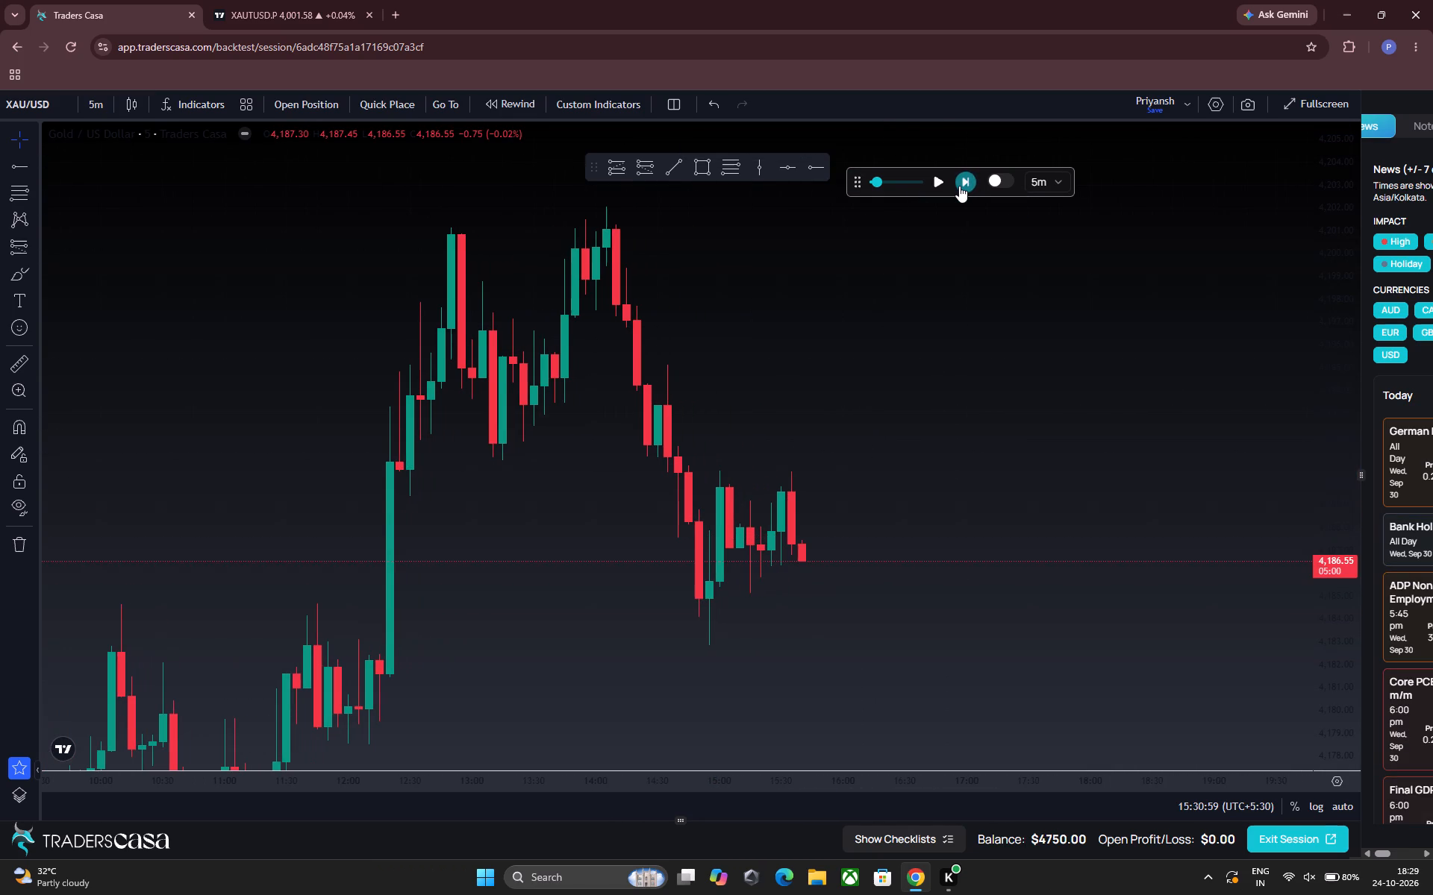
pyautogui.tripleClick(959, 186)
pyautogui.tripleClick(959, 186)
pyautogui.click(959, 186)
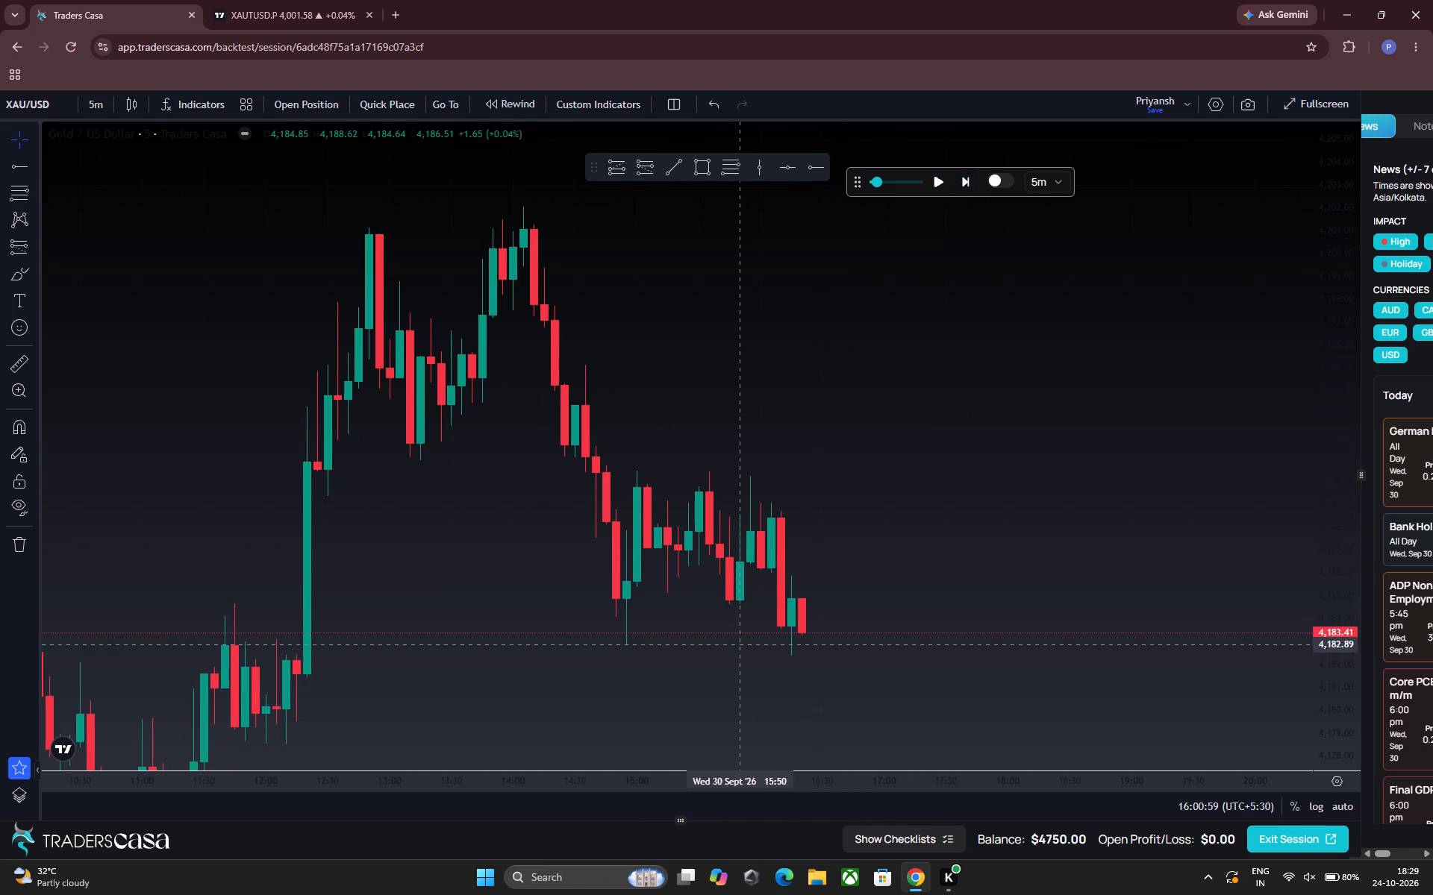
# Advance the replay candle by candle to 16:55 on 30 Sept.
pyautogui.click(967, 179)
pyautogui.click(967, 179)
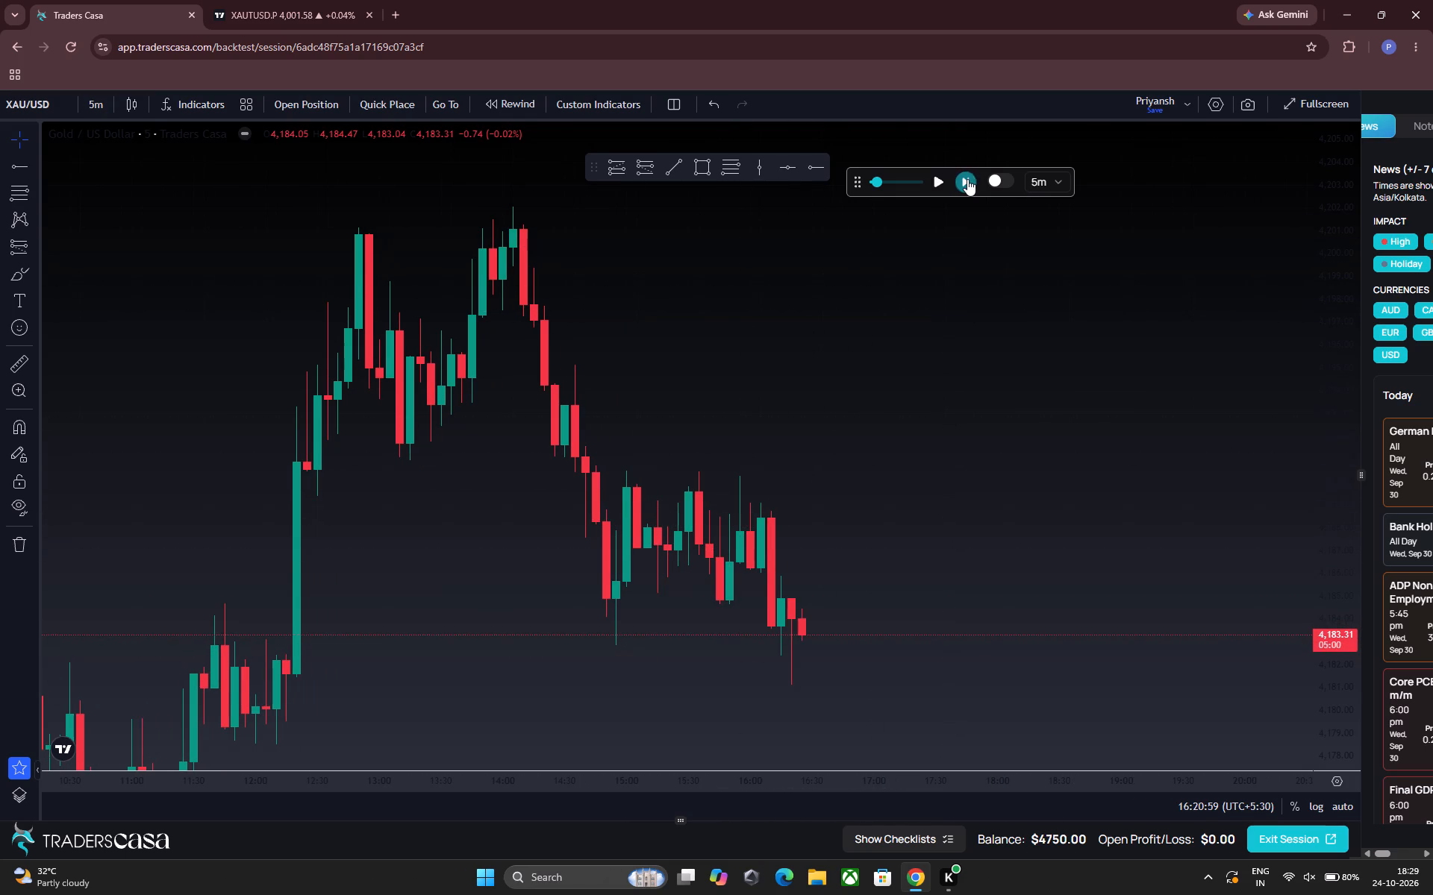
pyautogui.click(967, 179)
pyautogui.click(967, 179)
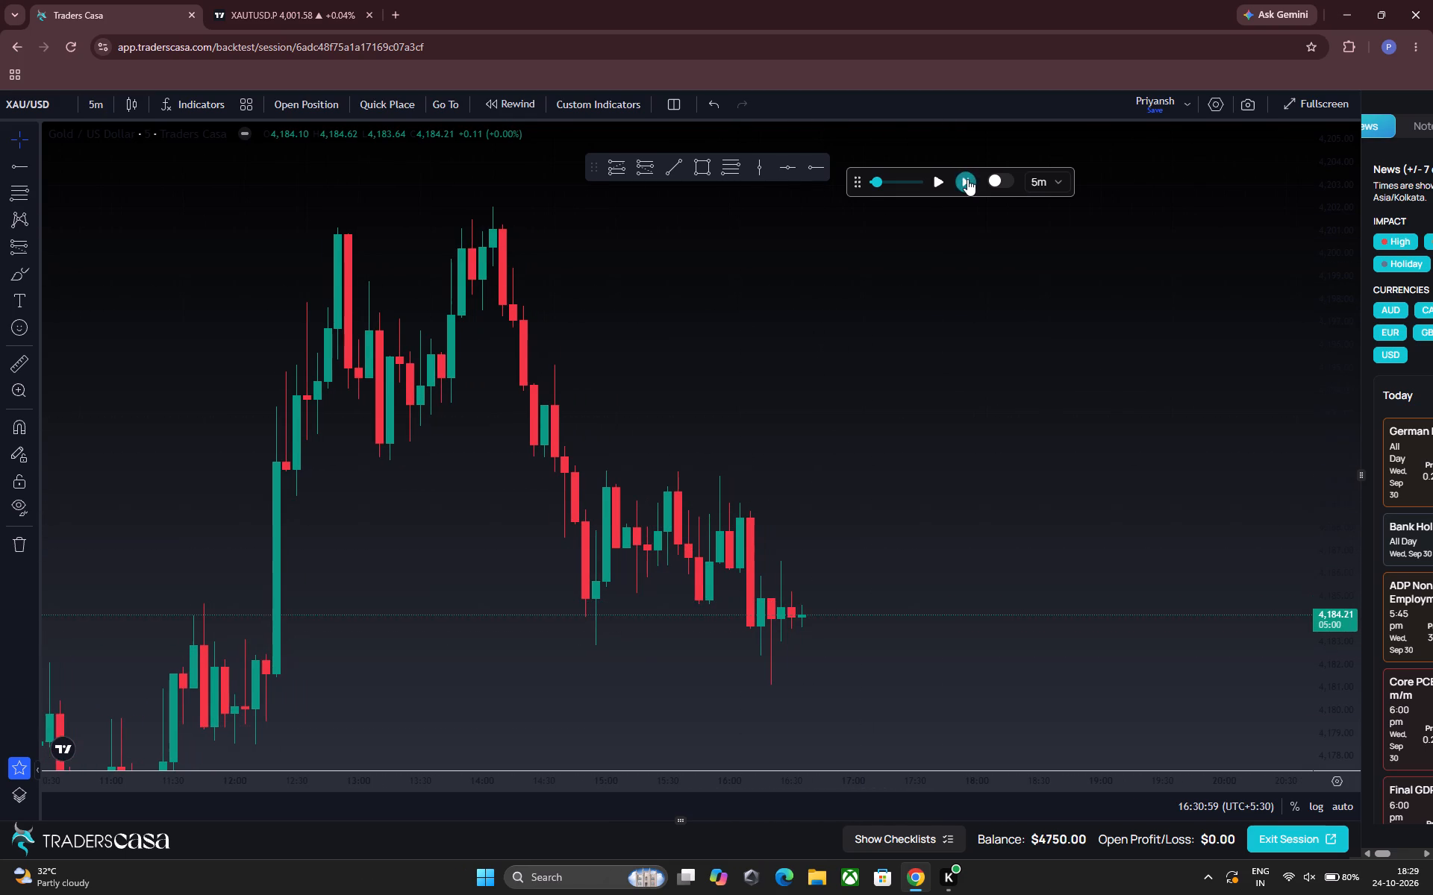
pyautogui.moveTo(961, 421); pyautogui.dragTo(873, 277)
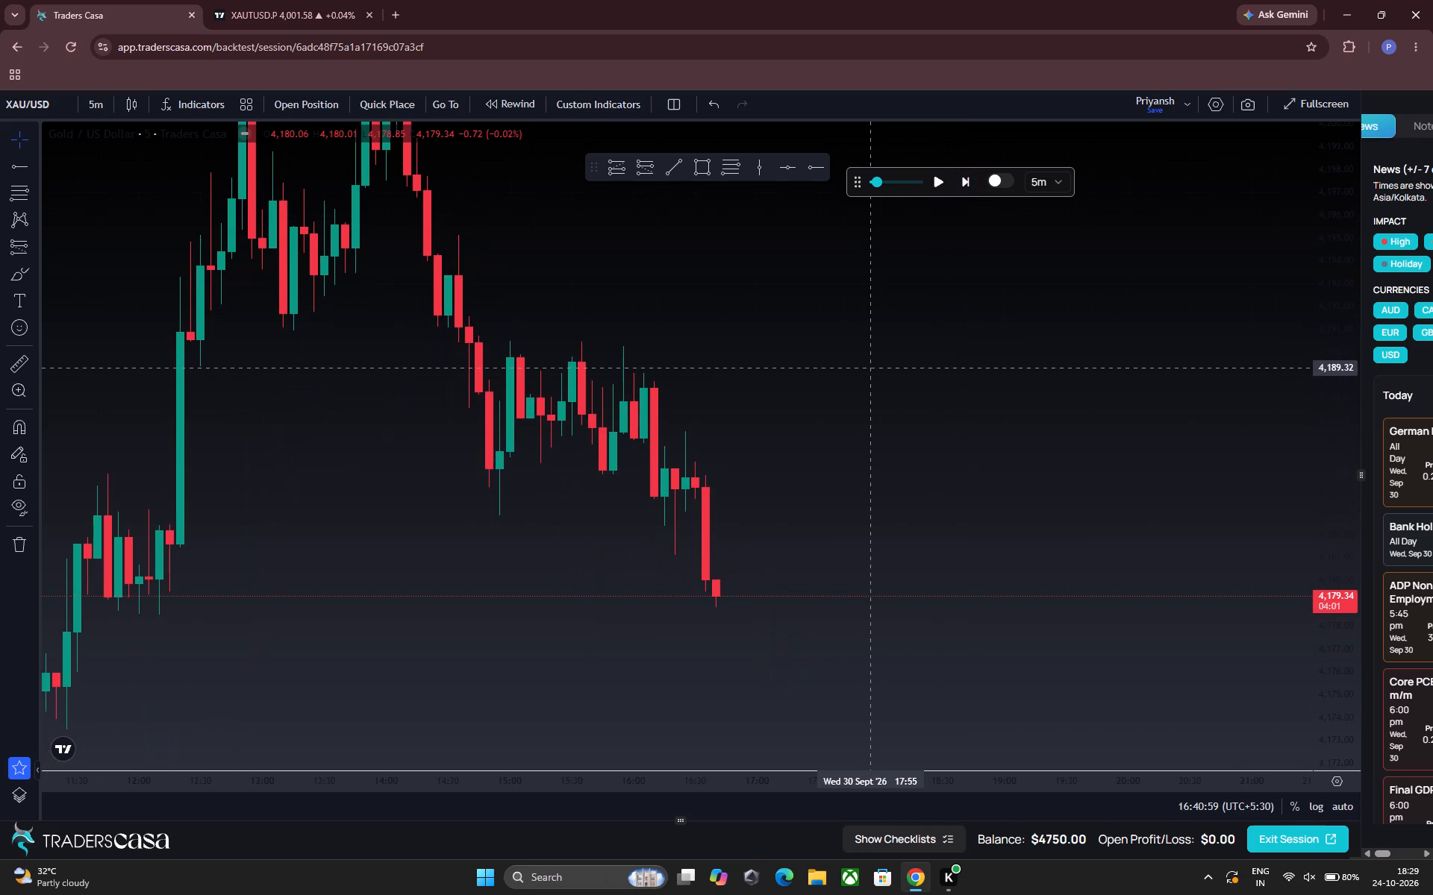
pyautogui.click(964, 186)
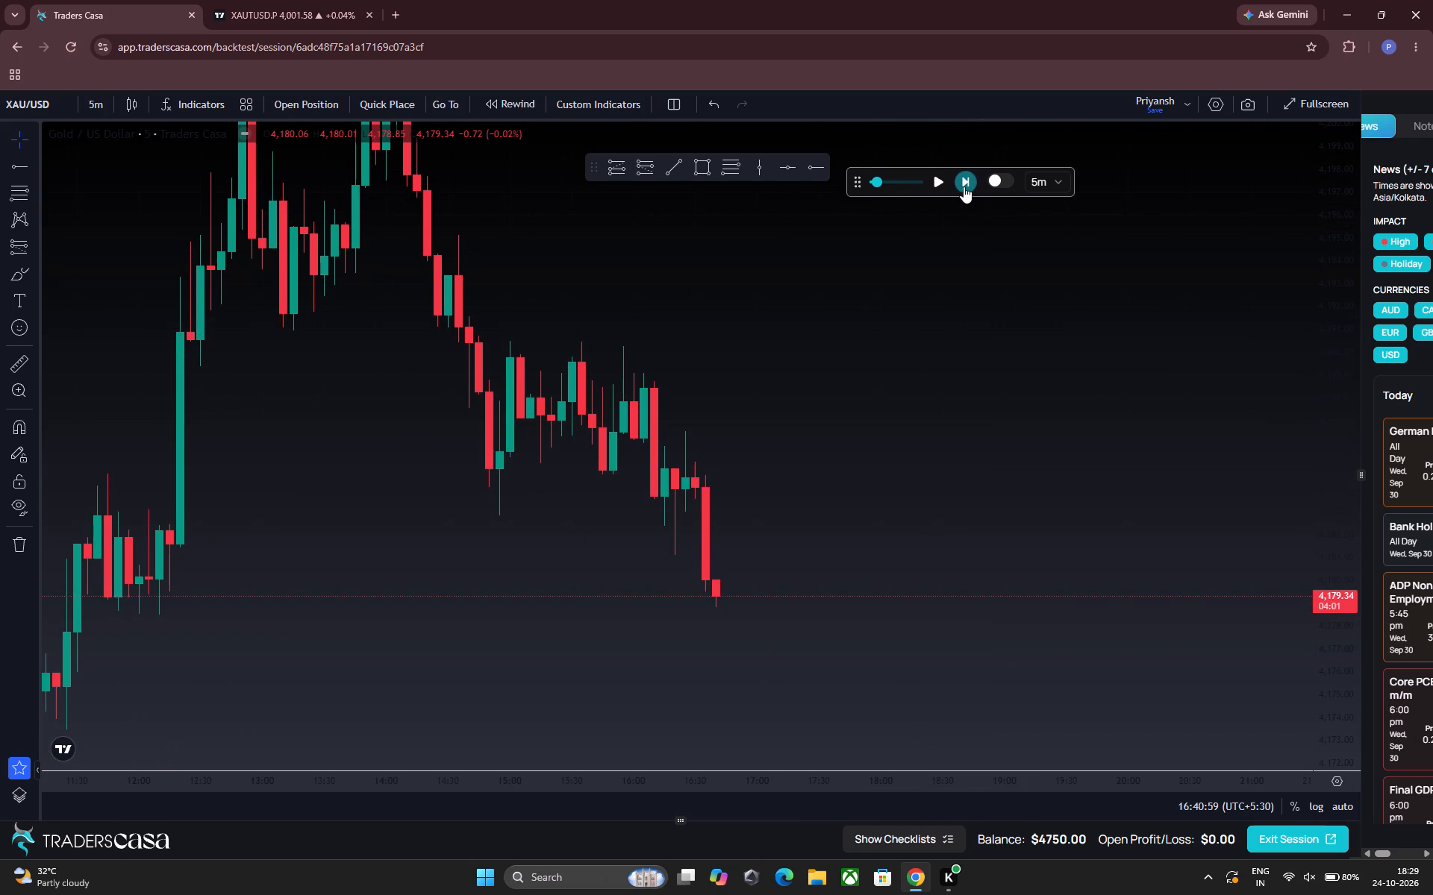
pyautogui.click(964, 186)
pyautogui.click(964, 186)
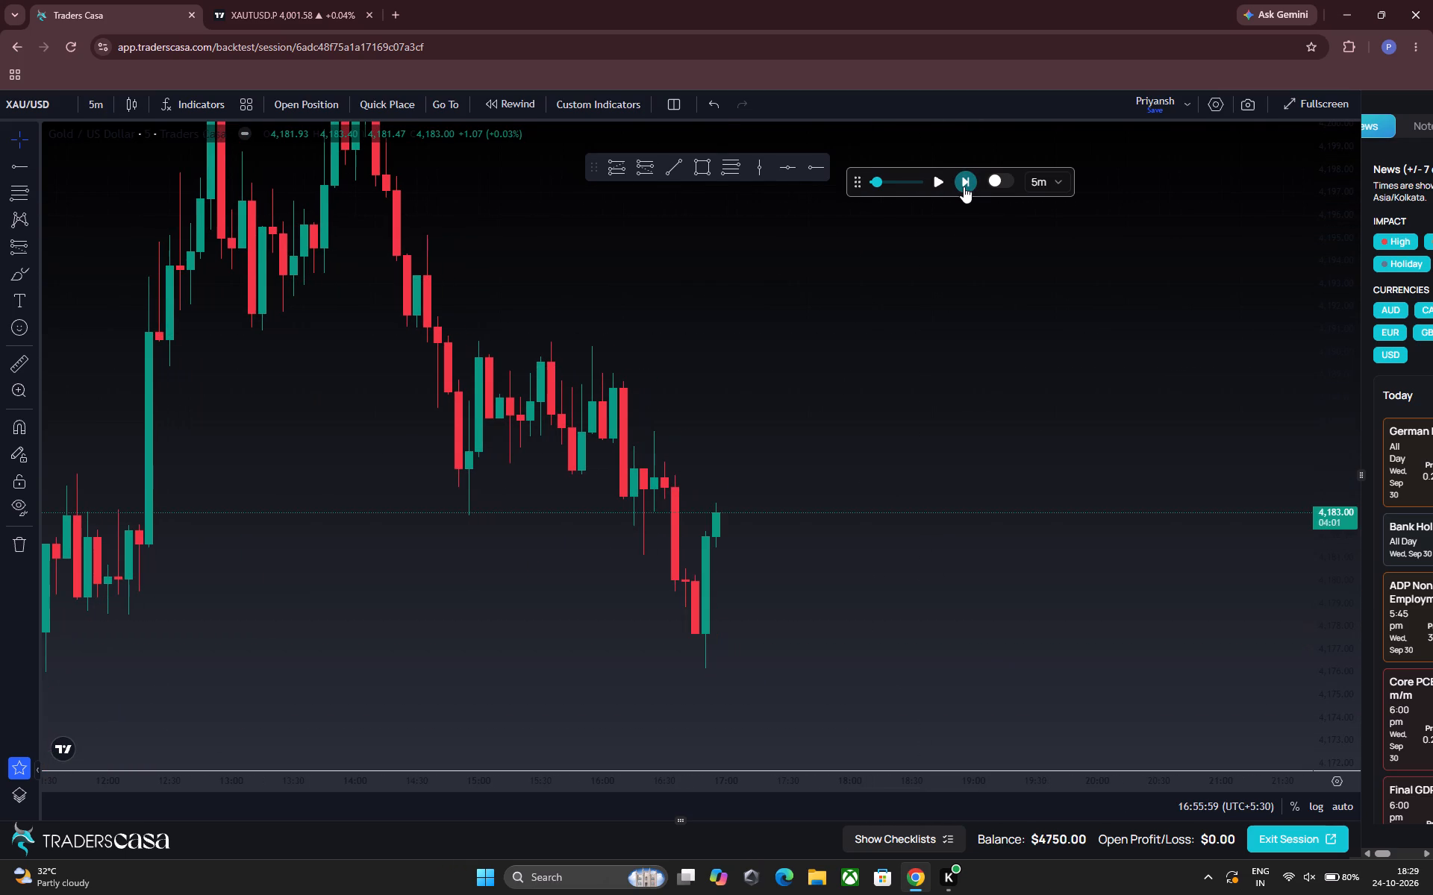
# Draw a long position from the 16:55 candle with entry 4182.98, stop 4176.19 and target 4197.03.
pyautogui.moveTo(963, 444); pyautogui.dragTo(930, 354)
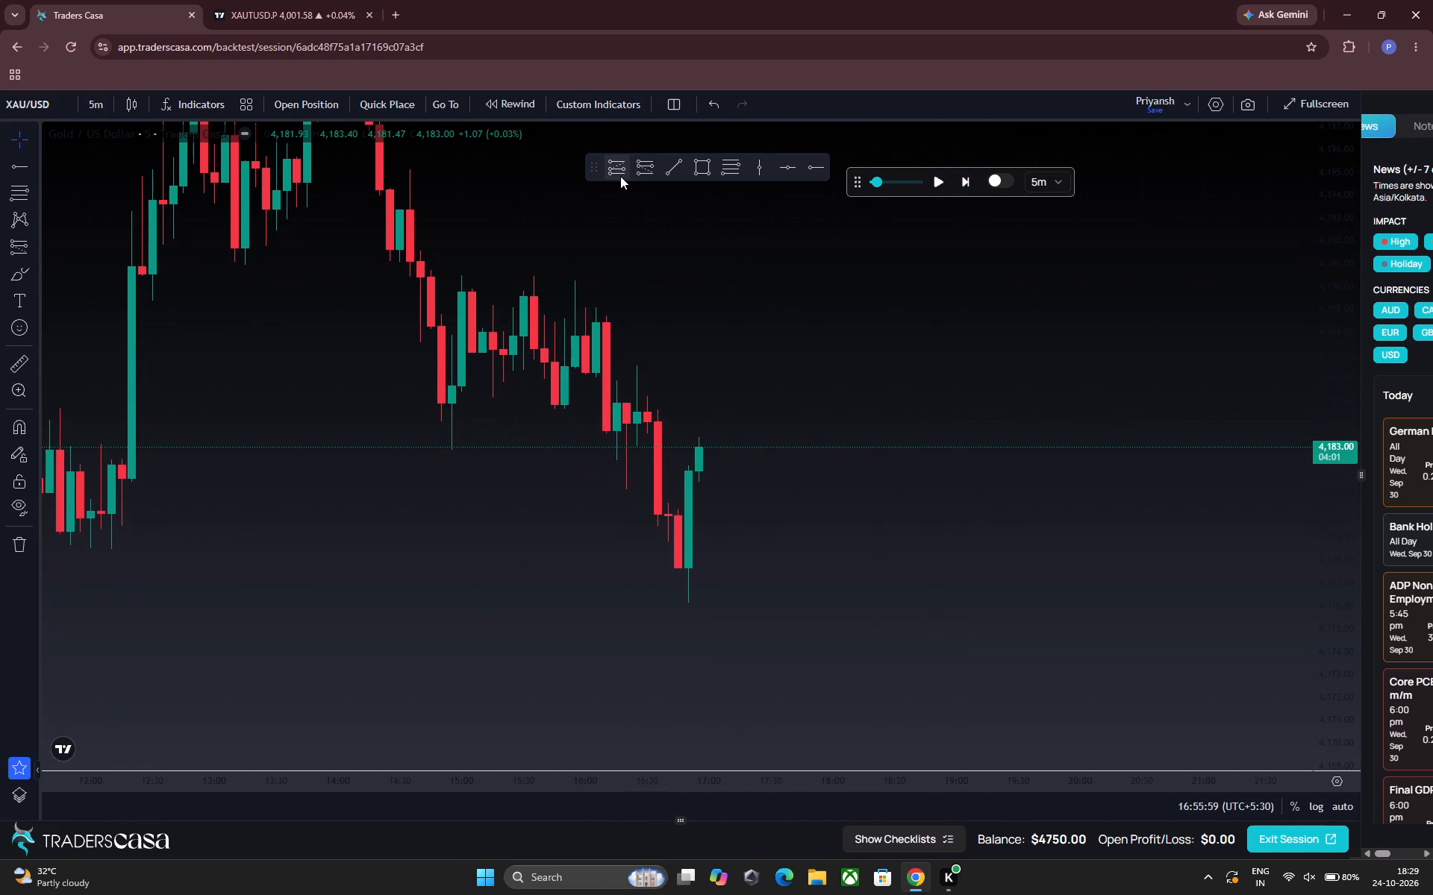
pyautogui.moveTo(621, 175); pyautogui.dragTo(619, 189)
pyautogui.click(619, 180)
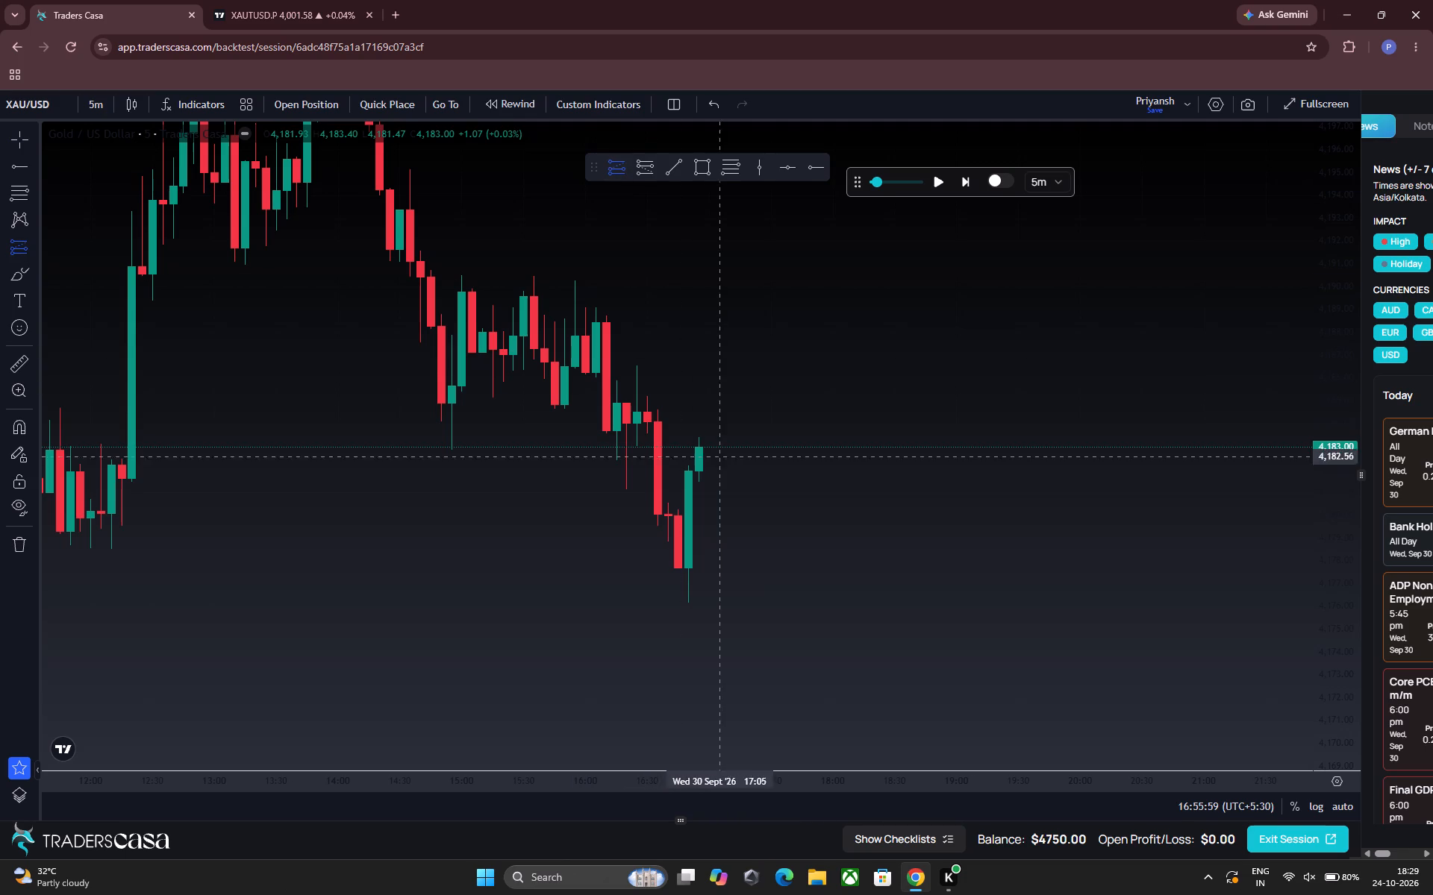
pyautogui.click(701, 447)
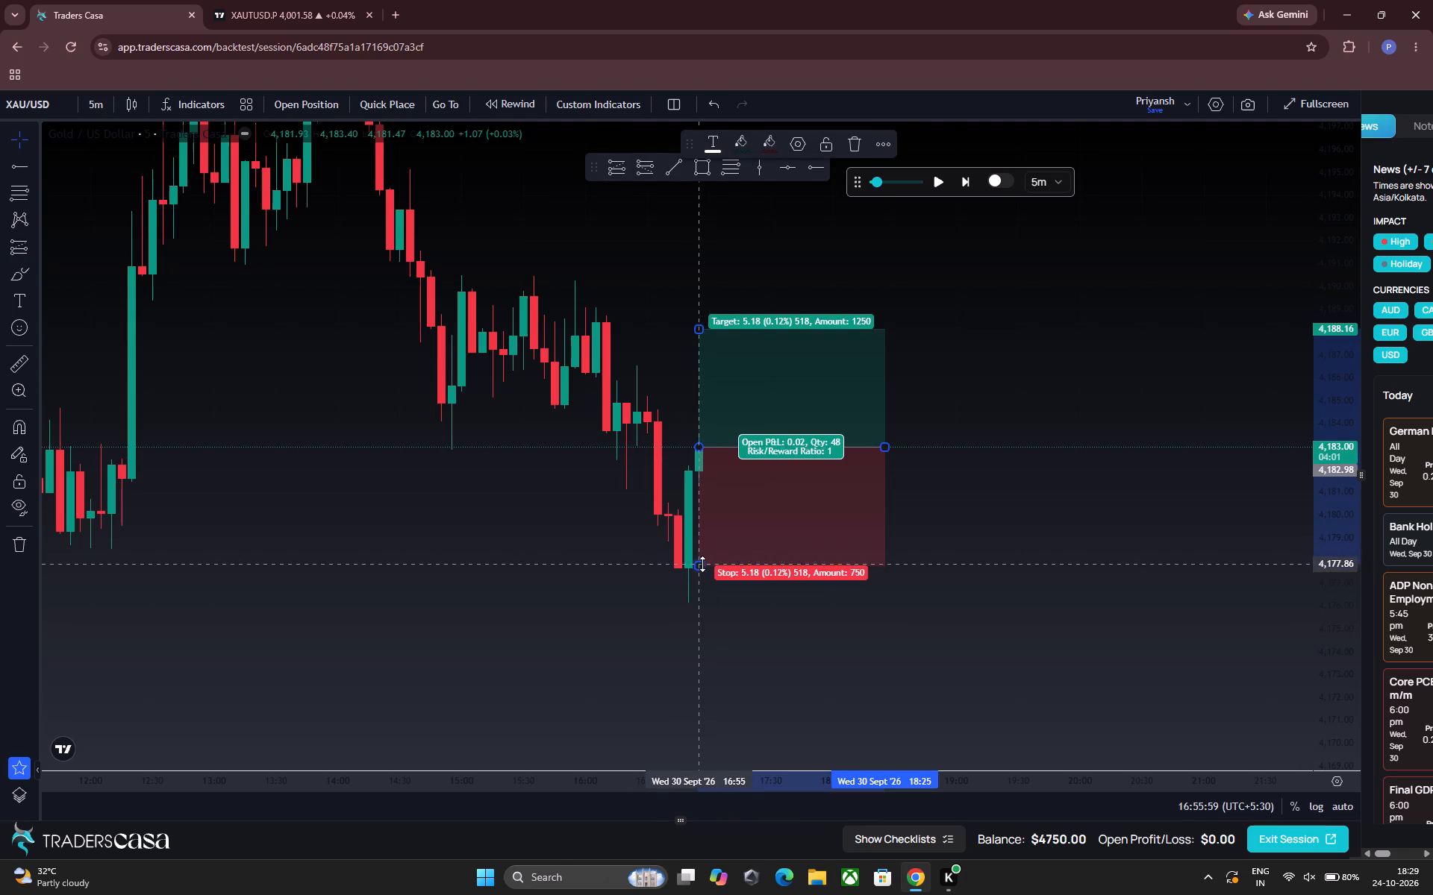
pyautogui.moveTo(702, 564); pyautogui.dragTo(705, 602)
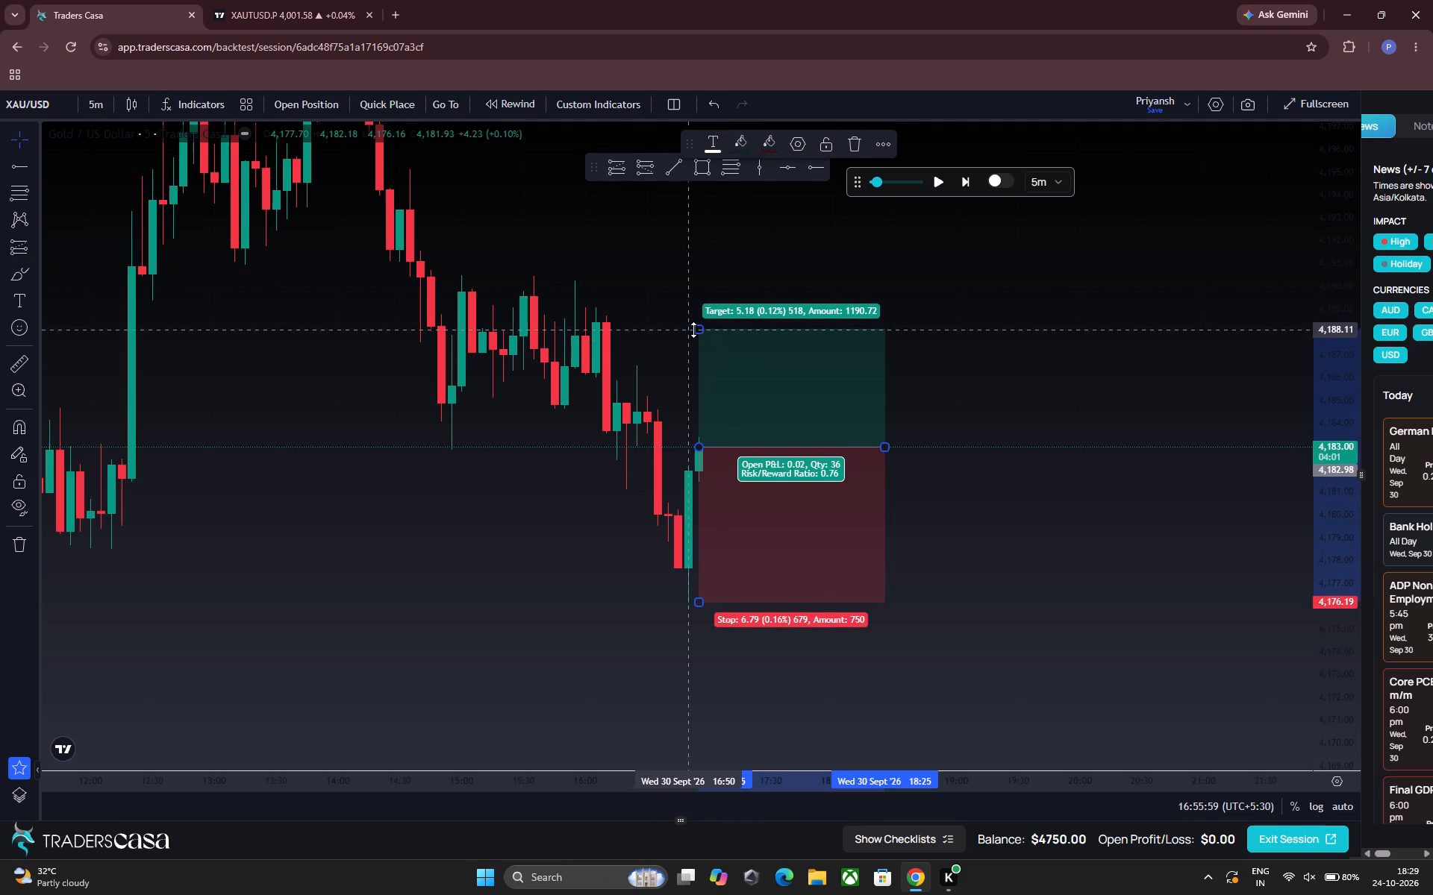
pyautogui.moveTo(696, 330); pyautogui.dragTo(719, 157)
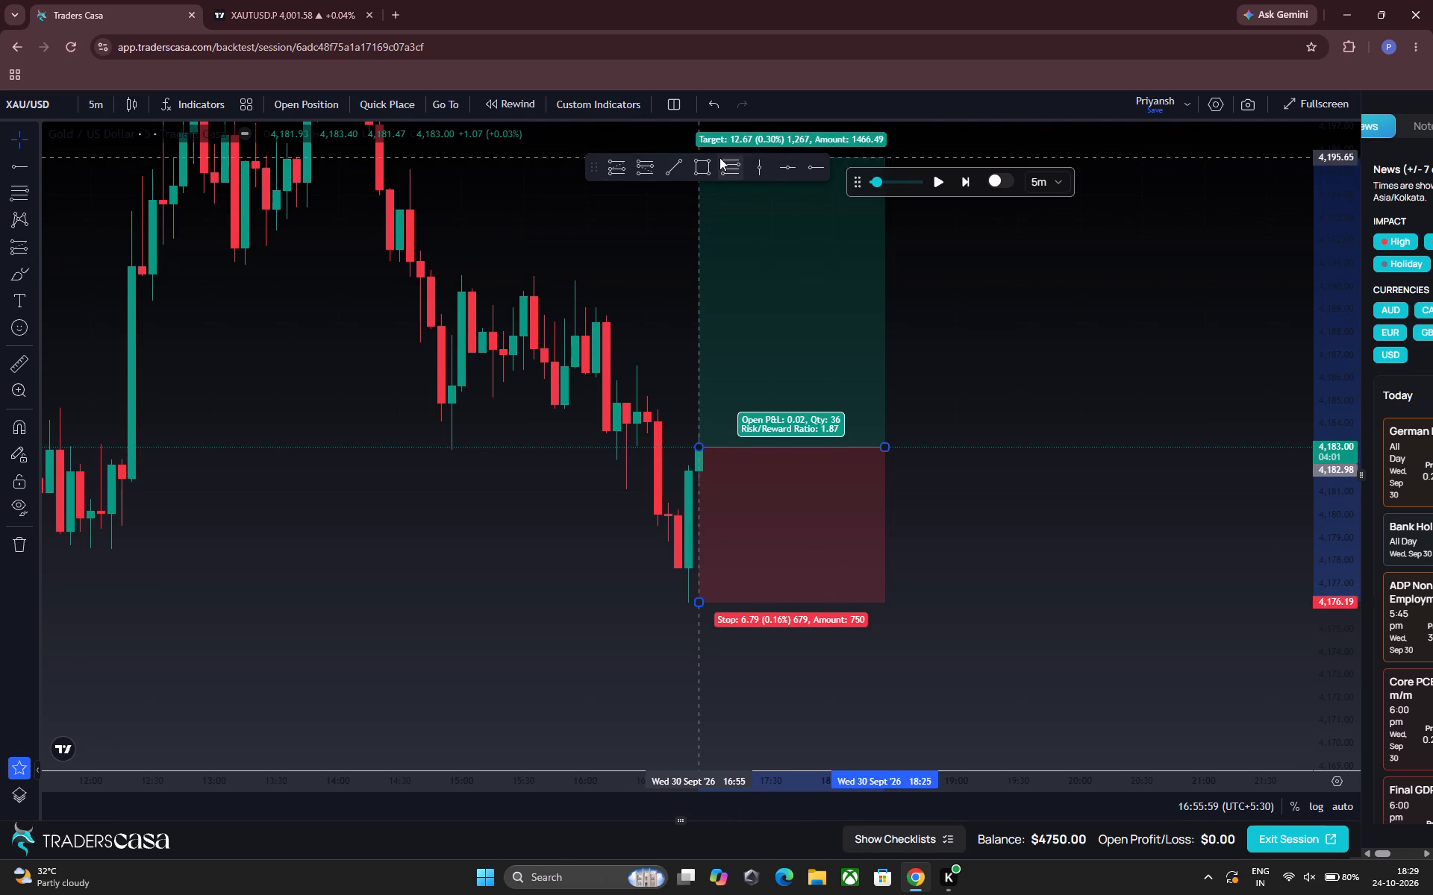
pyautogui.moveTo(719, 157); pyautogui.dragTo(725, 126)
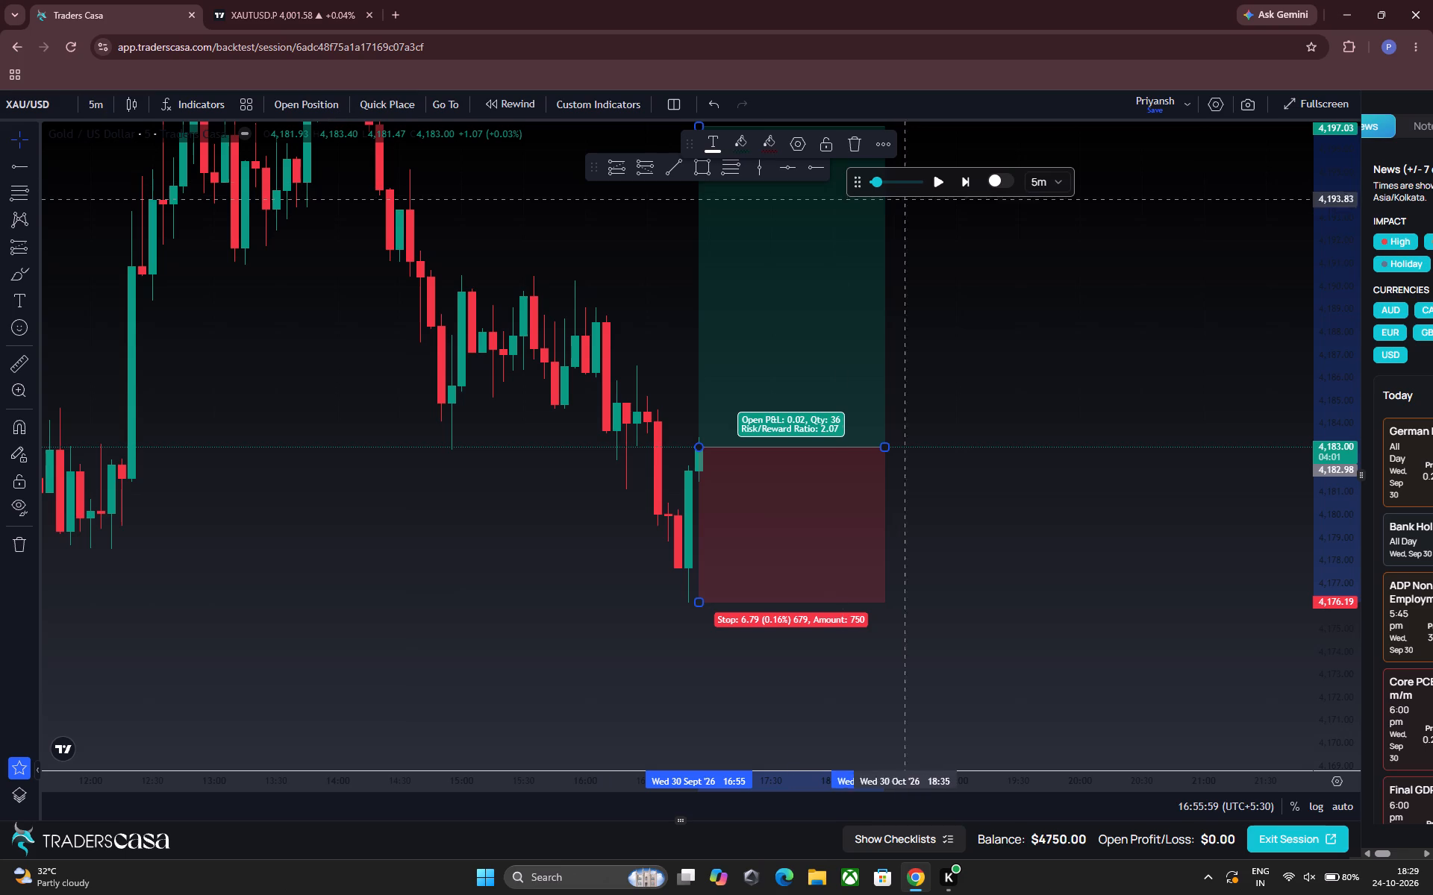
# Advance the replay to 18:10 on 30 Sept to play out the drawn long position.
pyautogui.tripleClick(961, 186)
pyautogui.tripleClick(961, 186)
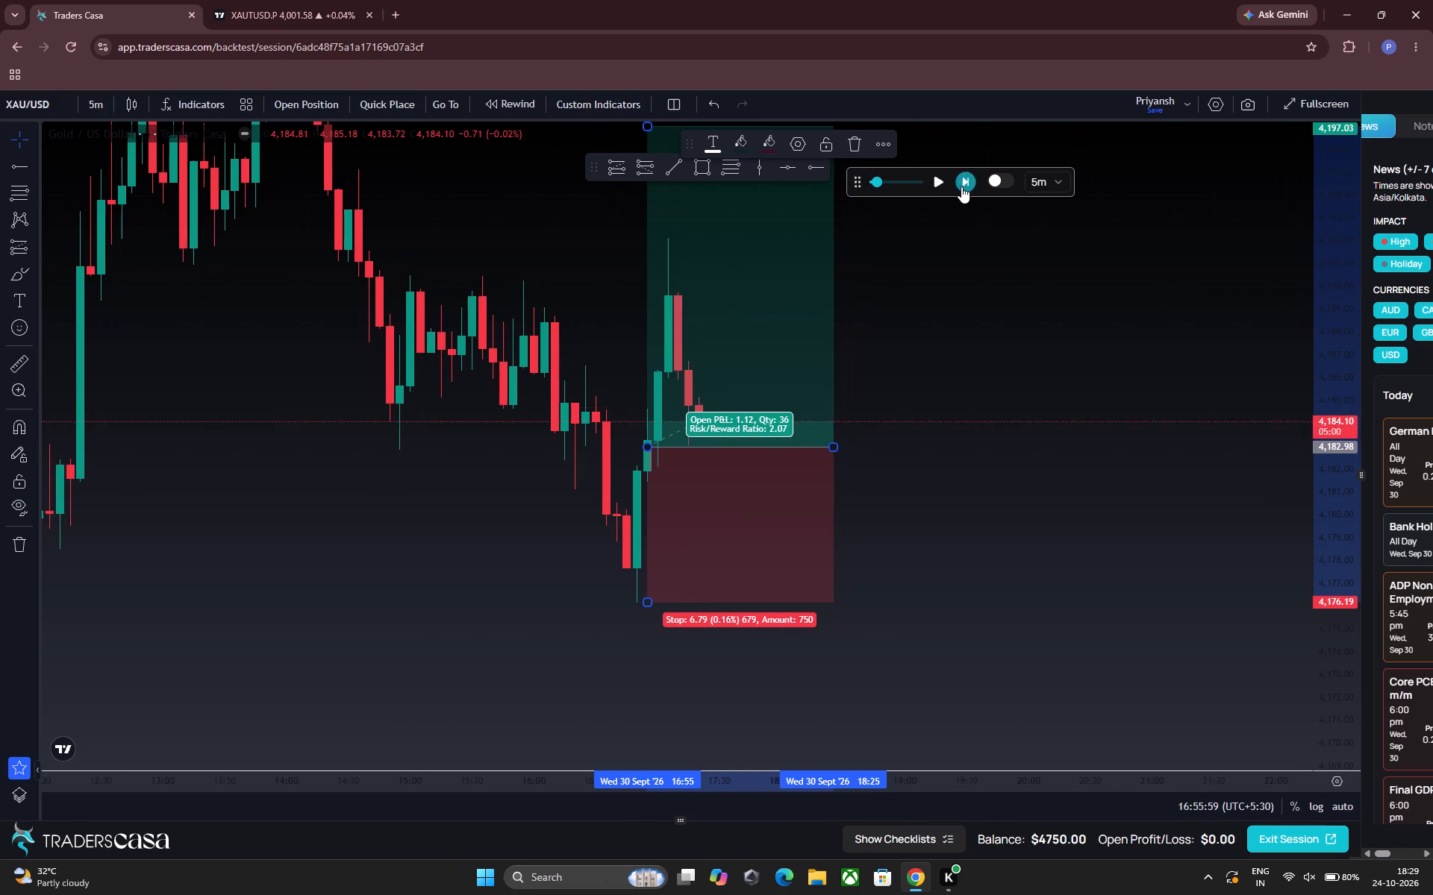
pyautogui.tripleClick(961, 186)
pyautogui.tripleClick(961, 186)
pyautogui.tripleClick(961, 186)
pyautogui.moveTo(960, 276); pyautogui.dragTo(990, 412)
pyautogui.moveTo(1046, 379); pyautogui.dragTo(1176, 410)
pyautogui.moveTo(1174, 367); pyautogui.dragTo(1274, 509)
pyautogui.moveTo(1247, 459); pyautogui.dragTo(1262, 533)
pyautogui.moveTo(1217, 389); pyautogui.dragTo(1217, 395)
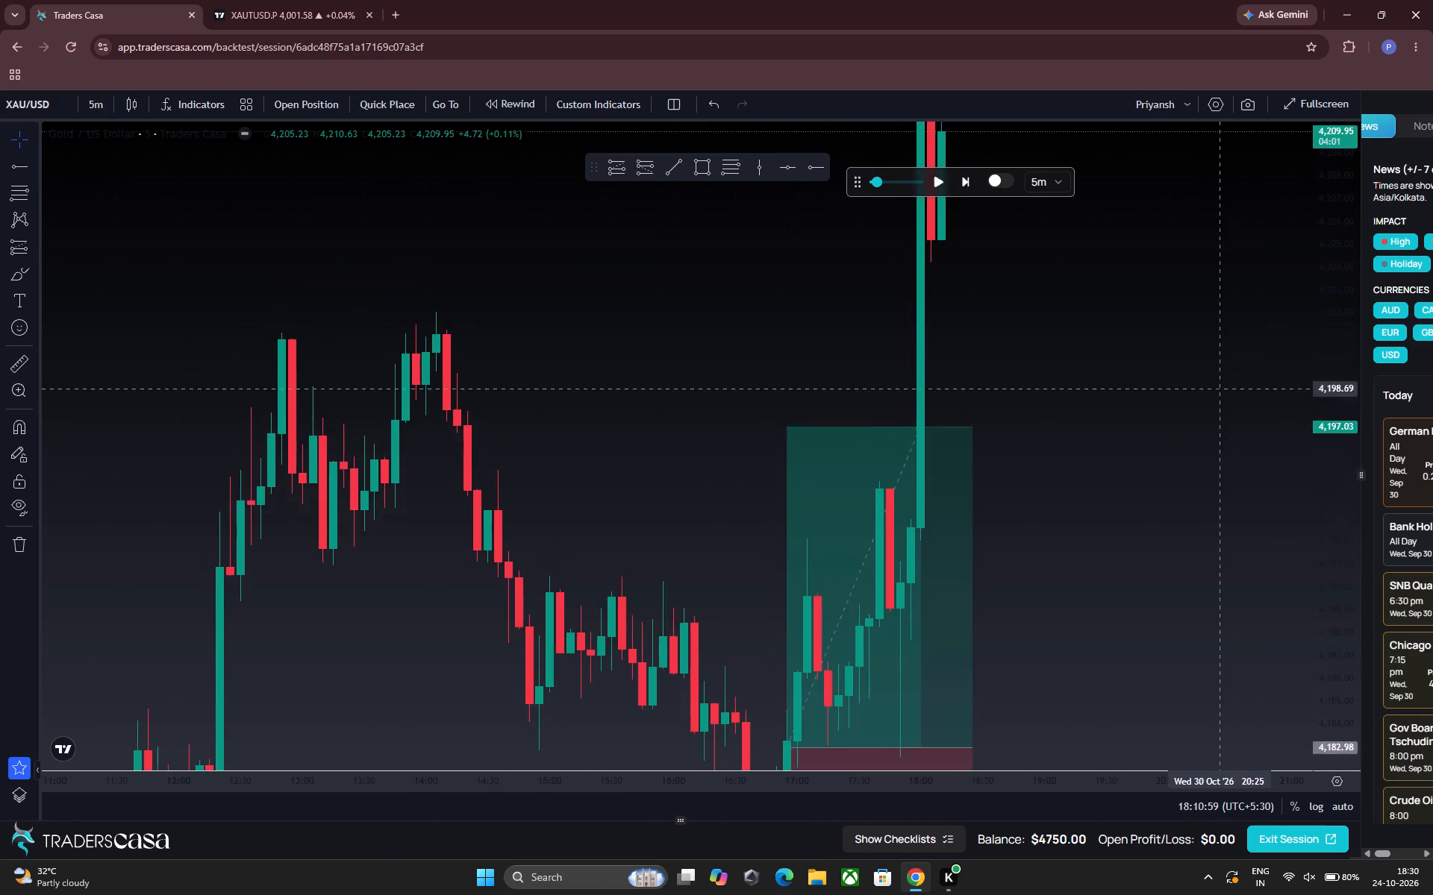
pyautogui.moveTo(1217, 395); pyautogui.dragTo(1255, 494)
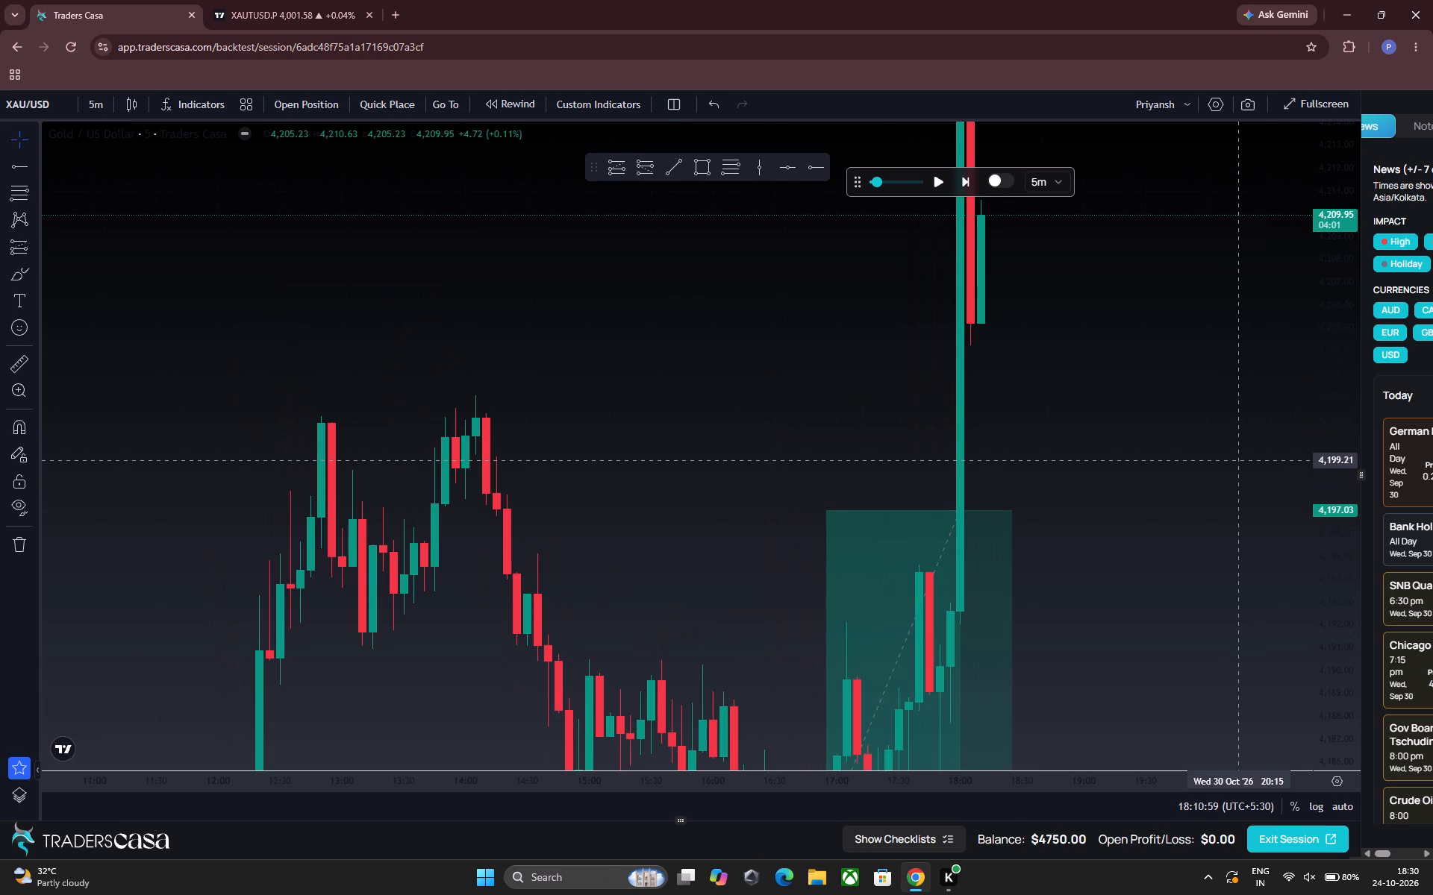